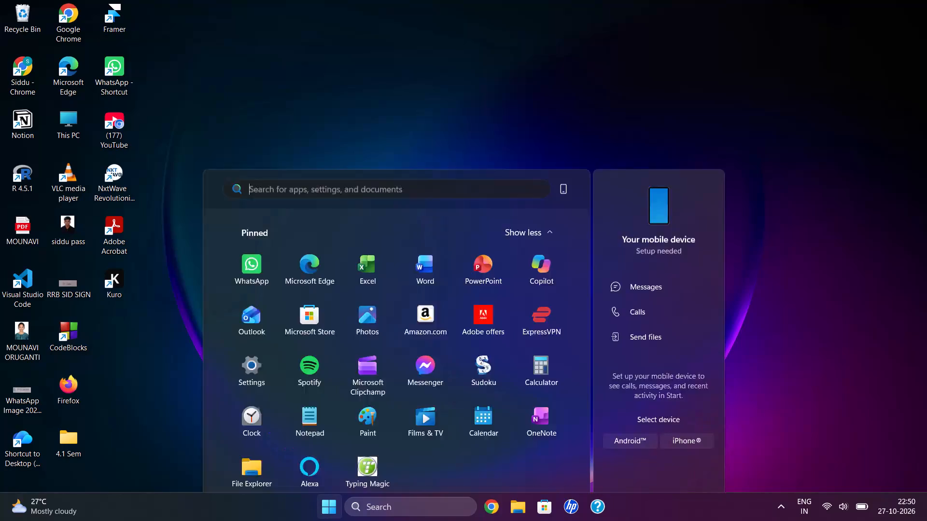
Find the Figma desktop app with the system search and launch it.
text(fi)
key(Return)
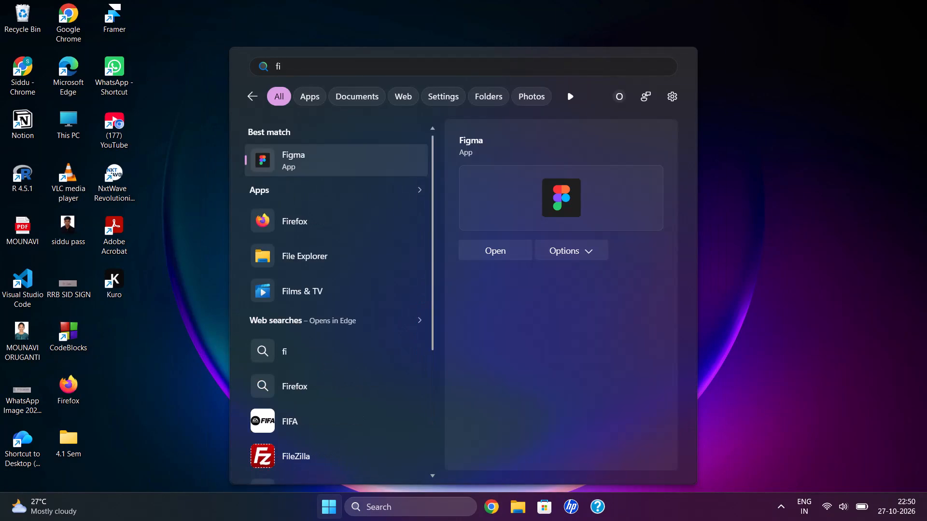
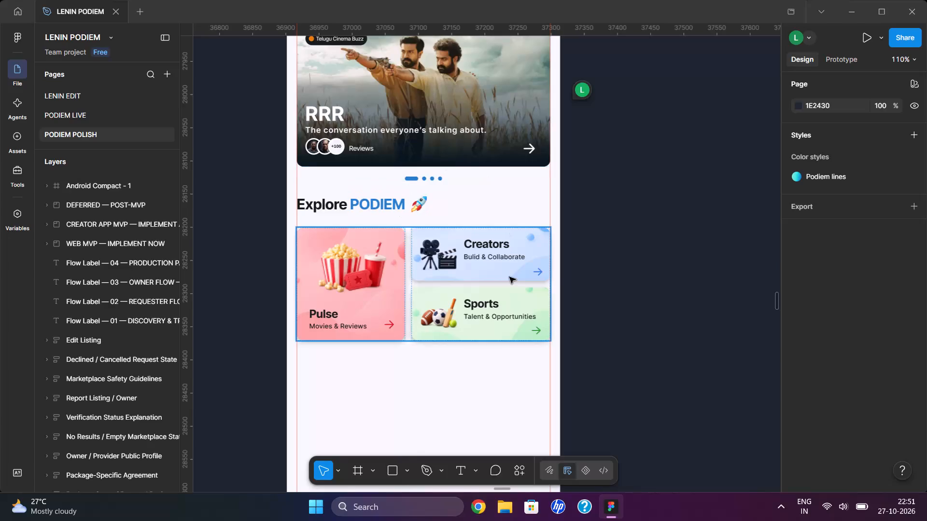
Move the comment pin beside the Android Compact - 1 frame farther away from the frame's edge.
scroll(509, 277, left, 1)
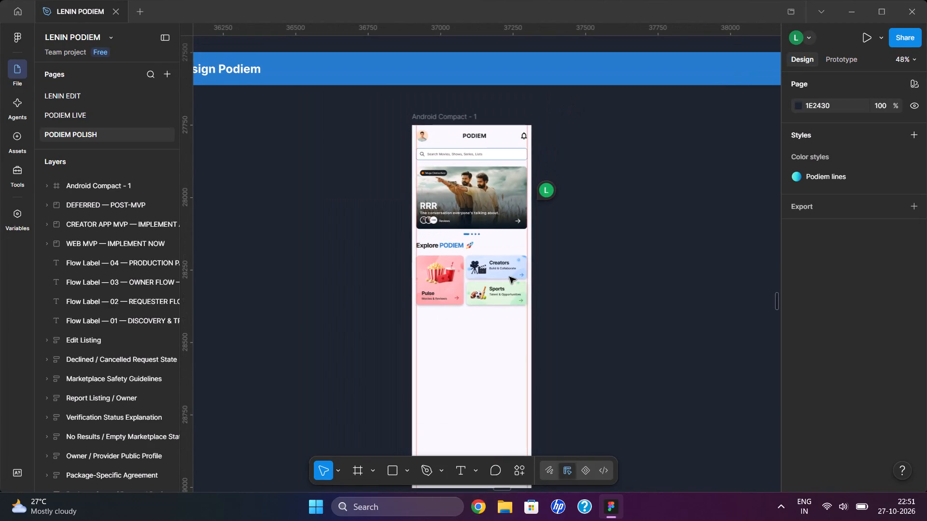
scroll(509, 277, left, 1)
scroll(509, 277, up, 1)
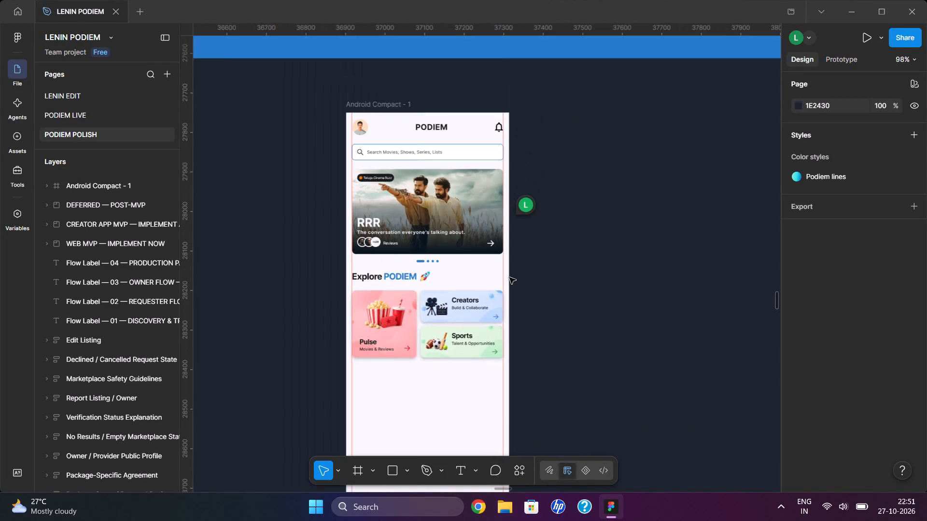
drag(531, 210, 600, 177)
click(539, 91)
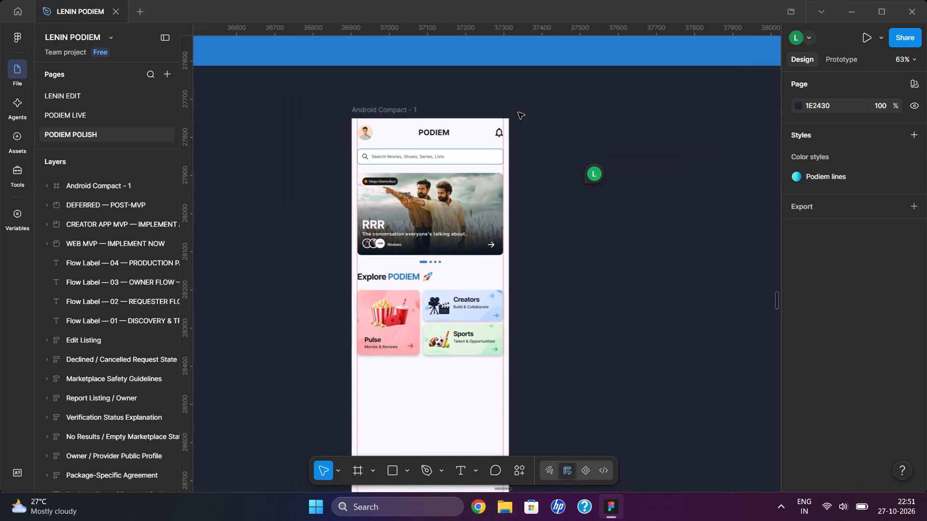
Take a screen capture of the Android Compact - 1 home screen design.
key(Print)
Snip the upper part of the Android Compact - 1 frame, from its label to below the Explore PODIEM cards.
drag(338, 100, 483, 387)
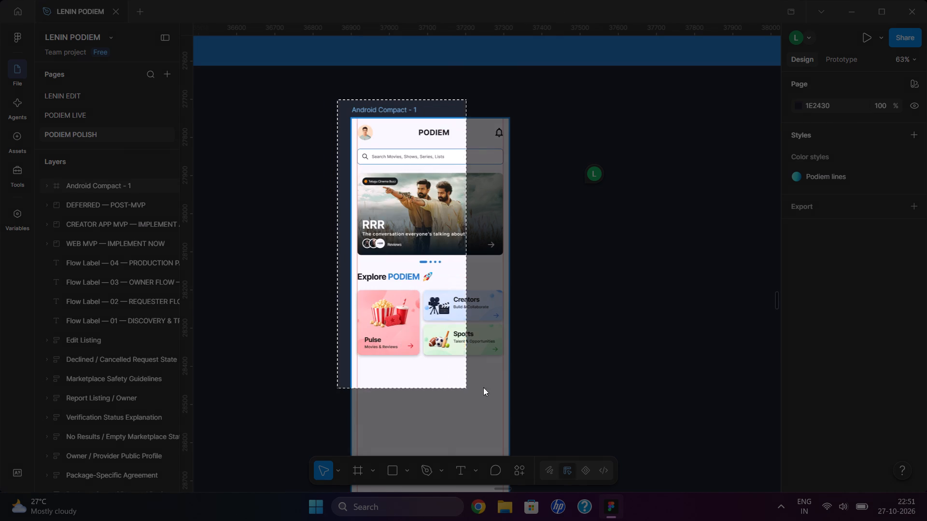
drag(483, 387, 531, 368)
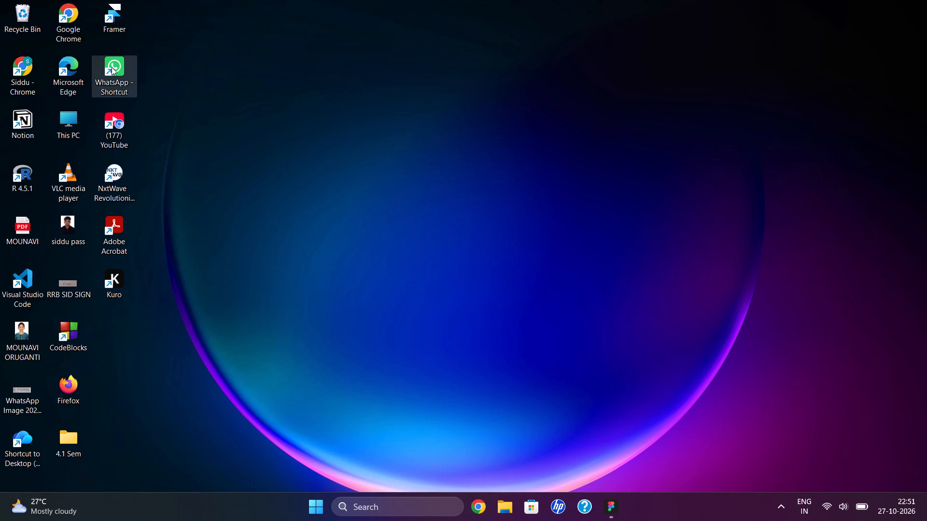
Launch WhatsApp from its desktop shortcut.
double_click(112, 67)
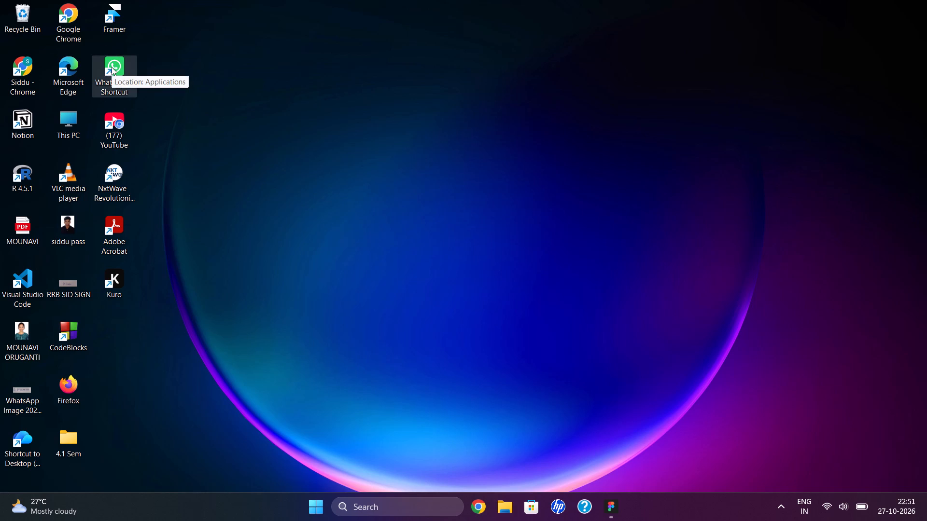
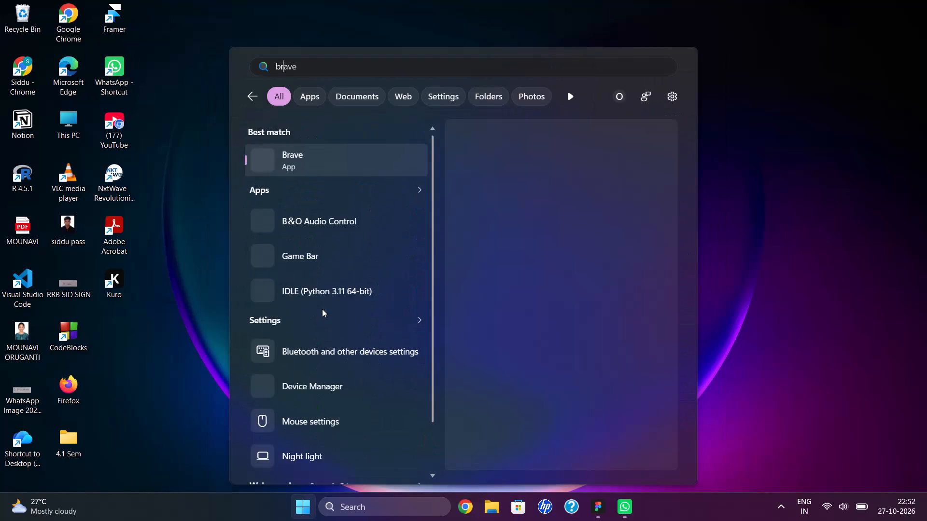
Launch the Brave browser from the system search results.
key(Return)
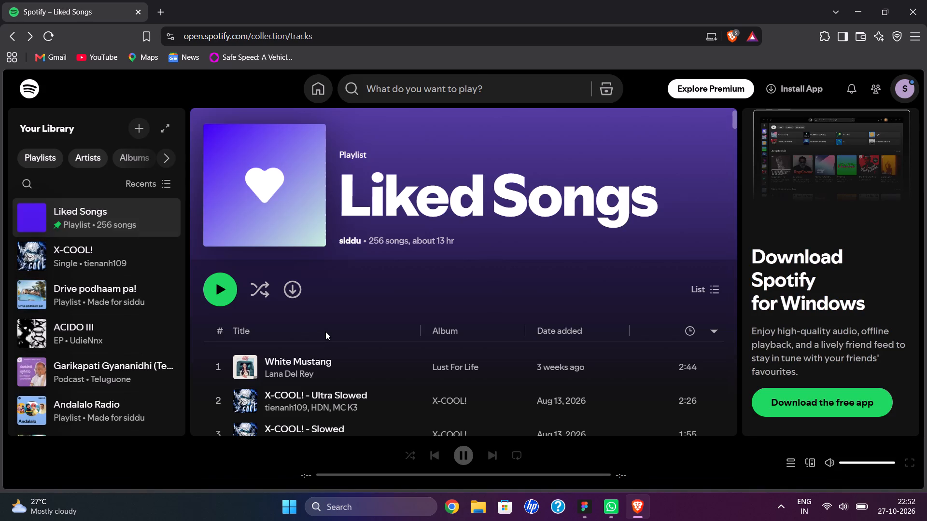
Search Spotify for "not sleep" and look through the suggested searches and playlists.
click(432, 86)
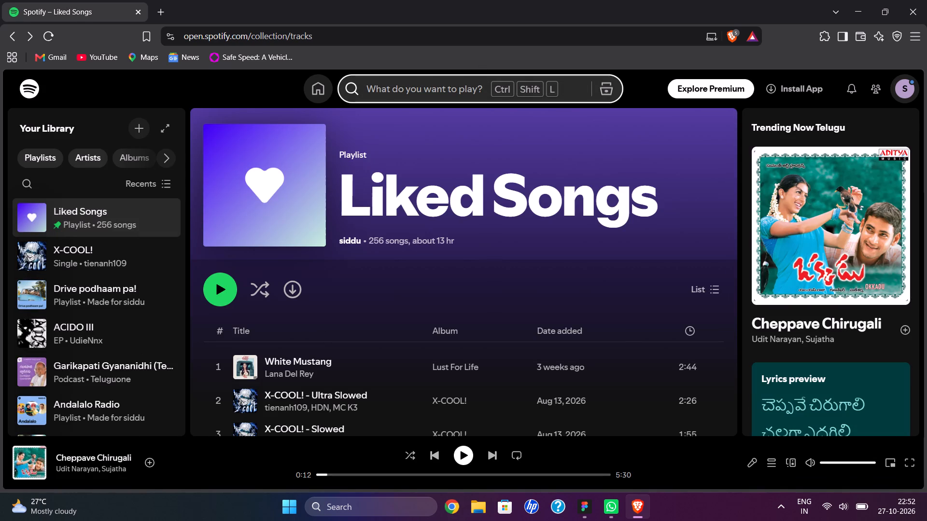
text(not sleep)
key(space)
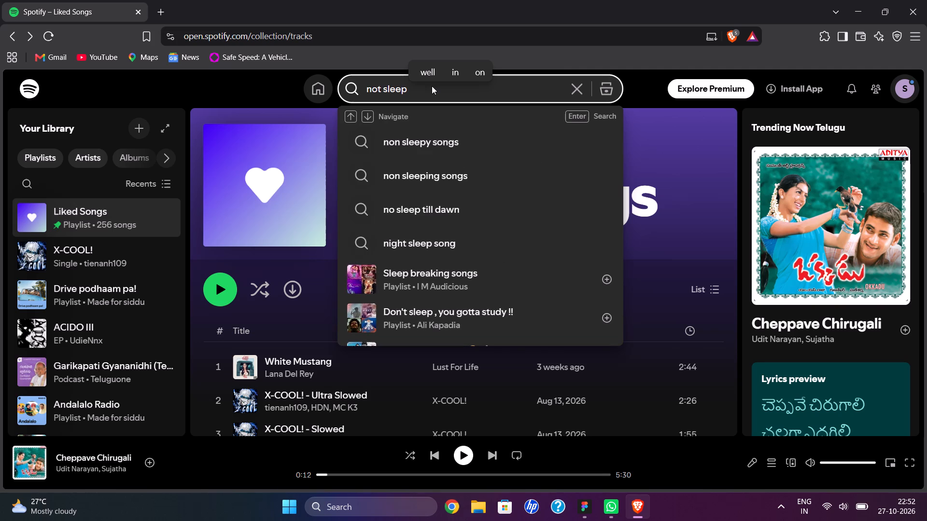
scroll(474, 210, down, 1)
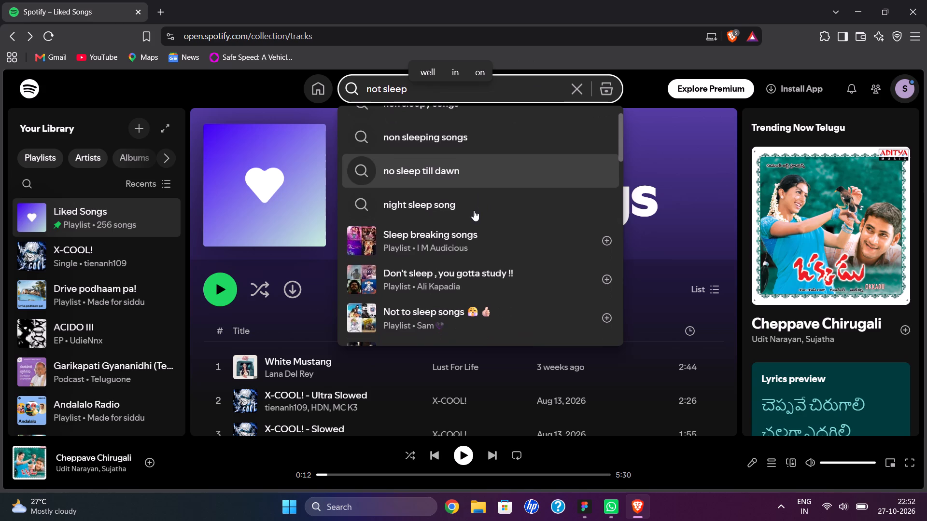
scroll(474, 210, down, 1)
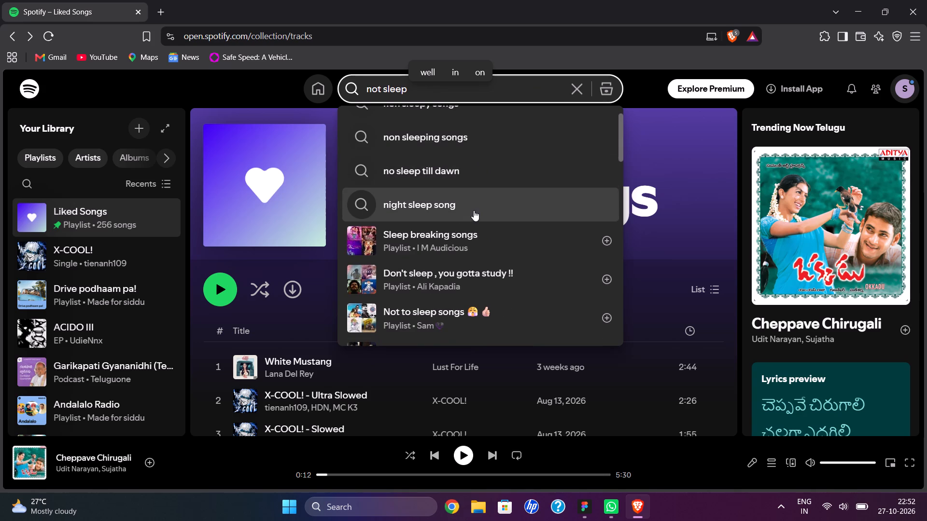
Open the "Don't sleep , you gotta study !!" playlist from the Spotify search suggestions.
click(363, 278)
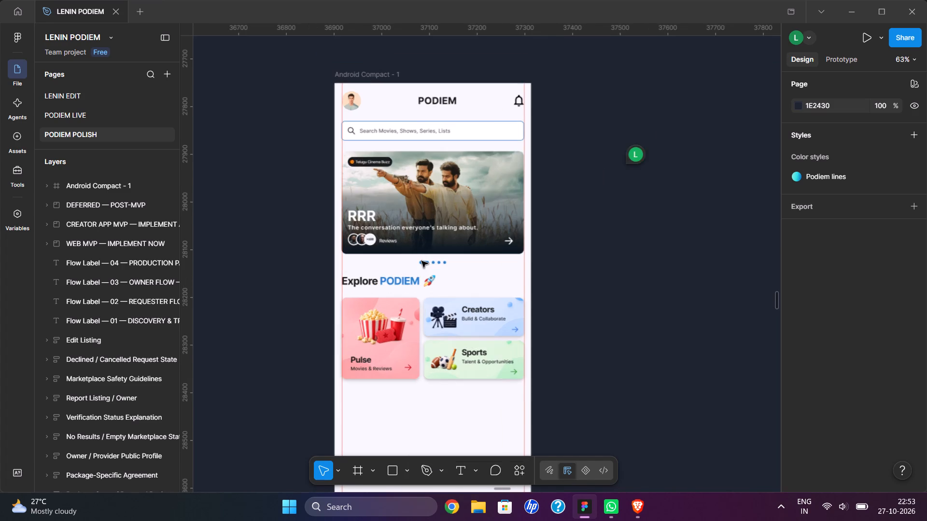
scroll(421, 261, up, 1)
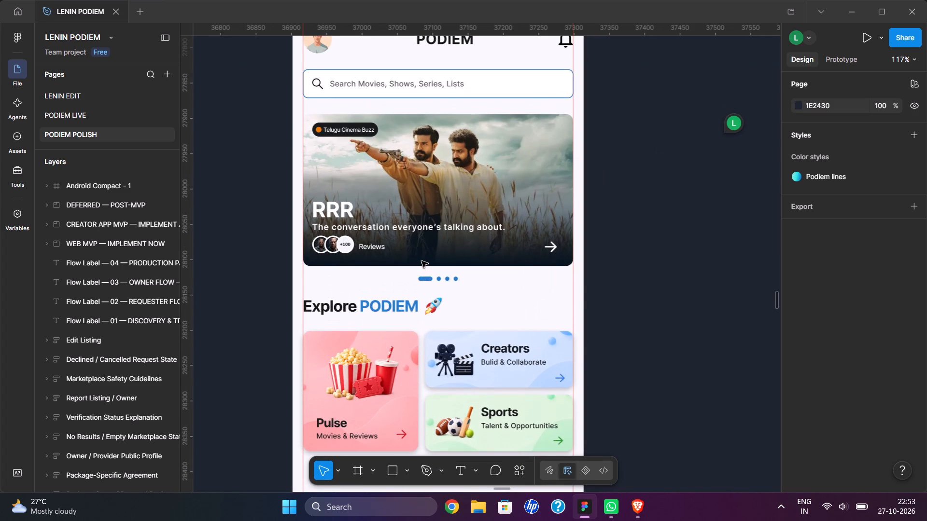
Switch from Figma to WhatsApp.
click(615, 510)
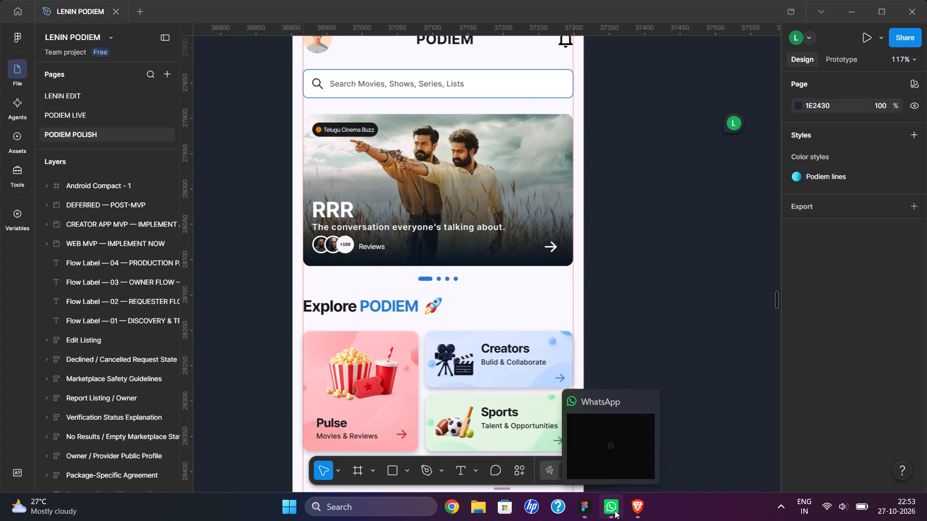
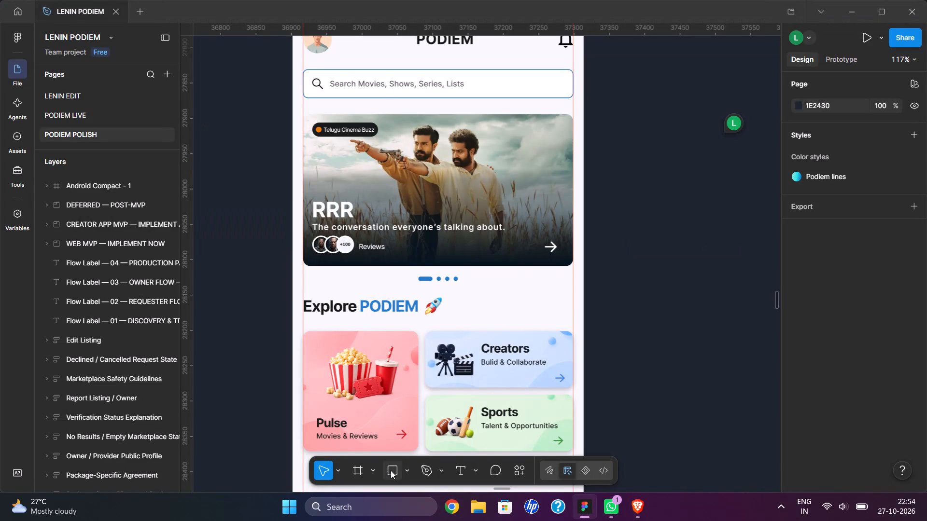
Change the font of the "+100" text in the RRR banner's reviewer badge to Inter Tight.
scroll(348, 247, up, 1)
triple_click(347, 235)
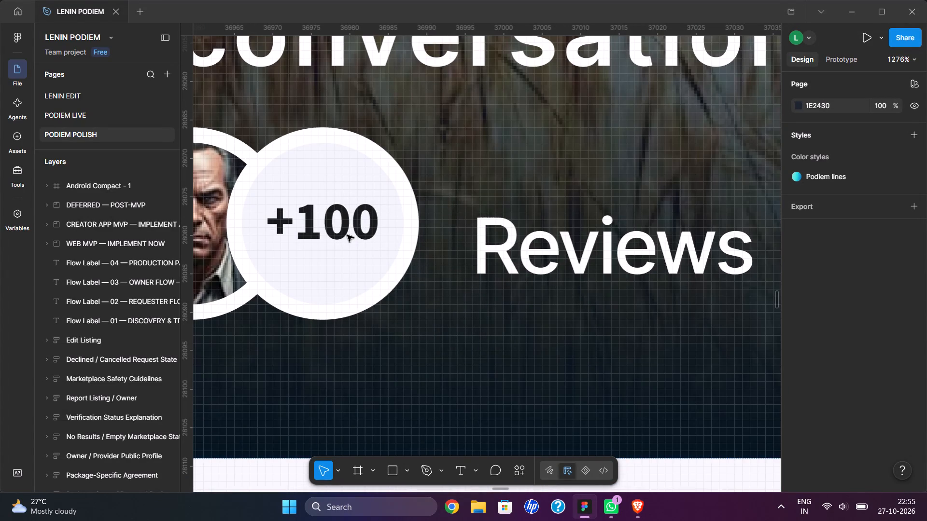
triple_click(347, 235)
triple_click(347, 235)
triple_click(347, 235)
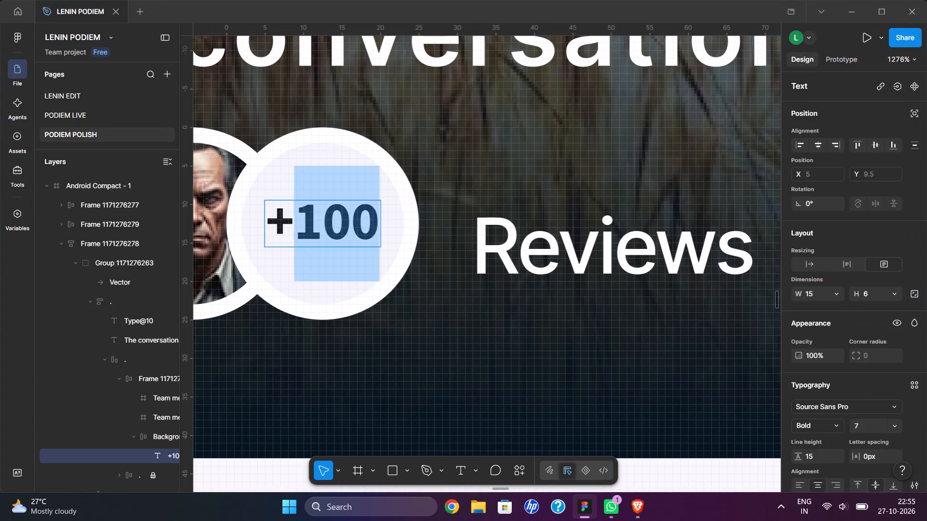
double_click(347, 235)
triple_click(347, 235)
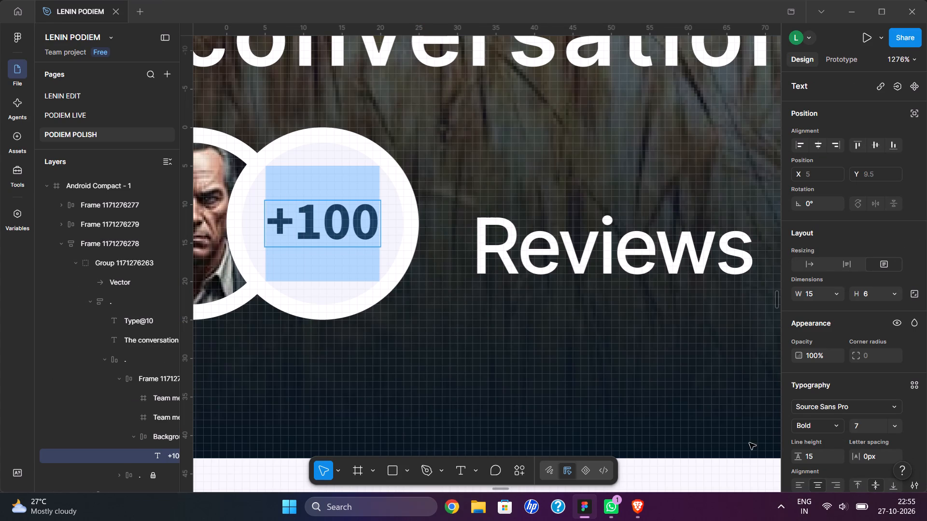
click(847, 405)
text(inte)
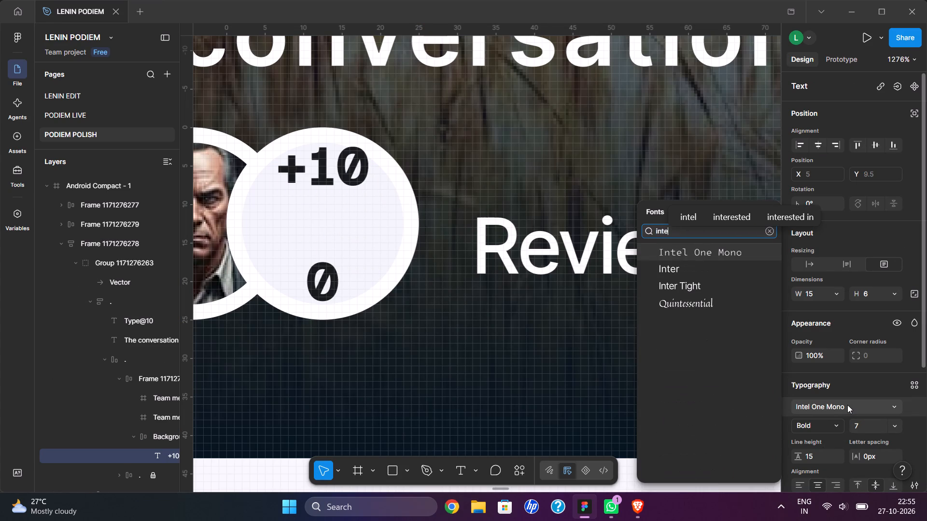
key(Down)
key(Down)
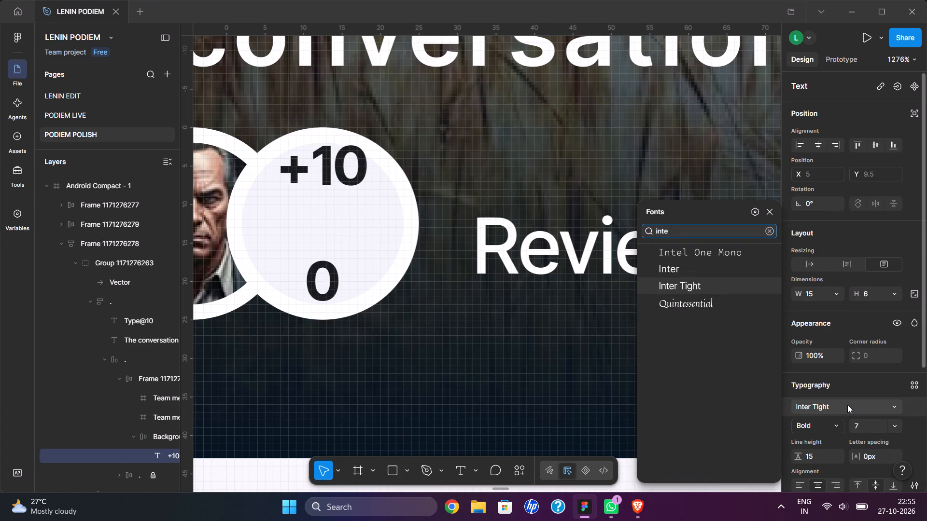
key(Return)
Set the "+100" badge text to auto-width resizing so it fits on a single line.
click(810, 260)
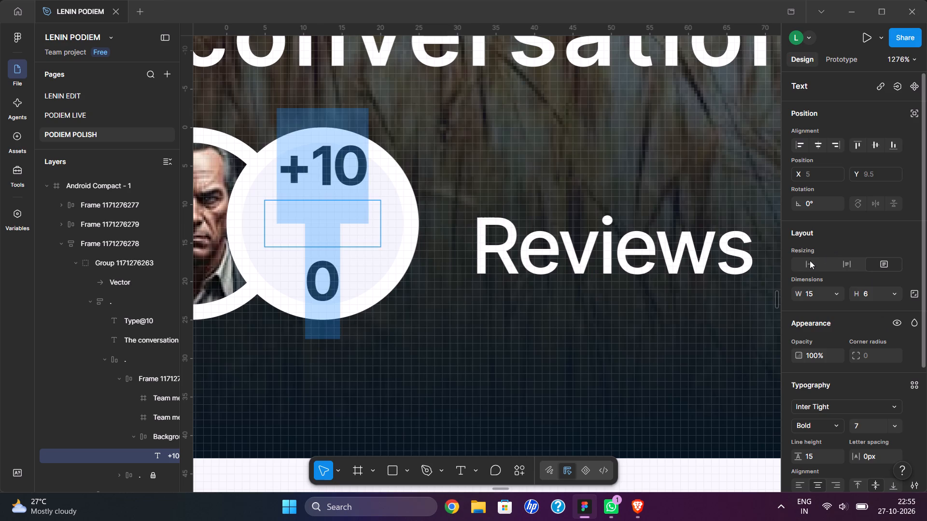
double_click(506, 130)
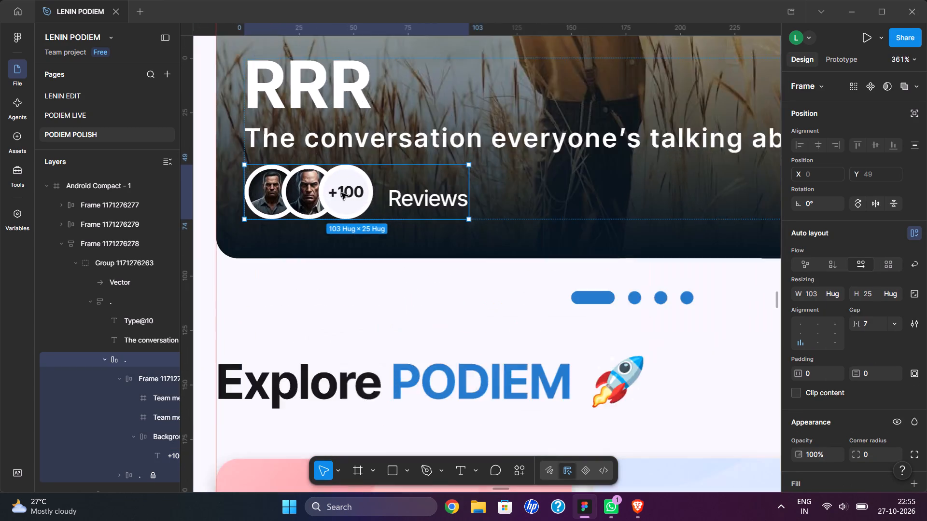
Change the font weight of the "+100" text in the RRR banner's reviews badge to SemiBold.
triple_click(345, 192)
triple_click(345, 192)
click(345, 192)
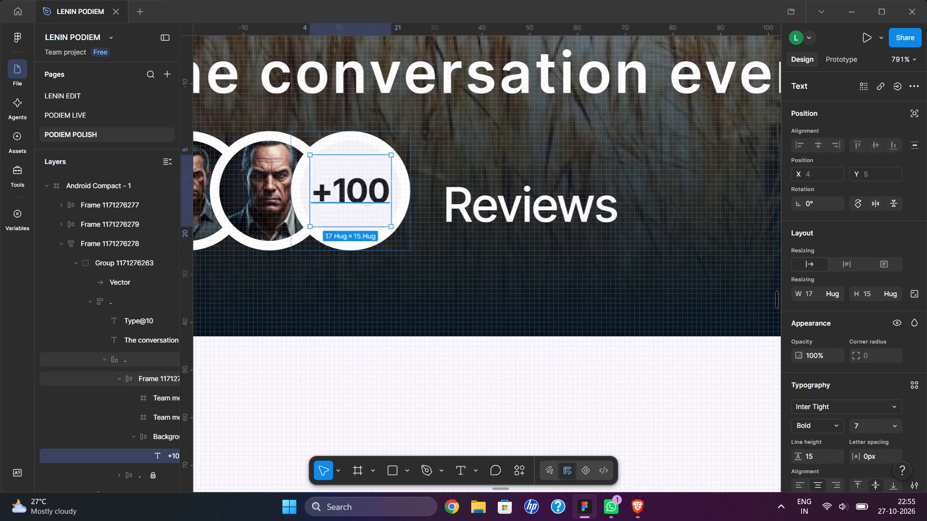
scroll(813, 346, down, 2)
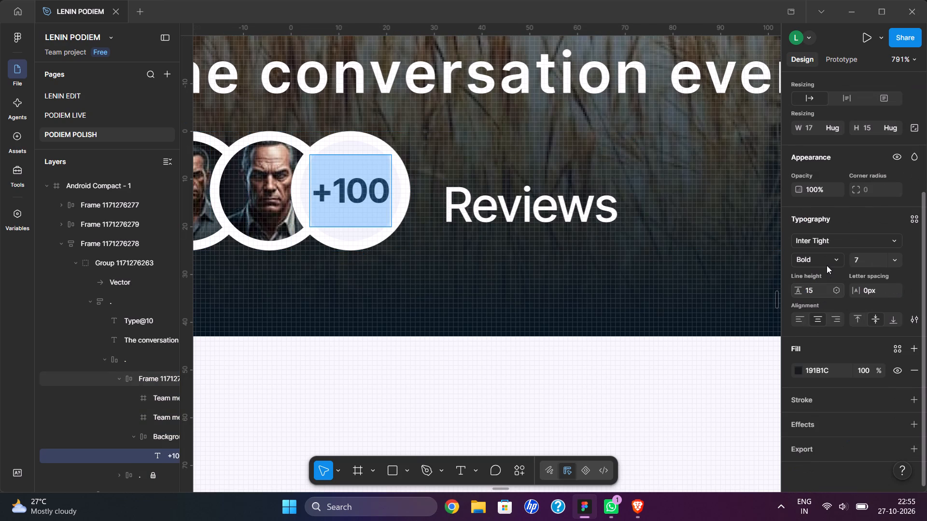
click(827, 260)
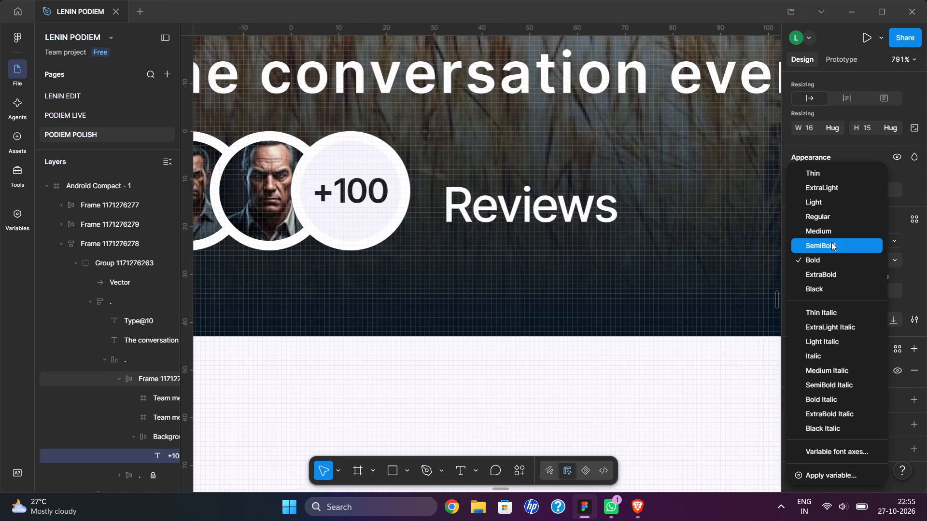
click(831, 241)
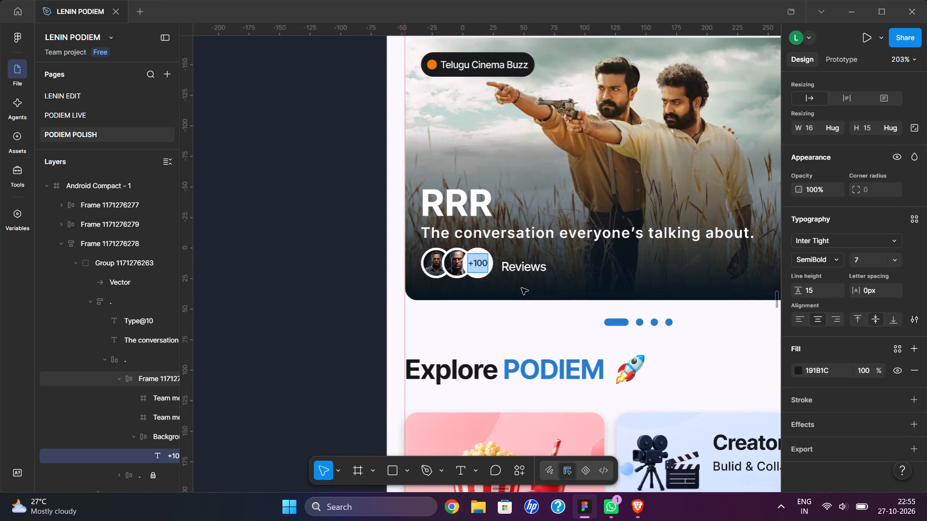
click(305, 280)
click(305, 280)
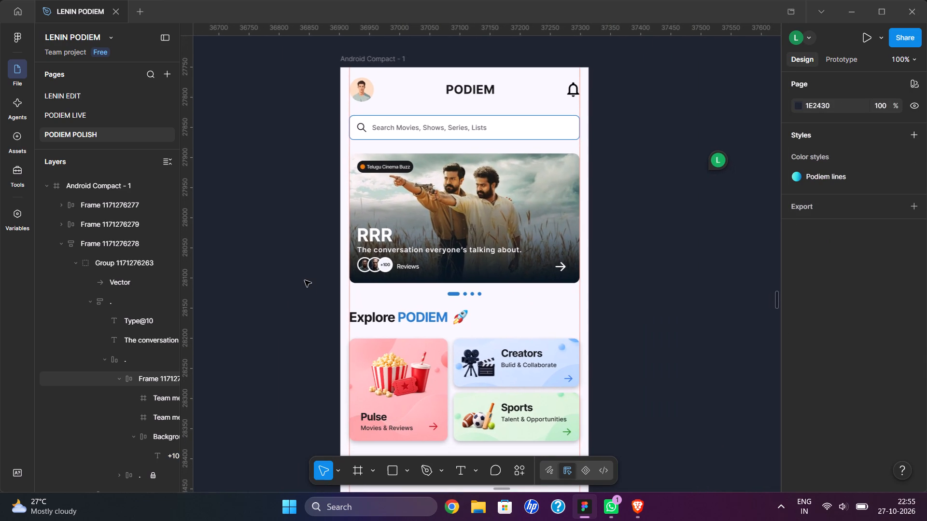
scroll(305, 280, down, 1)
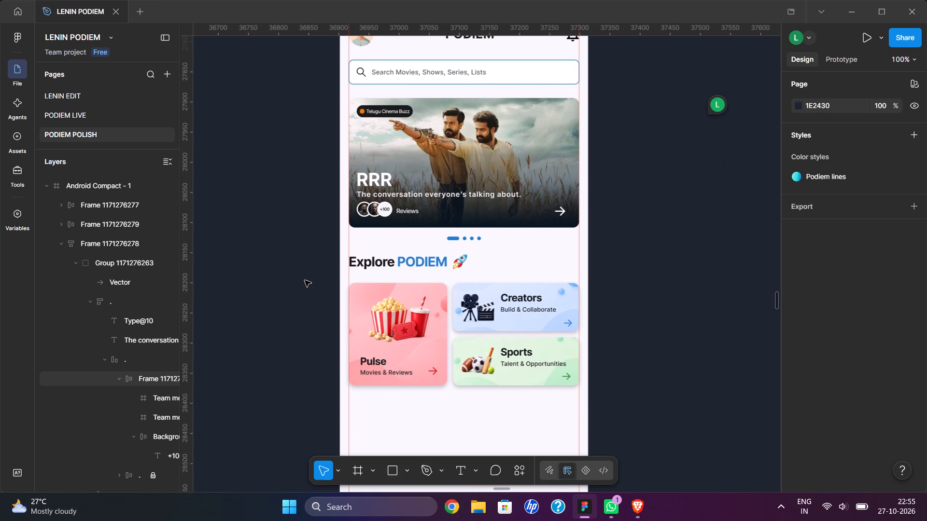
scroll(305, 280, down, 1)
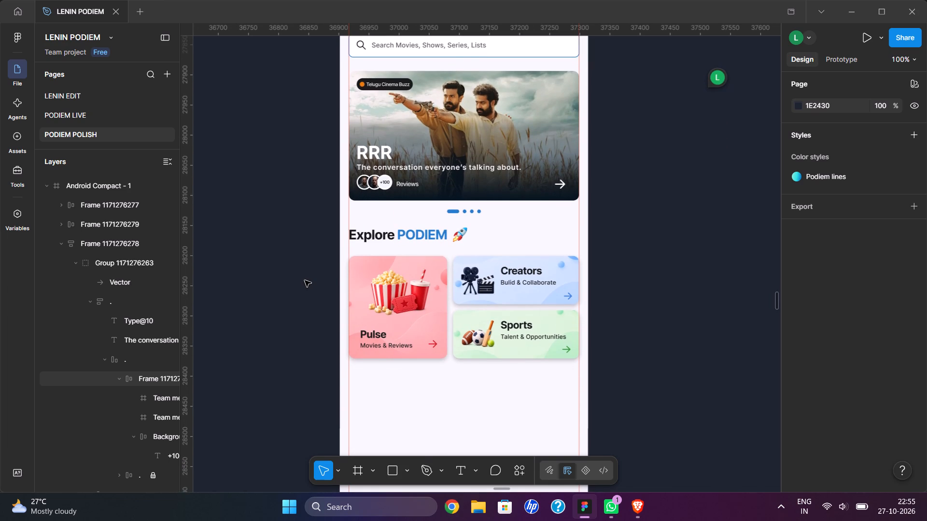
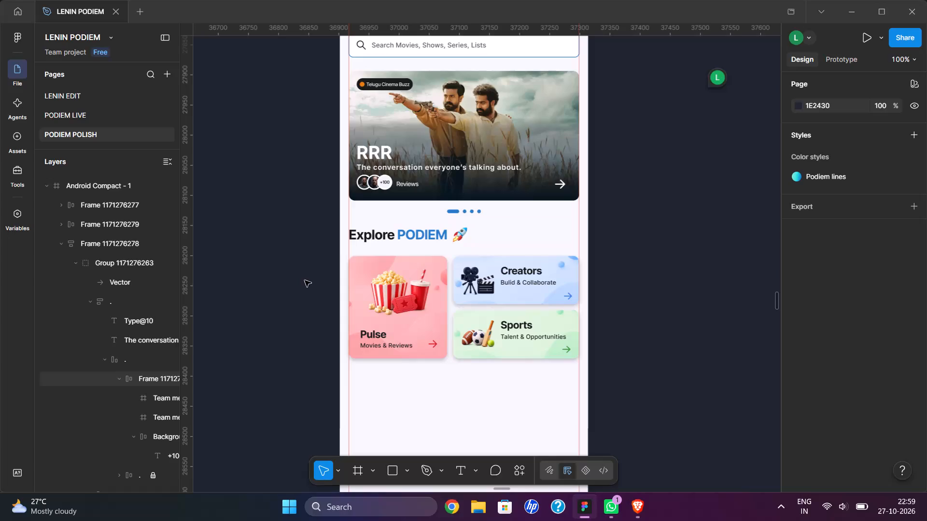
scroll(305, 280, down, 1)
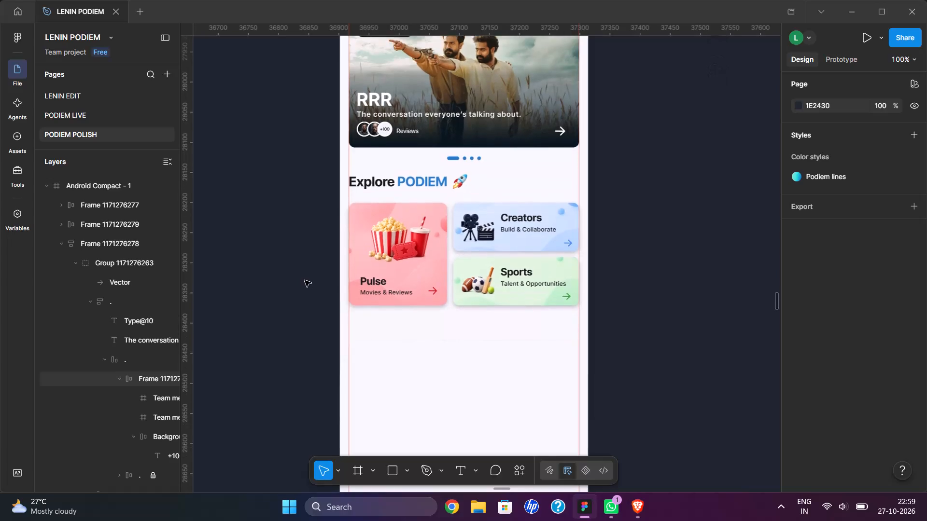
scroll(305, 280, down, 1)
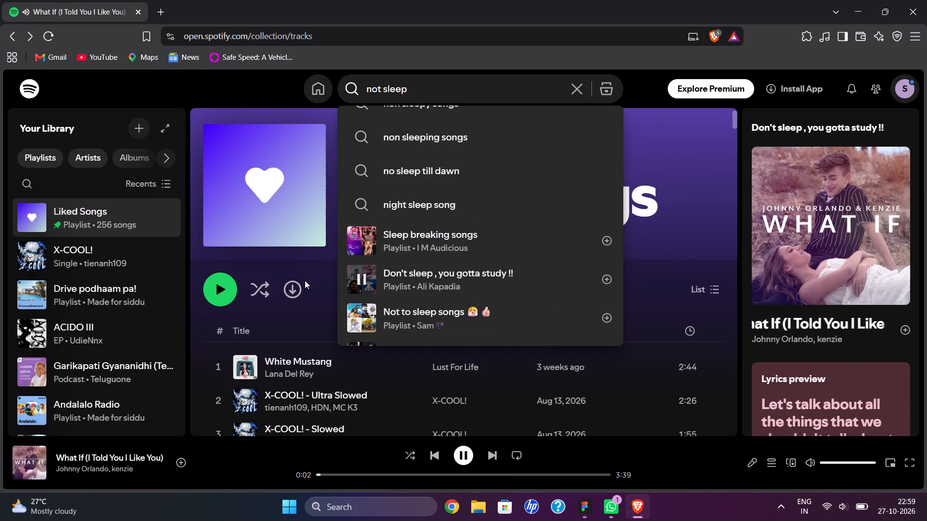
Search the computer for "ku" and launch the Kuro app.
text(kur)
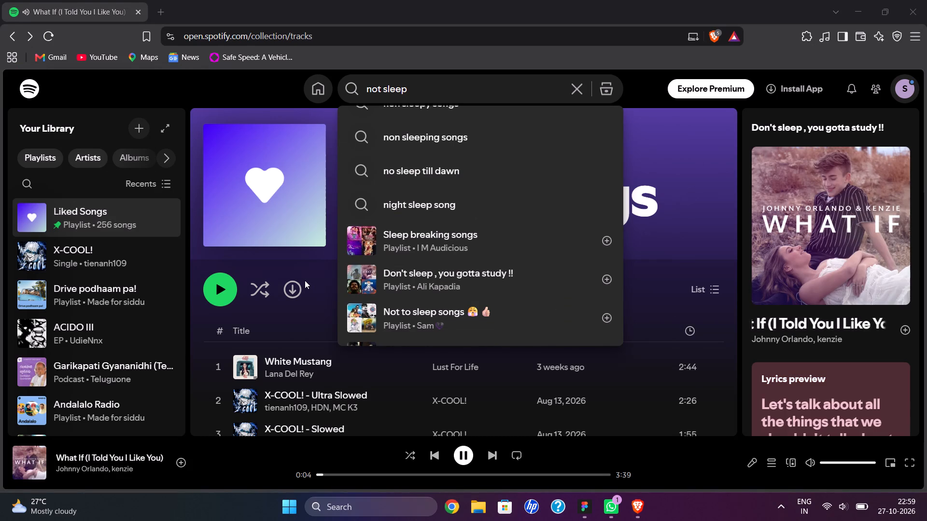
text(ku)
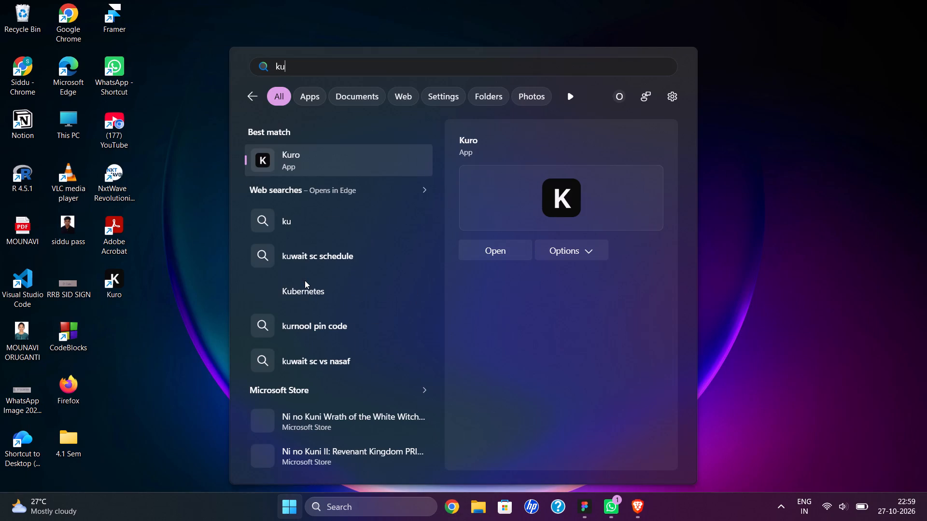
key(Return)
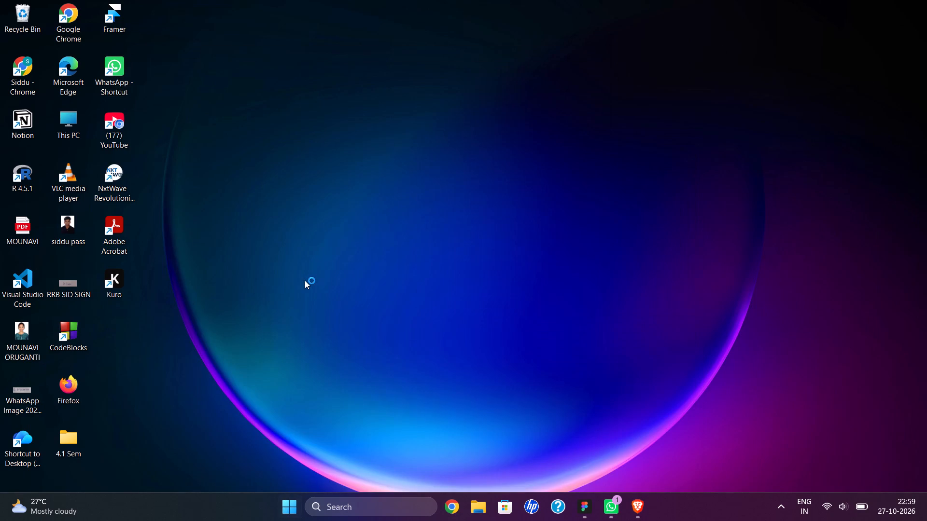
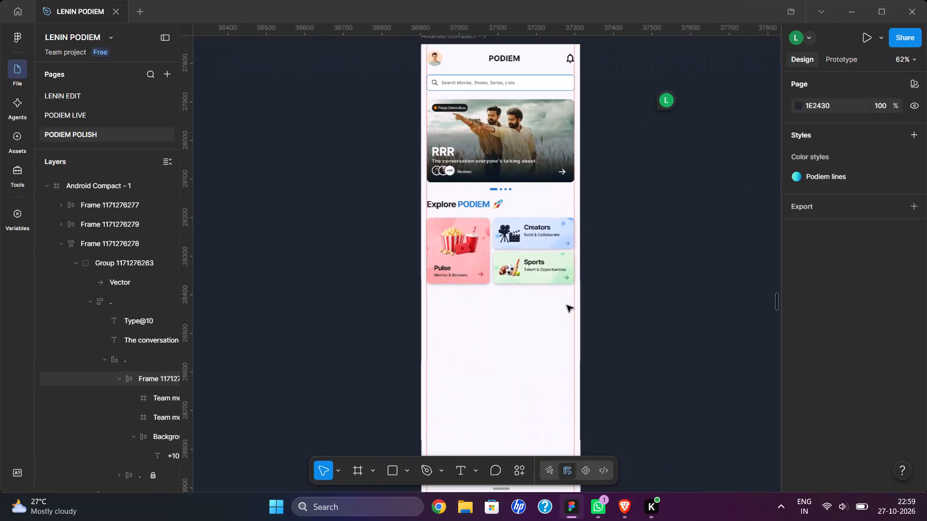
Switch to Spotify in the Brave browser and skip the current song to the next track.
click(624, 518)
scroll(523, 199, down, 1)
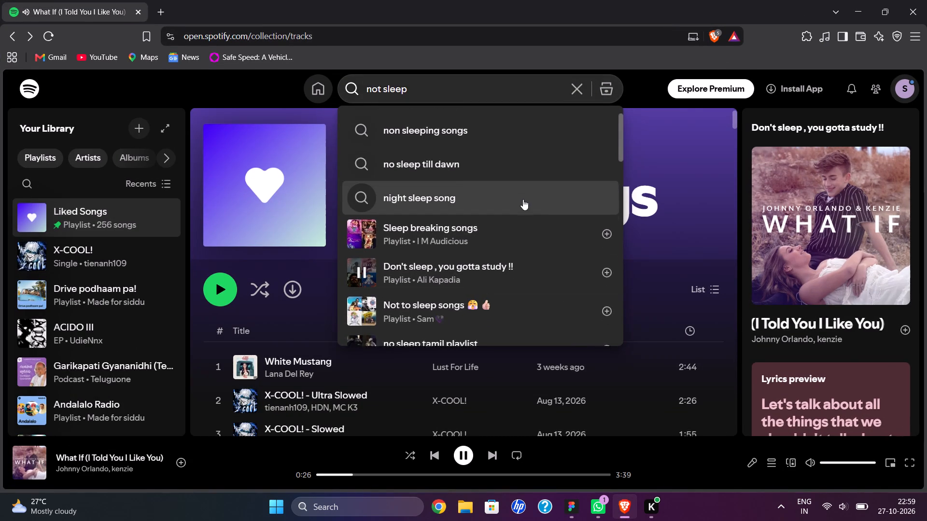
scroll(523, 199, down, 1)
click(490, 453)
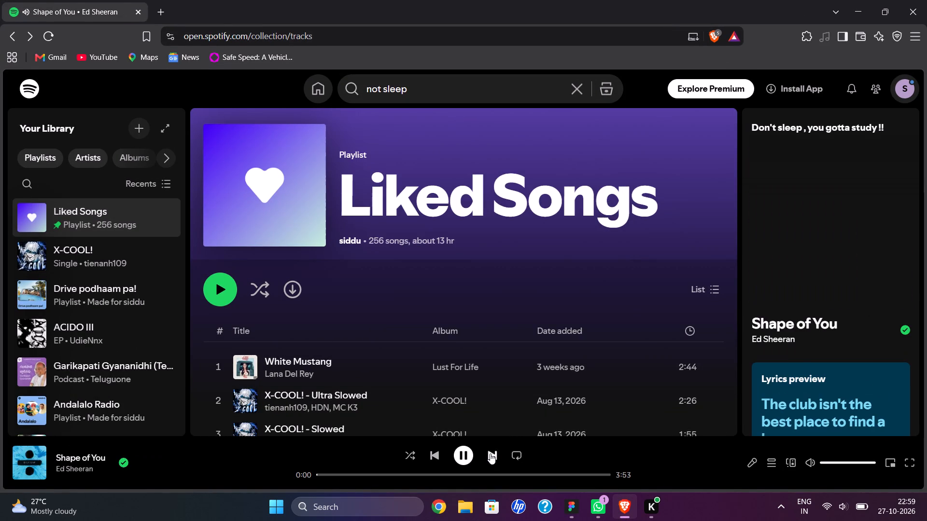
Reopen the "not sleep" search suggestions and look through the suggested playlists and songs.
click(427, 93)
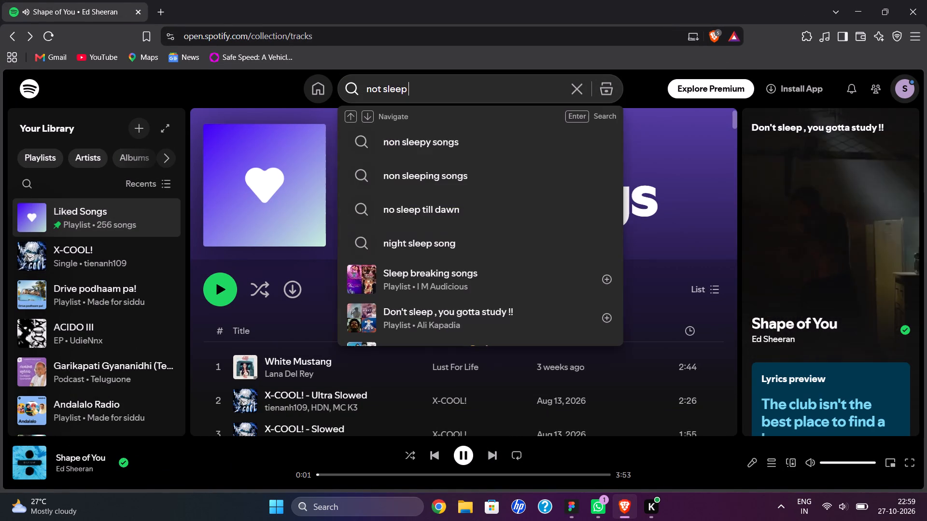
scroll(468, 231, down, 2)
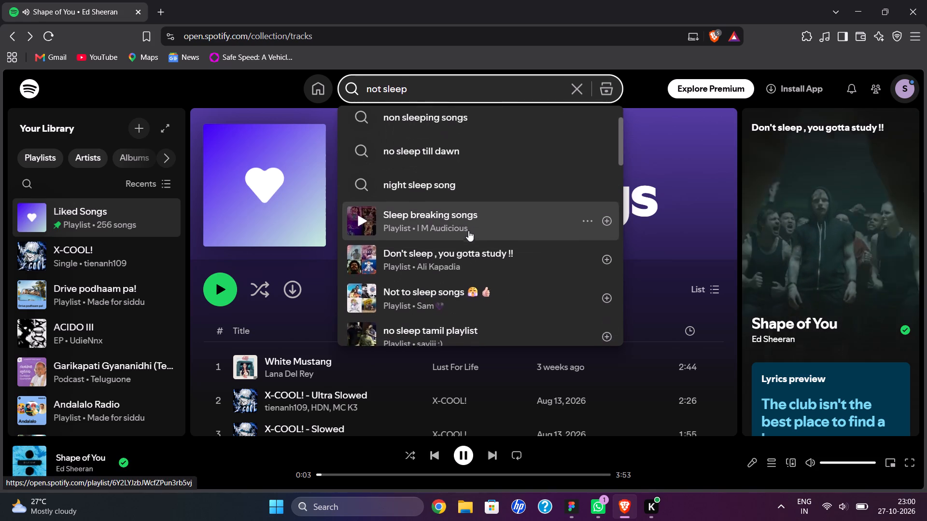
scroll(468, 231, down, 4)
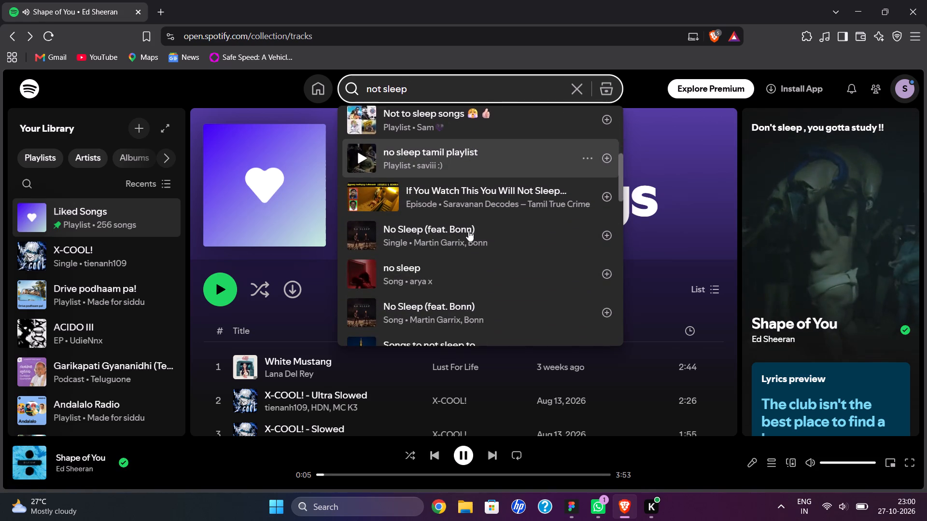
scroll(468, 231, down, 3)
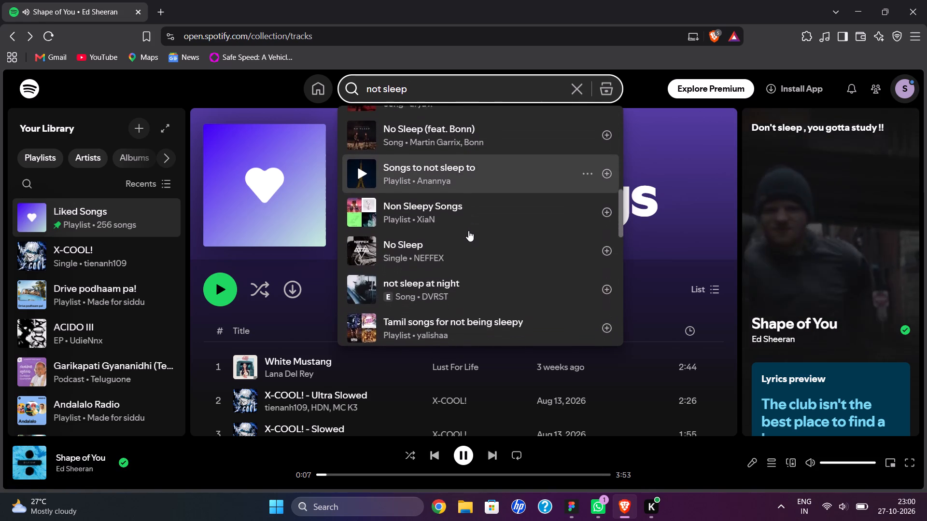
scroll(468, 231, down, 2)
scroll(468, 231, up, 2)
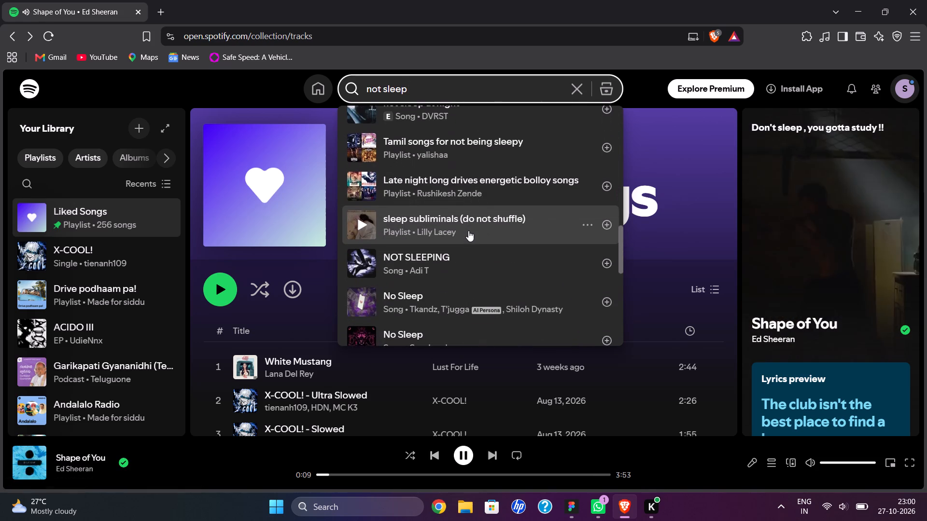
scroll(468, 231, up, 1)
Extend the music search to "not sleep te", start playing the 1 AM Feels Telugu playlist, and close the suggestions.
text(te)
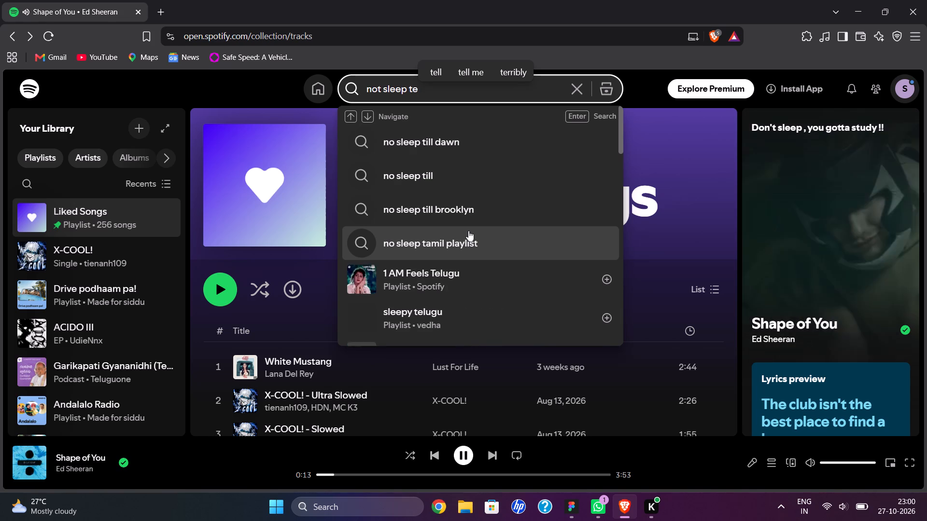
scroll(468, 231, down, 1)
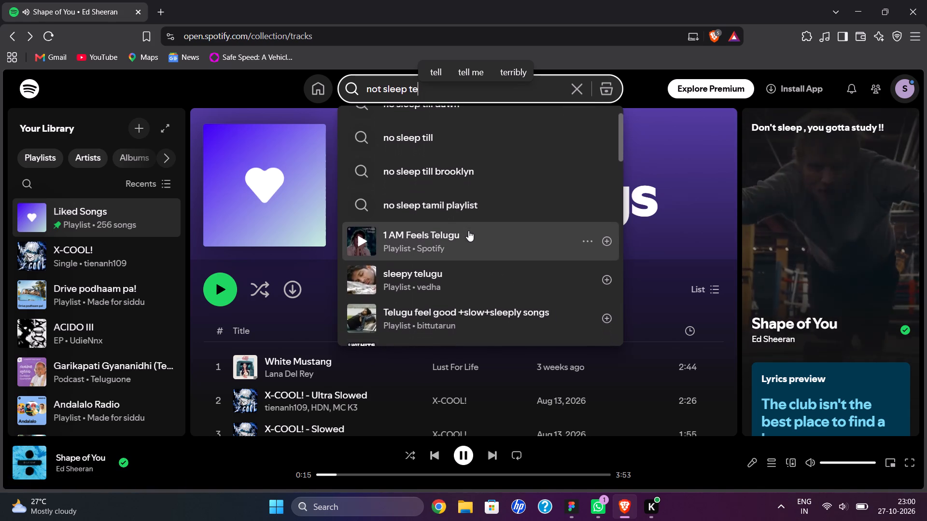
scroll(468, 231, down, 2)
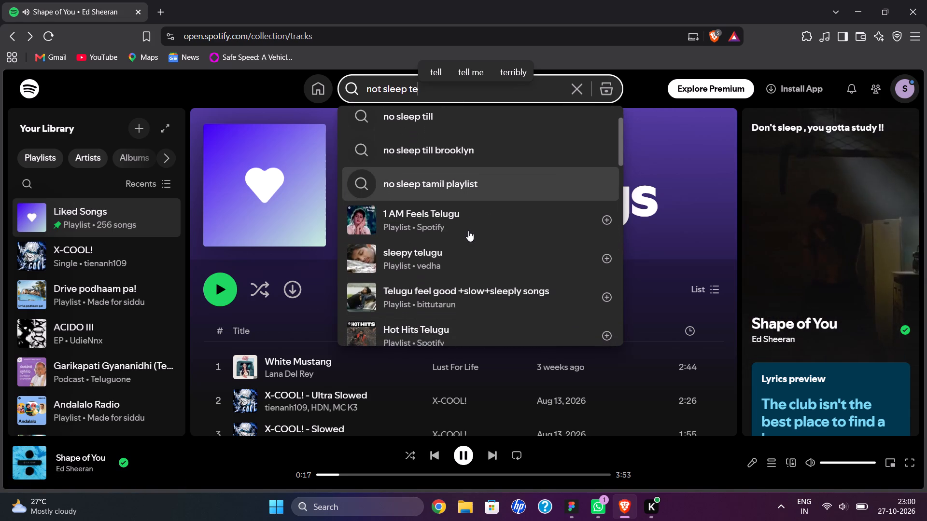
scroll(468, 231, down, 2)
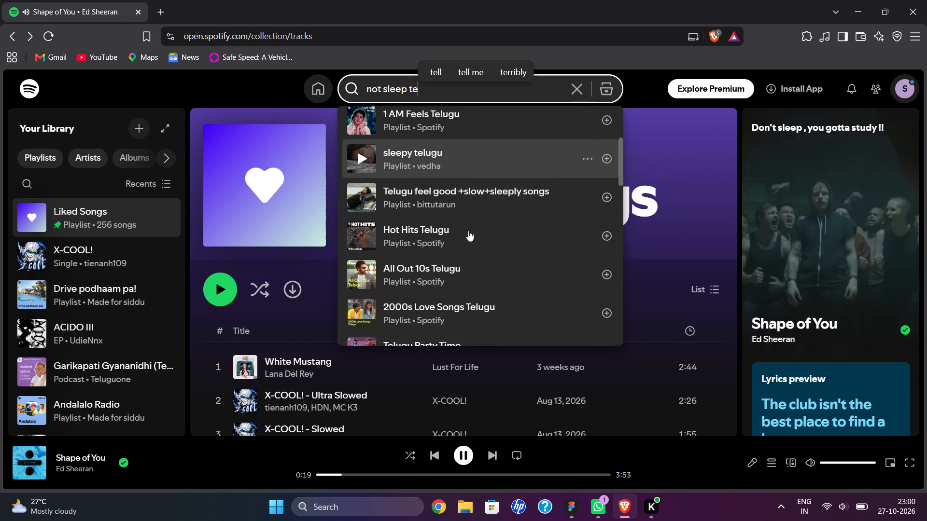
scroll(468, 231, down, 3)
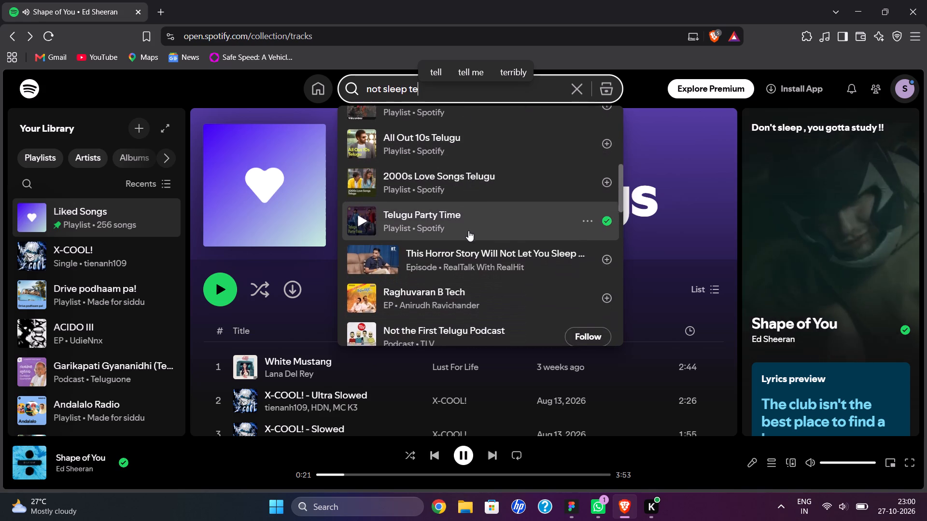
scroll(468, 231, down, 2)
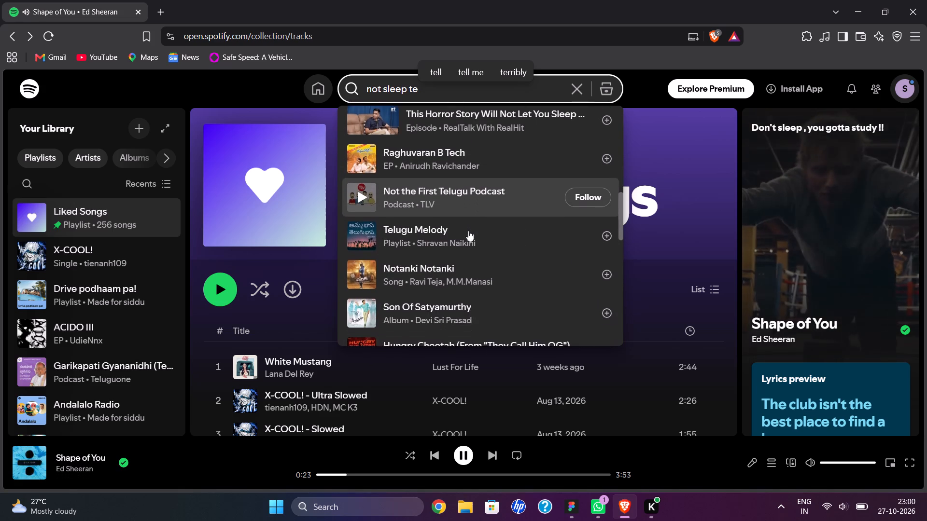
scroll(468, 231, down, 3)
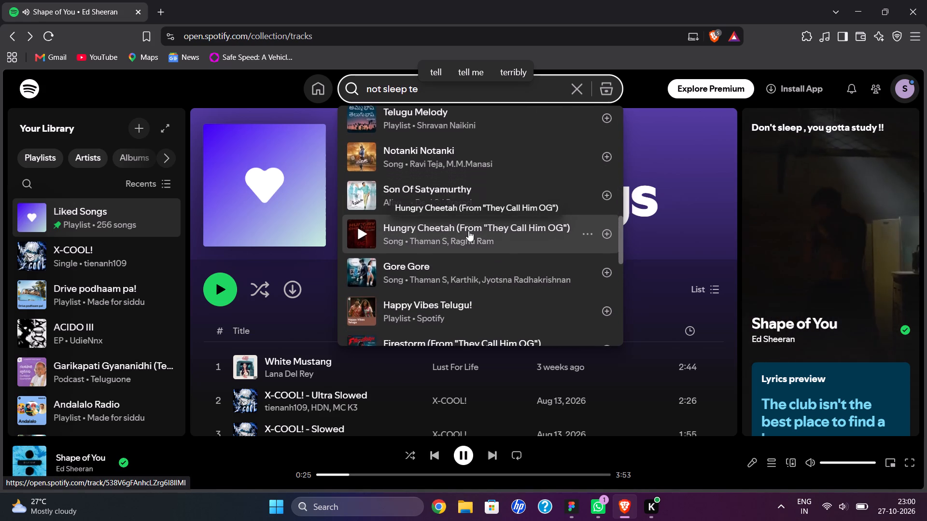
scroll(468, 231, right, 2)
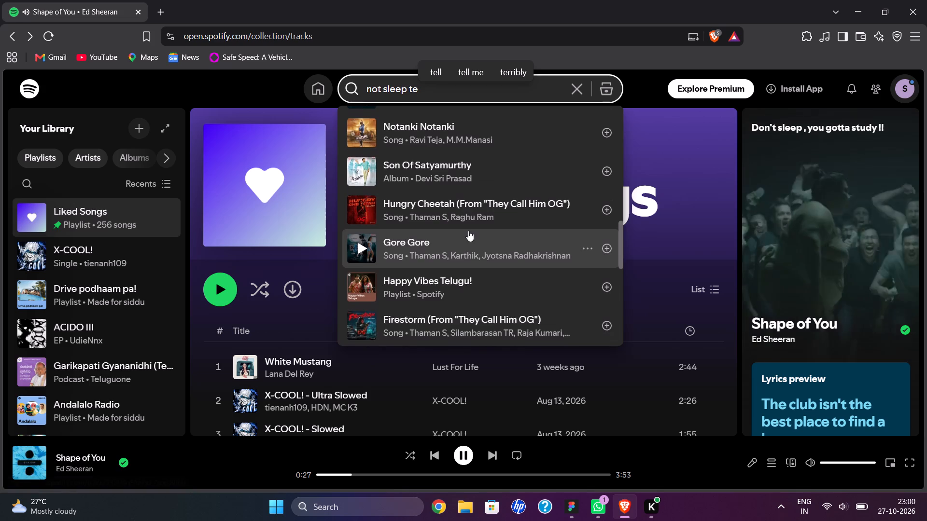
scroll(468, 231, down, 1)
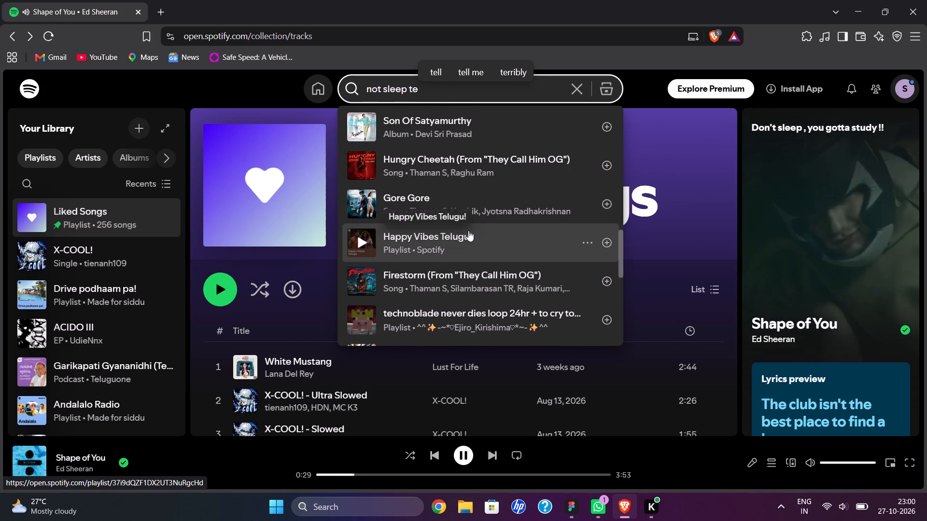
scroll(468, 231, up, 10)
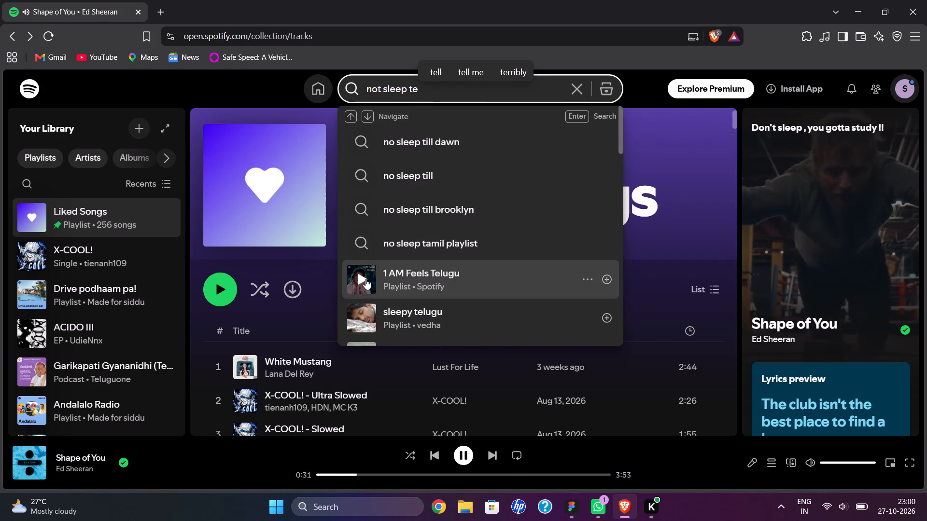
click(365, 279)
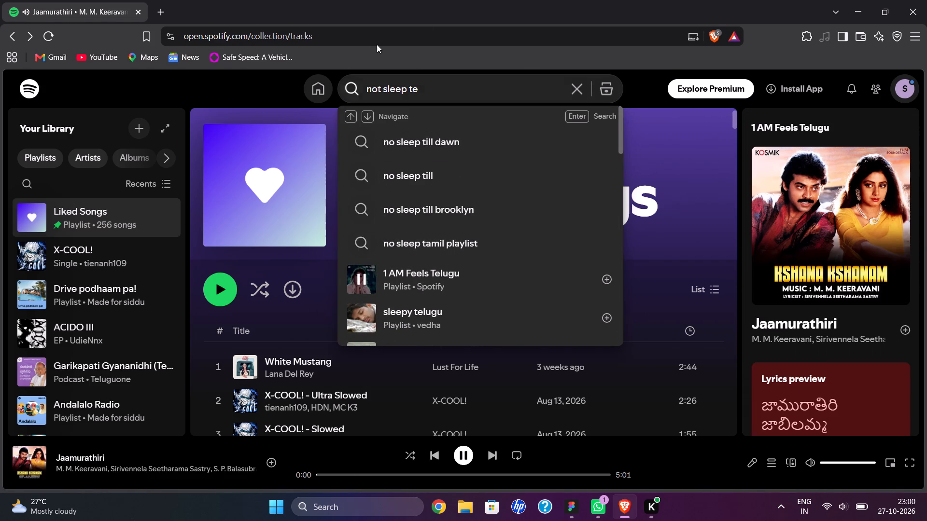
click(689, 166)
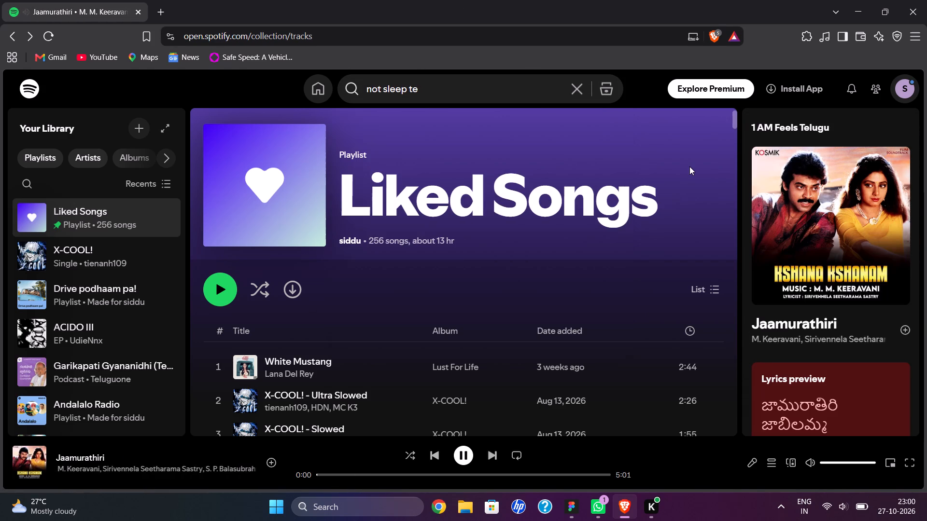
Skip to the next track of the 1 AM Feels Telugu playlist.
click(491, 457)
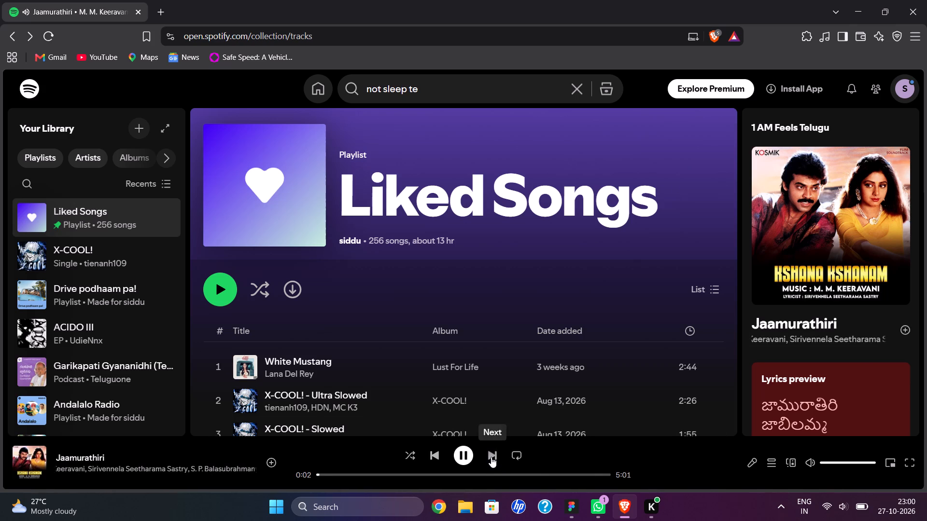
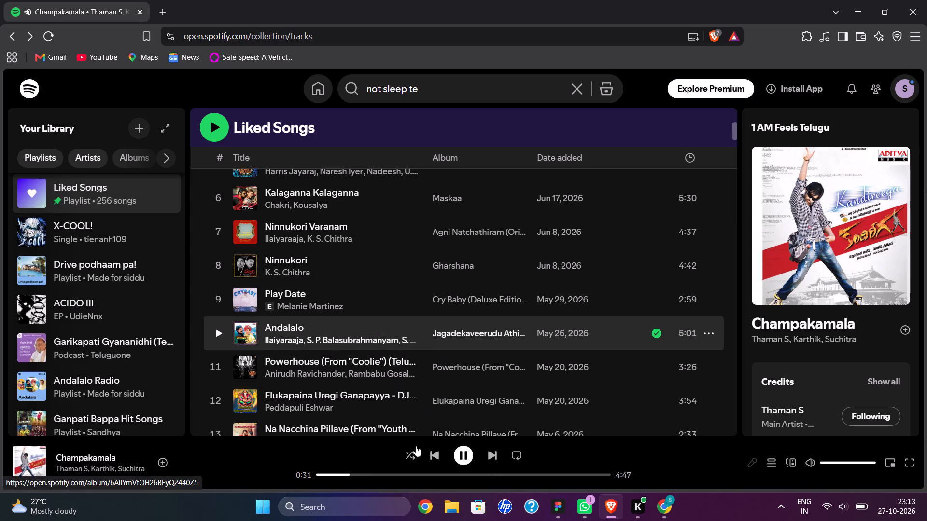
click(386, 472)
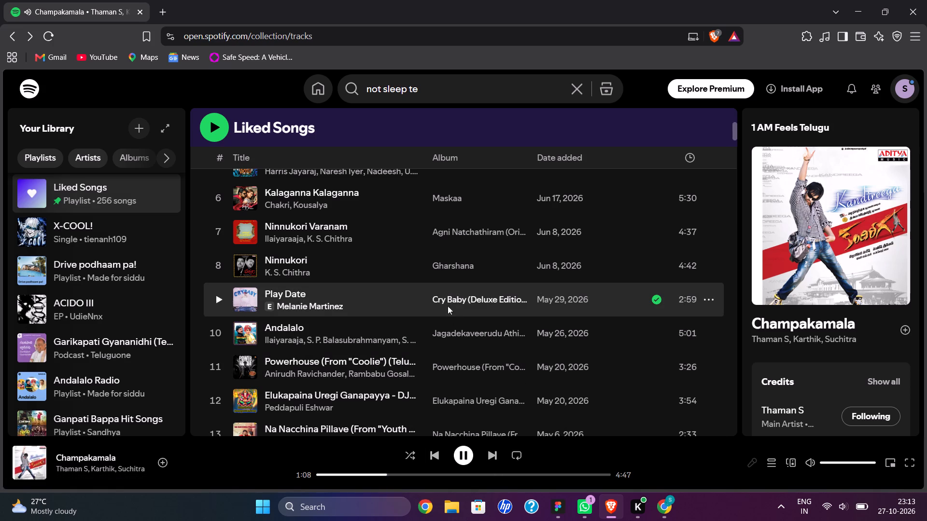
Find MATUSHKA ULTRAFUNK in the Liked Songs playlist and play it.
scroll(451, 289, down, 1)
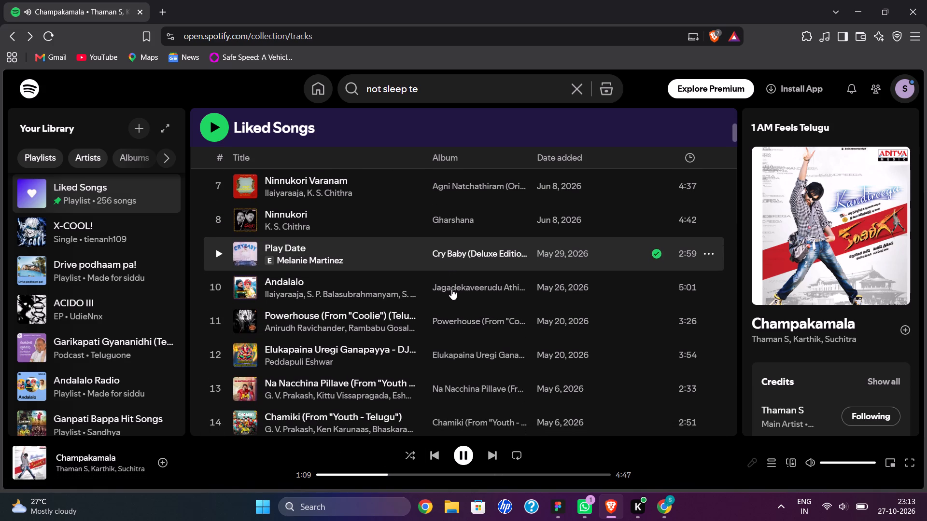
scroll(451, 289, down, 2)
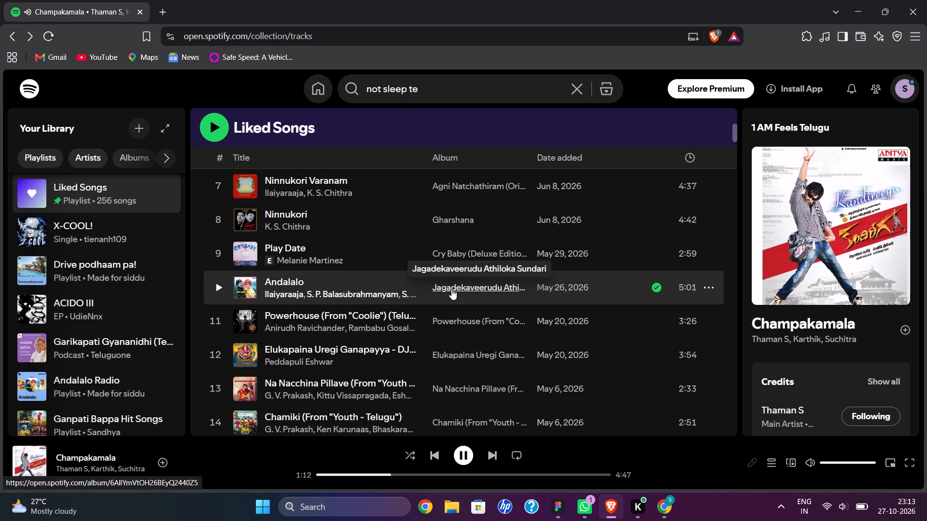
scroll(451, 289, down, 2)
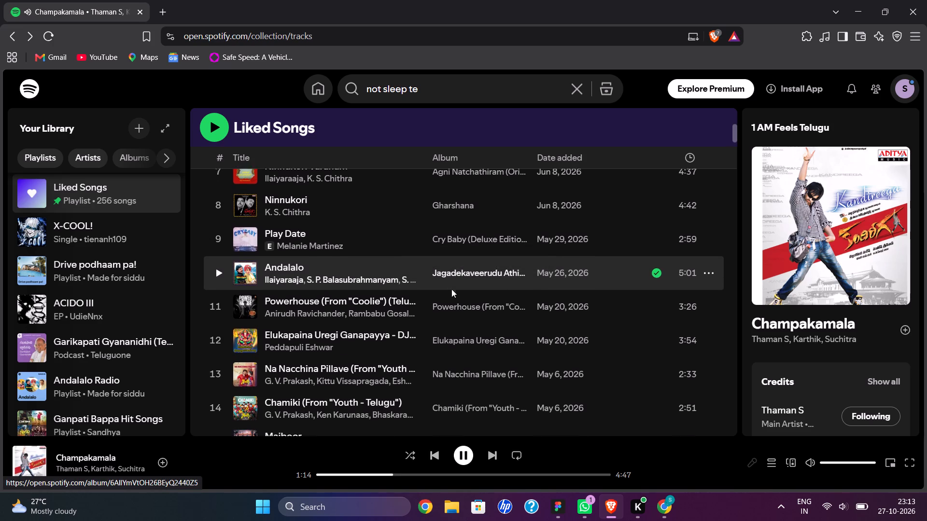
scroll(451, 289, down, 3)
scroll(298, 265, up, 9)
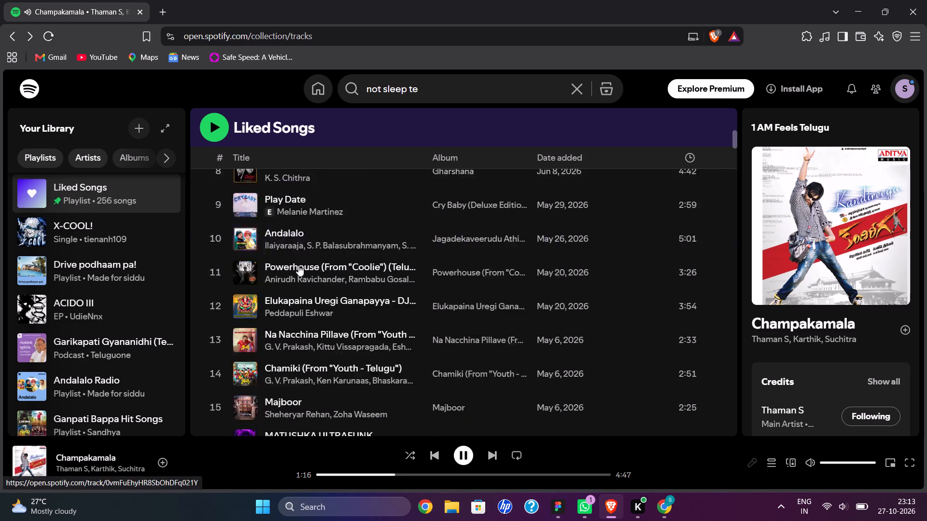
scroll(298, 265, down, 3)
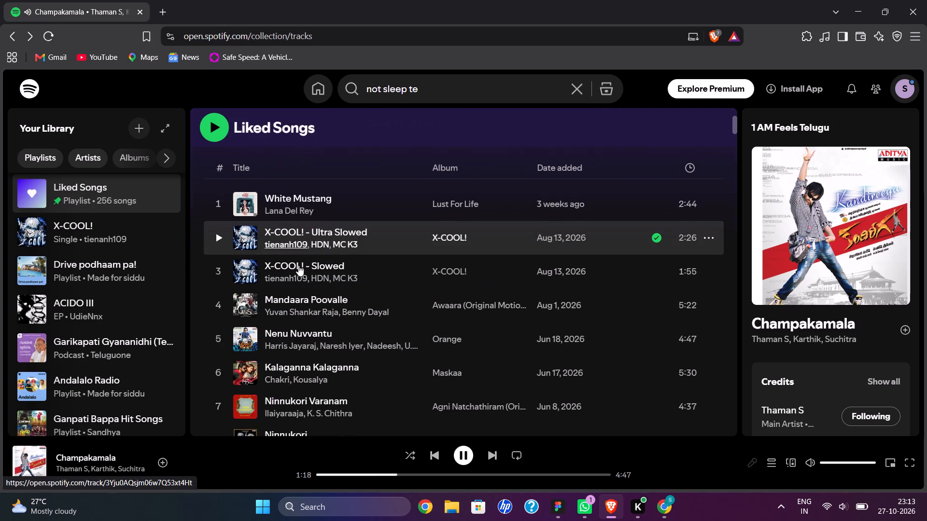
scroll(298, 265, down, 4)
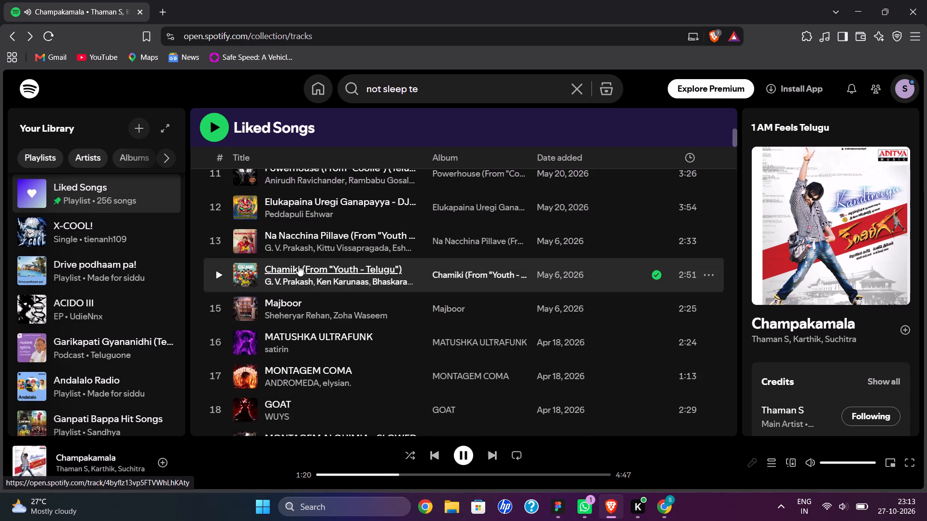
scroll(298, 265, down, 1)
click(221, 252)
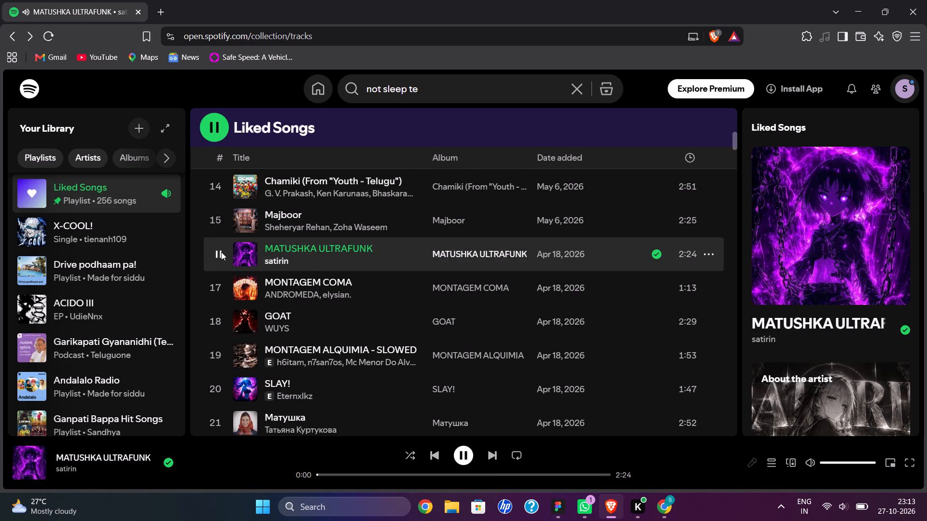
Replace the existing Spotify search text with "best ph" to look for phonk music.
scroll(221, 252, down, 1)
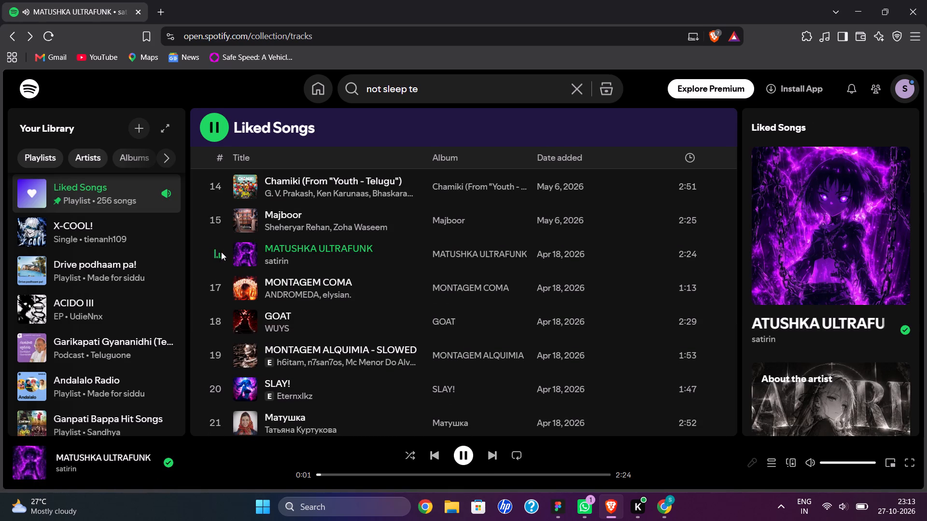
scroll(221, 252, down, 2)
scroll(221, 252, up, 1)
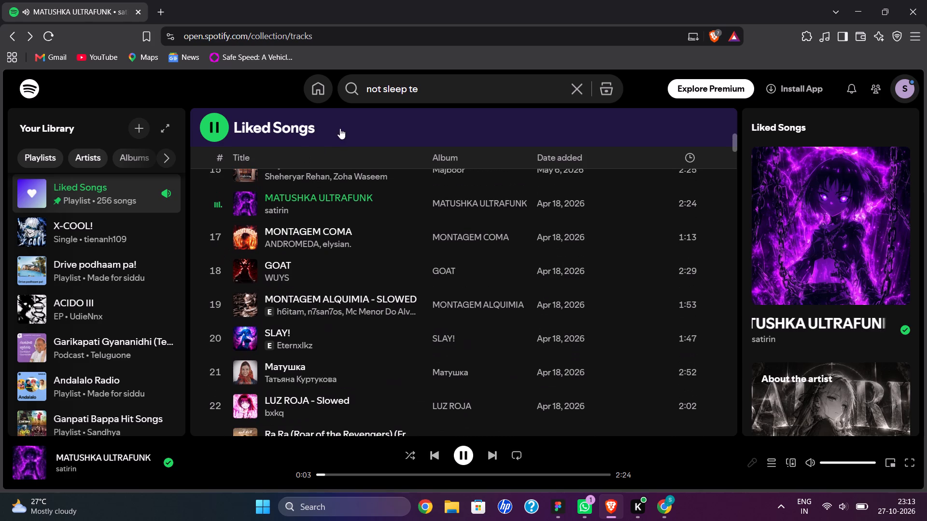
click(422, 97)
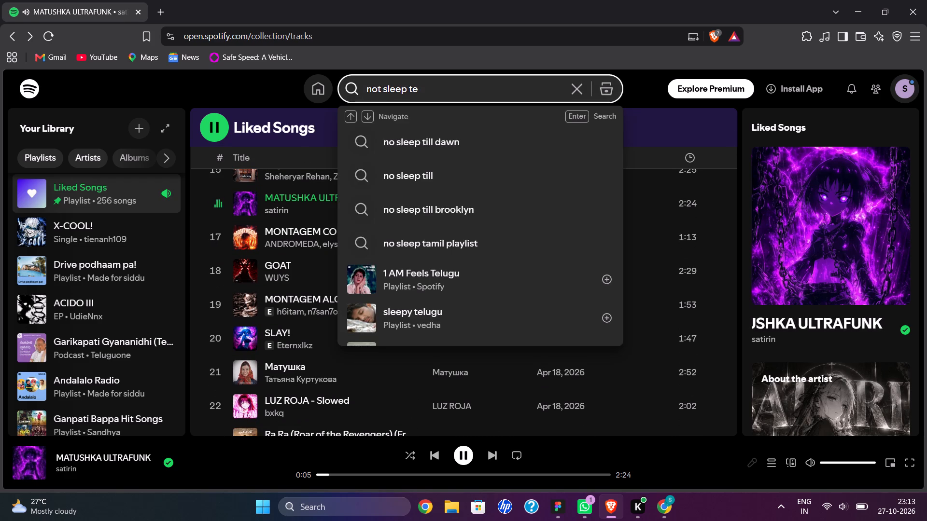
key(ctrl+a)
key(BackSpace)
text(best)
key(space)
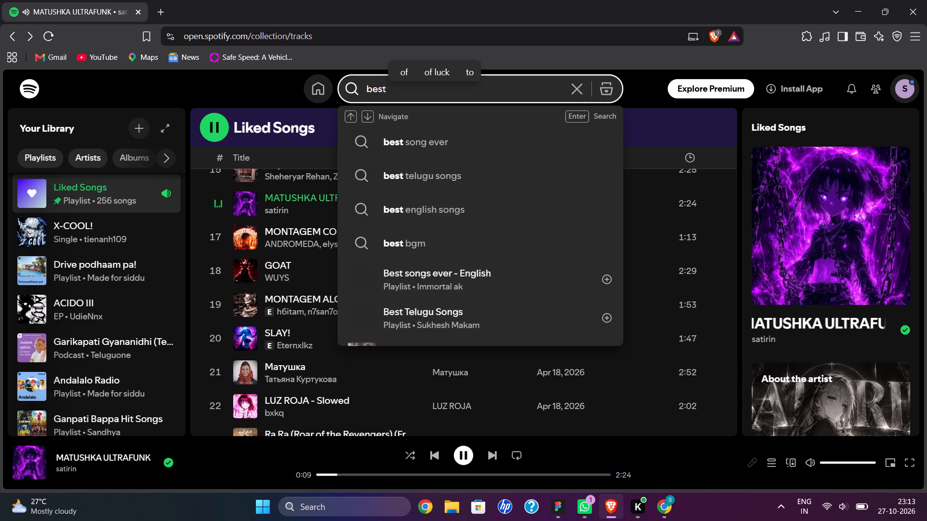
text(ph)
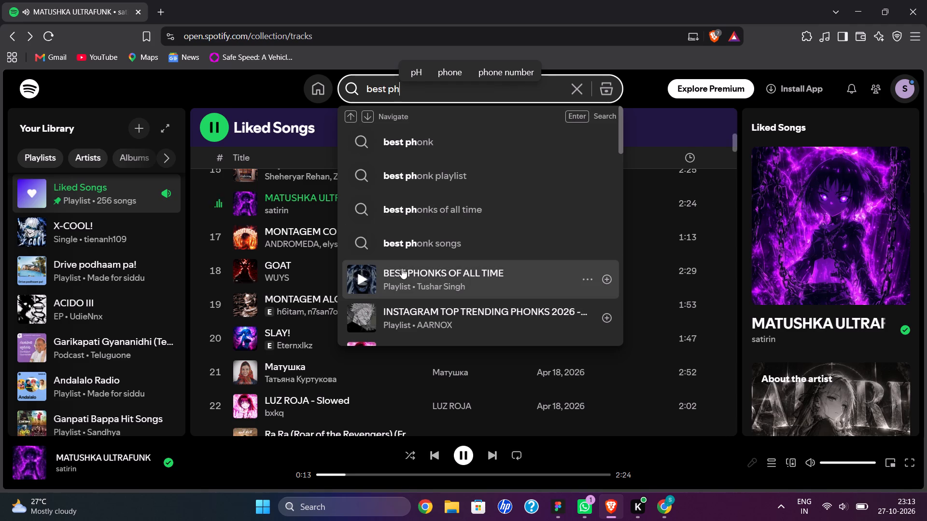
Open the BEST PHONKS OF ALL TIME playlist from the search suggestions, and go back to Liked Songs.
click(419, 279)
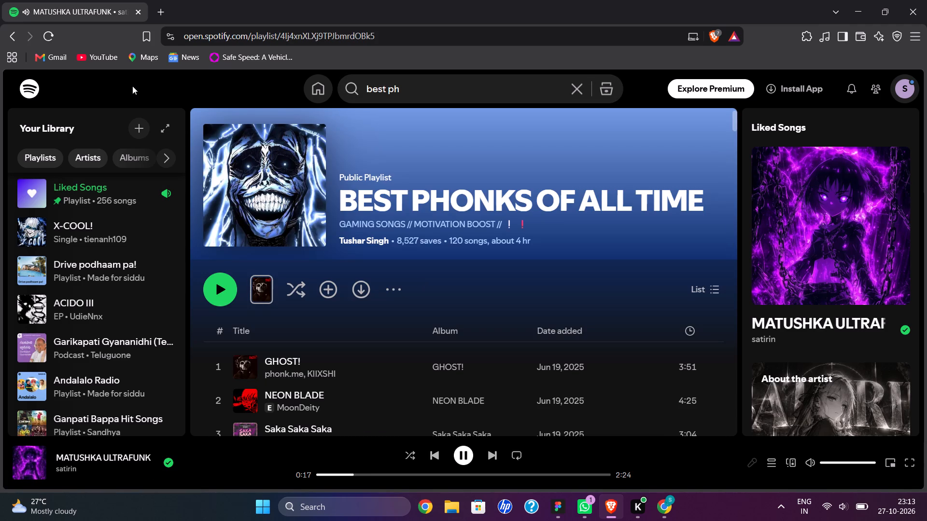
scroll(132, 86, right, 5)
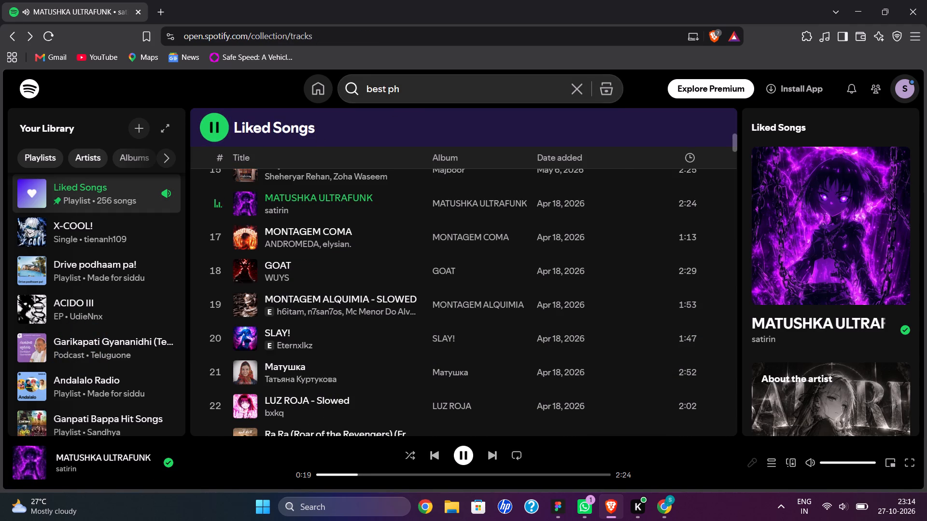
Open the suggested INSTAGRAM TOP TRENDING PHONKS 2026 - October playlist and play its first track, BAILA LENTO - Slowed.
click(430, 86)
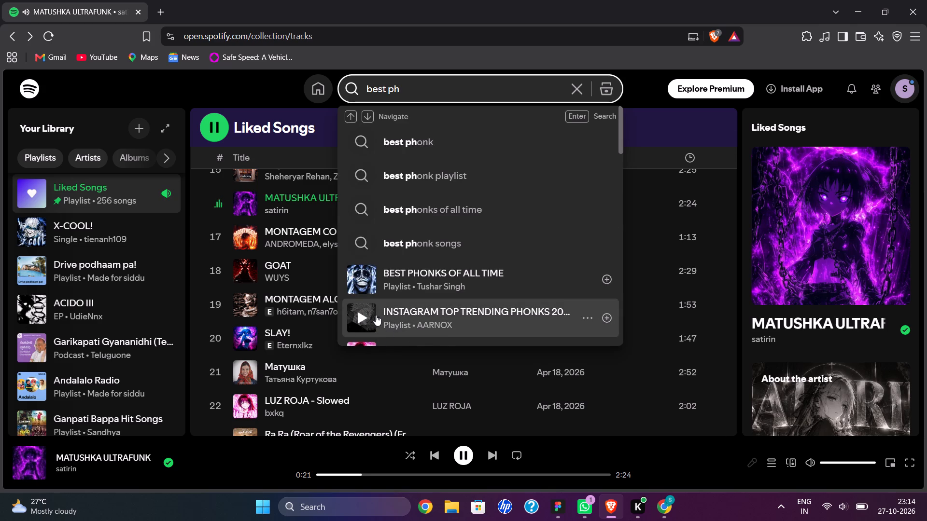
click(416, 313)
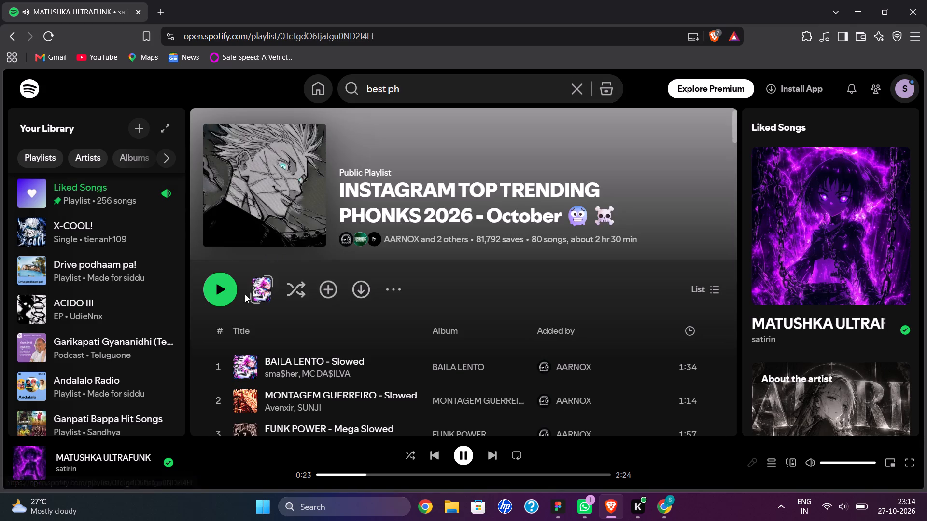
scroll(244, 324, down, 1)
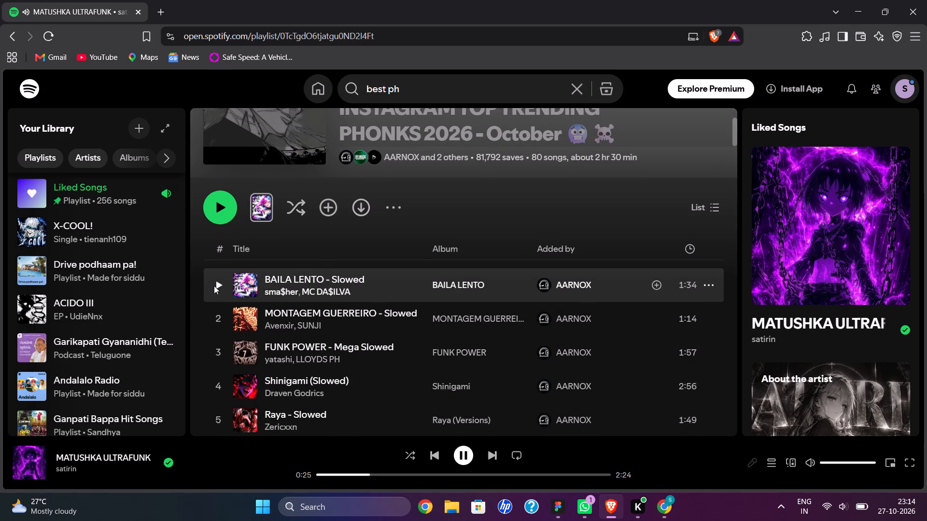
click(219, 286)
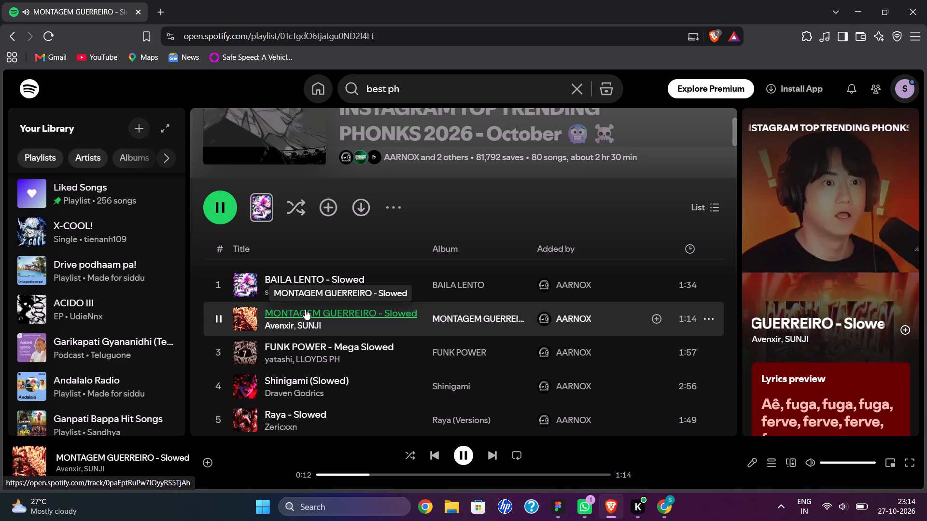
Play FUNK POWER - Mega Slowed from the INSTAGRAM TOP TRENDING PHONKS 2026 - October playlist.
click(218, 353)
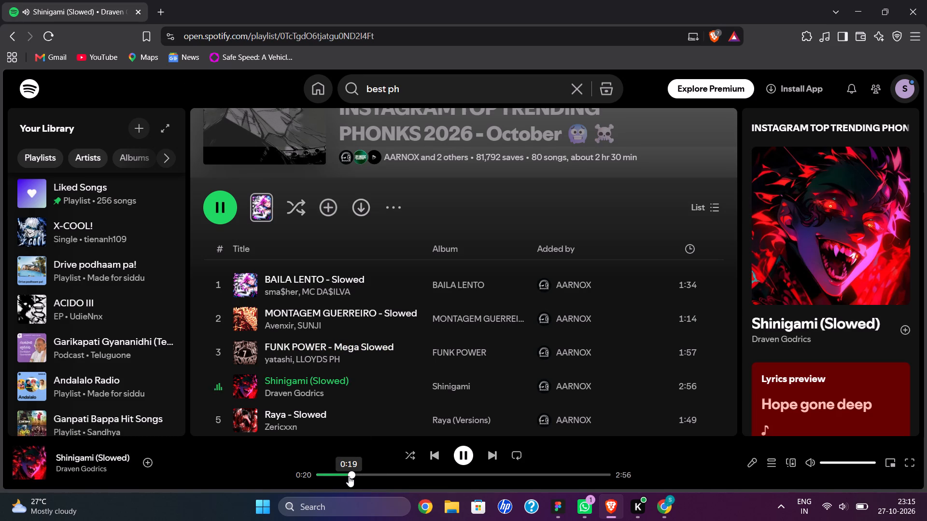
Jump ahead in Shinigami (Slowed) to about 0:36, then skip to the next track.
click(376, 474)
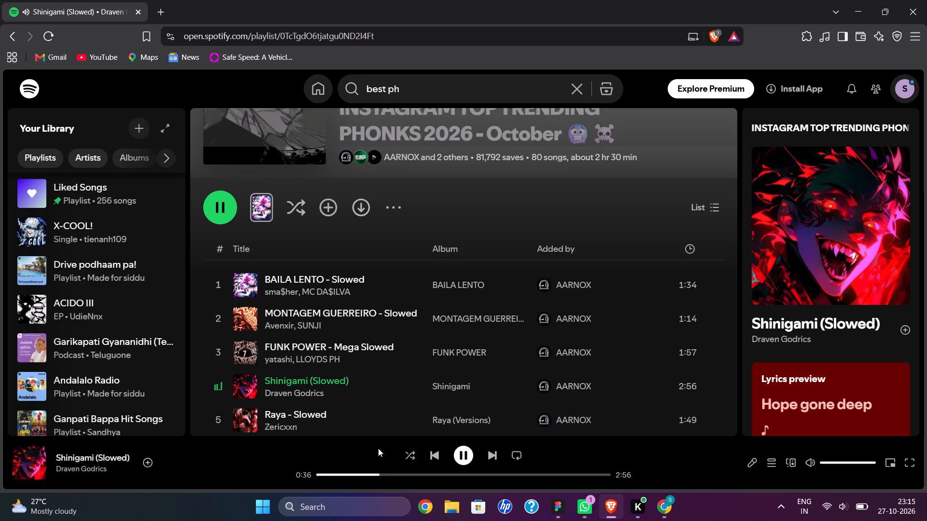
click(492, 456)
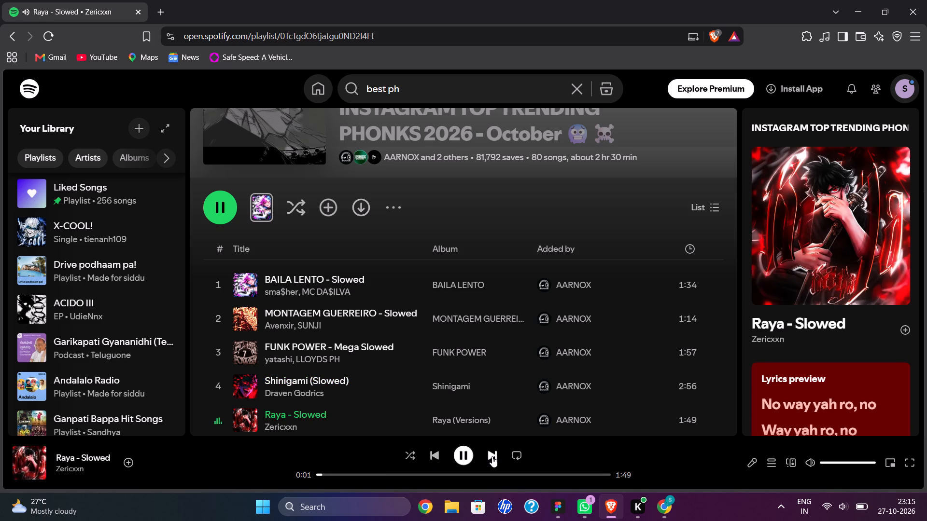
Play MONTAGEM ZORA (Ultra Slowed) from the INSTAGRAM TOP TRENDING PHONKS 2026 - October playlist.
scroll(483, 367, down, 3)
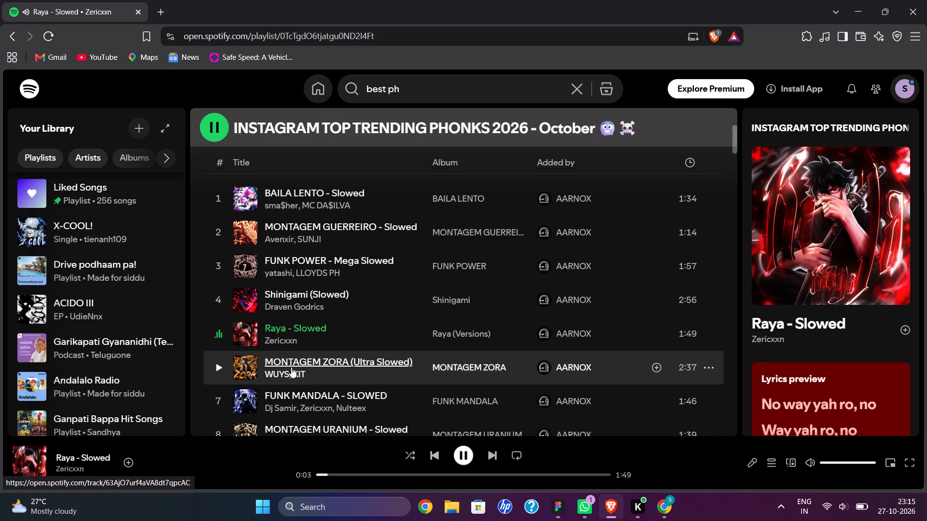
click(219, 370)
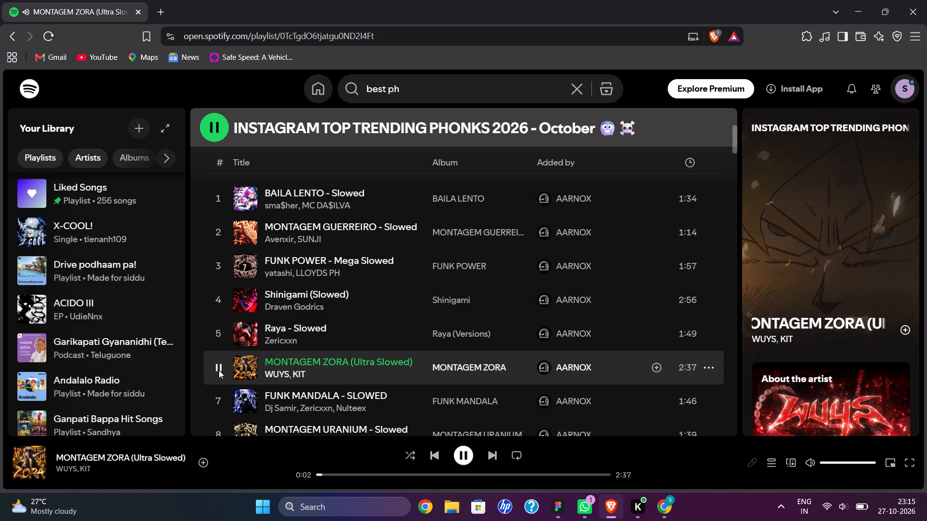
Play FUNK MANDALA - SLOWED from the same phonk playlist.
scroll(219, 370, down, 1)
click(219, 370)
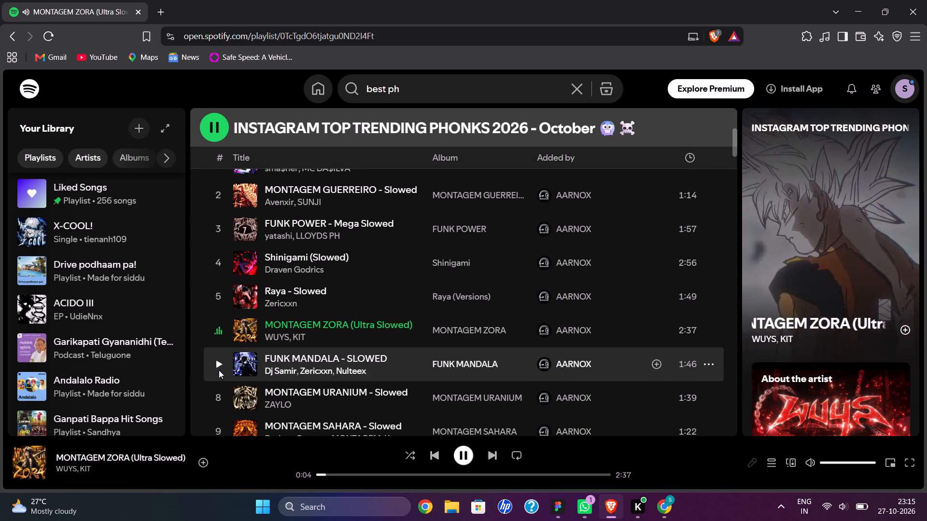
Switch to Spotify in Brave, play FUNK MANDALA - SLOWED from the phonk playlist and skip a few seconds into it.
click(219, 361)
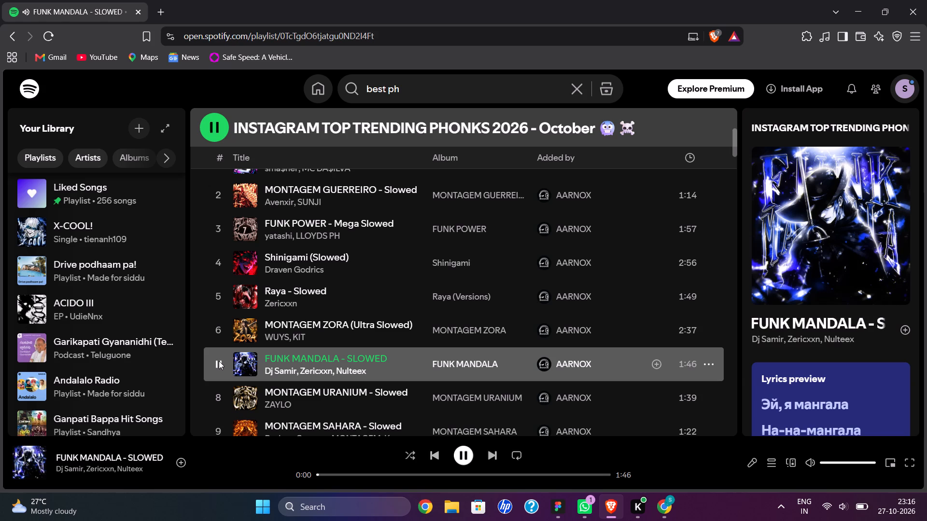
click(354, 474)
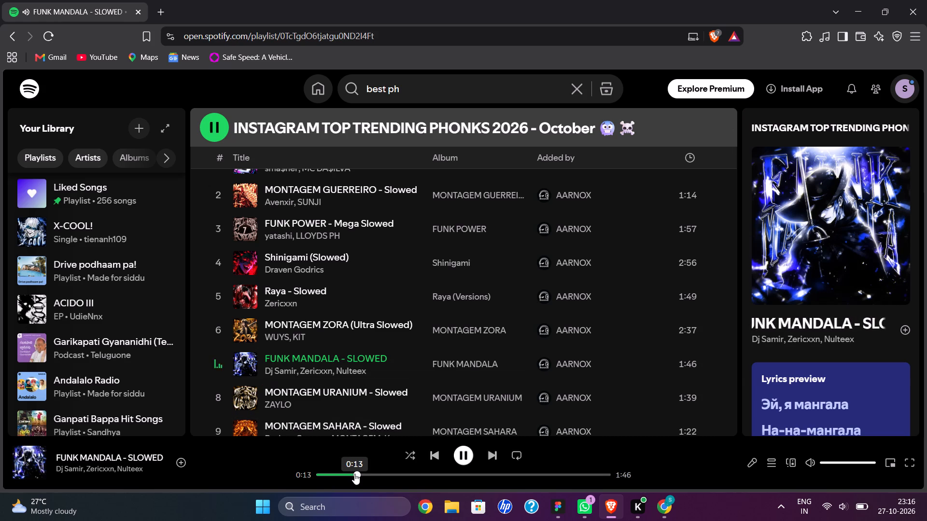
Play MONTAGEM URANIUM - Slowed from the INSTAGRAM TOP TRENDING PHONKS 2026 - October playlist and pause playback.
click(220, 398)
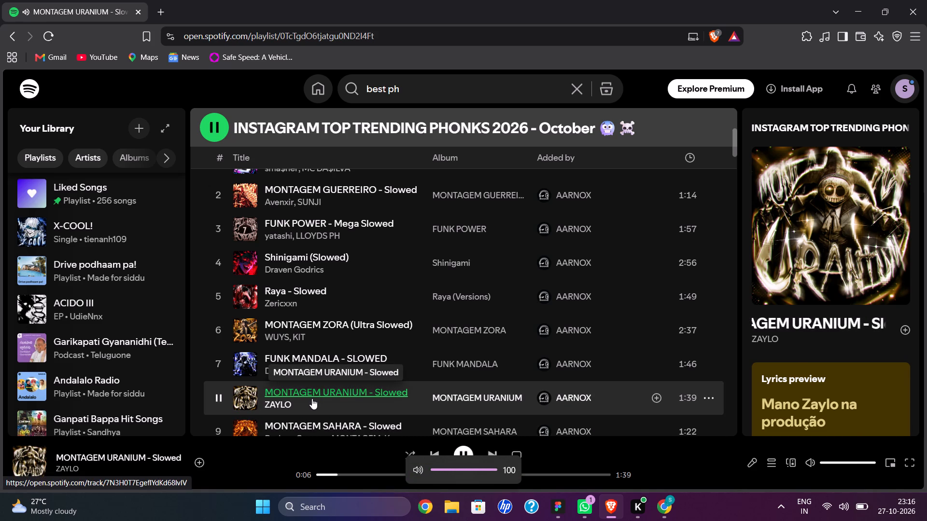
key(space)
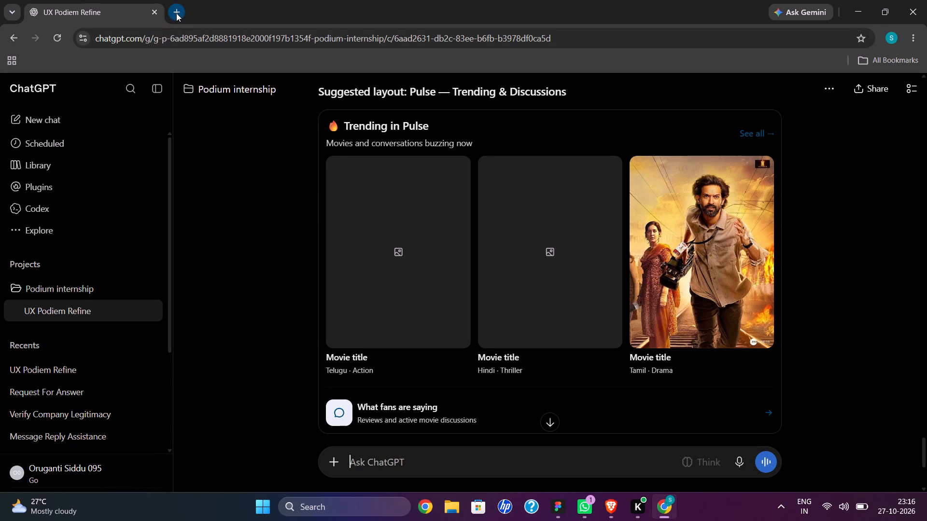
Switch to Chrome and open a new browser tab alongside the UX Podiem Refine chat.
click(176, 13)
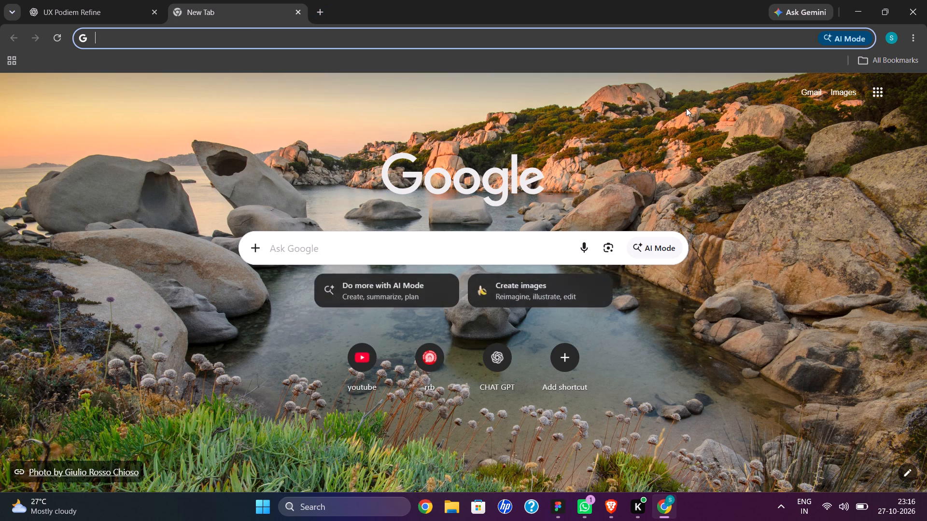
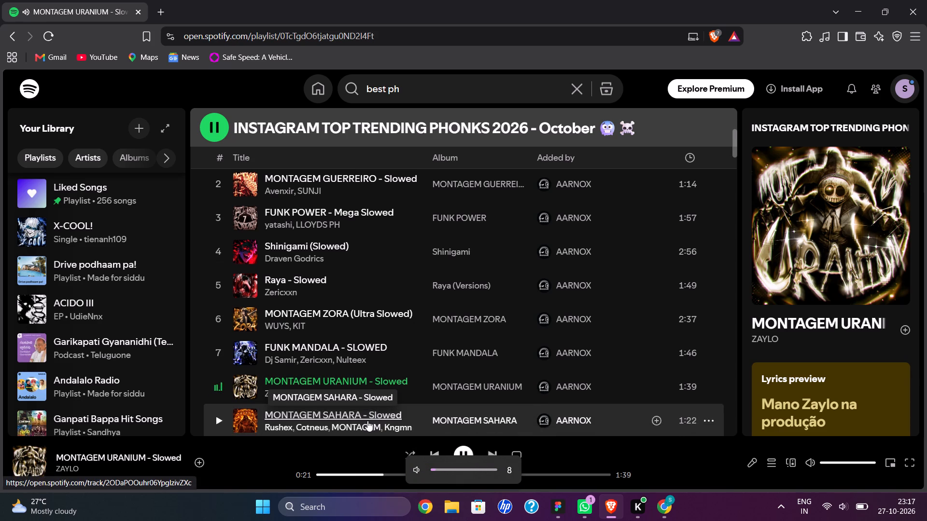
Look through the remaining tracks of the INSTAGRAM TOP TRENDING PHONKS 2026 - October playlist.
scroll(367, 421, down, 1)
scroll(316, 368, down, 2)
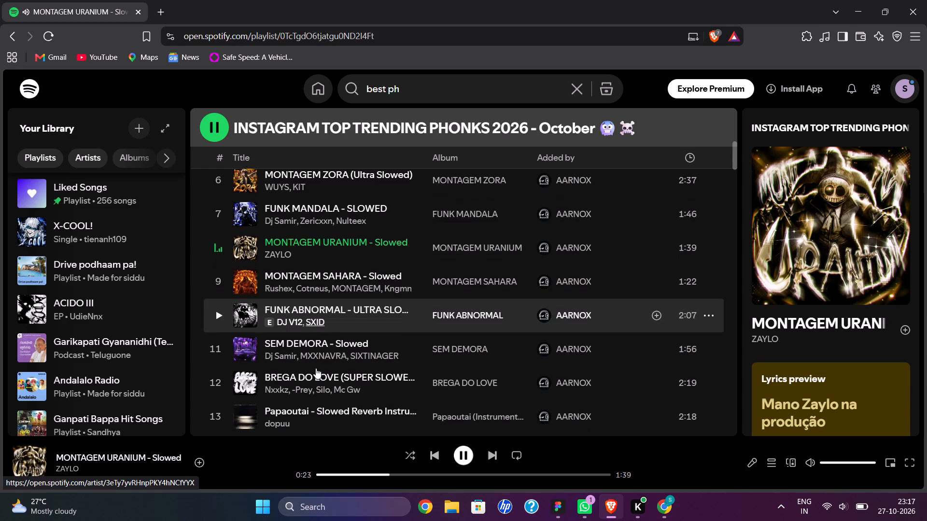
scroll(316, 368, down, 5)
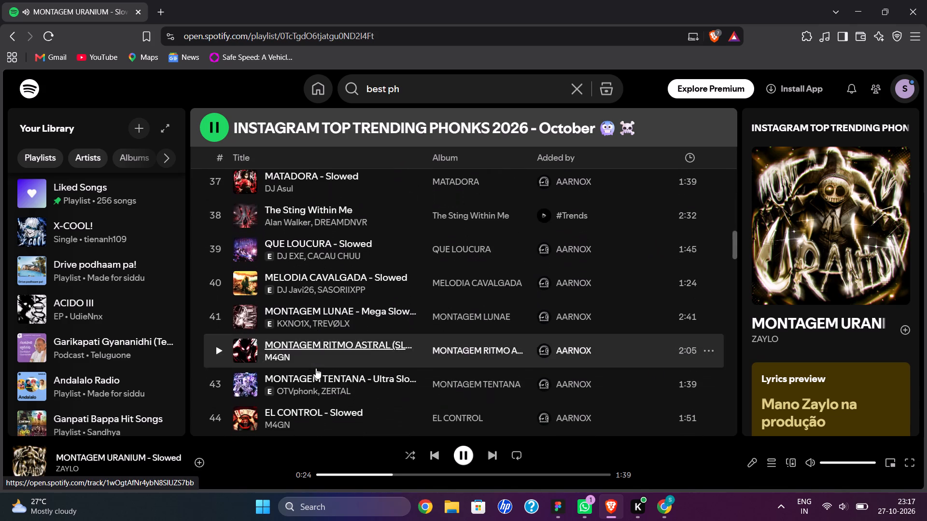
scroll(316, 368, down, 5)
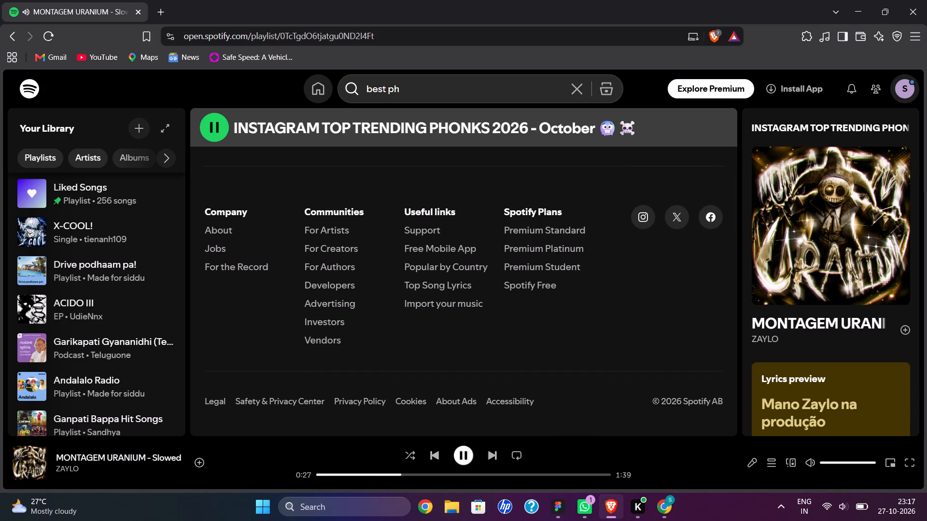
Start and open the BEST PHONKS OF ALL TIME playlist from the "best ph" search suggestions and play its track AURA.
click(414, 93)
click(355, 274)
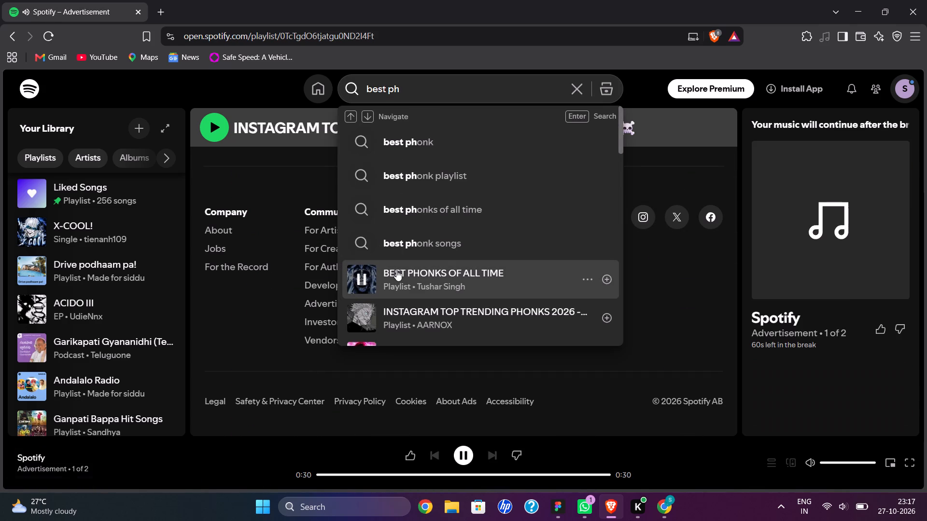
click(411, 269)
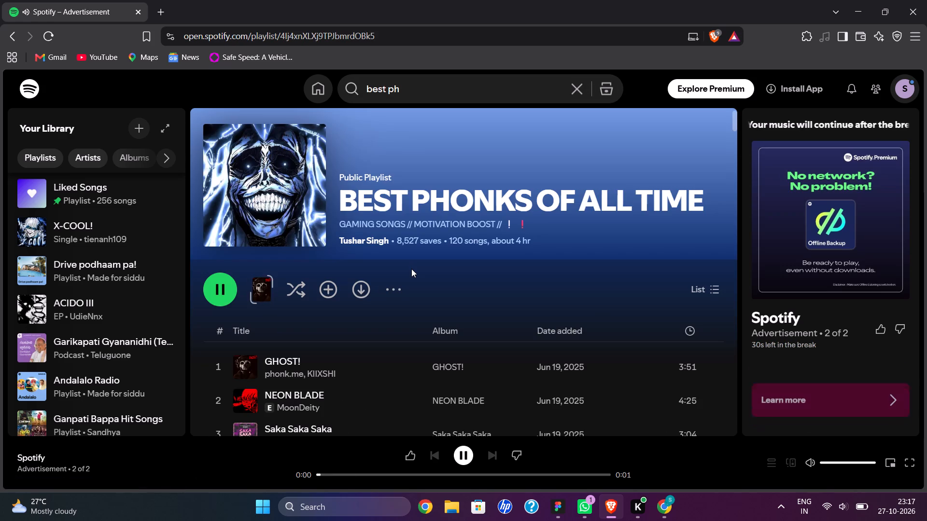
scroll(351, 297, down, 2)
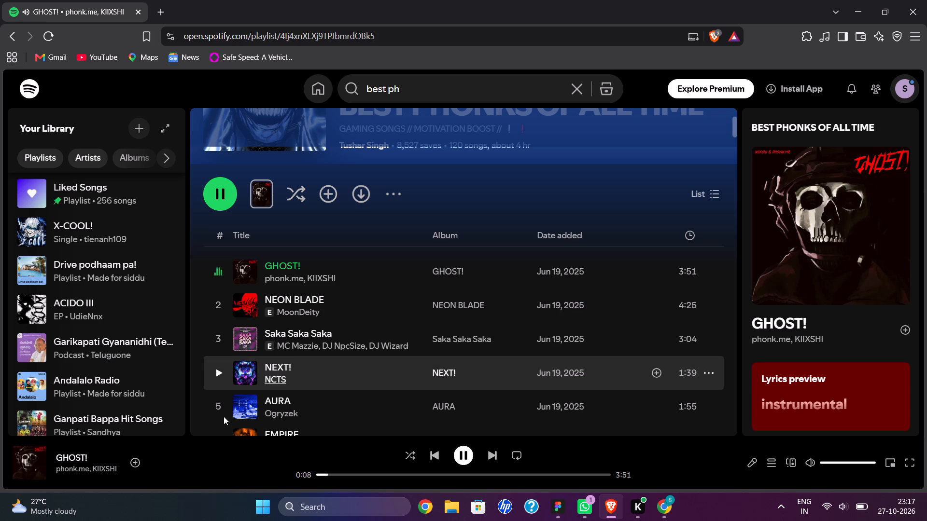
click(215, 406)
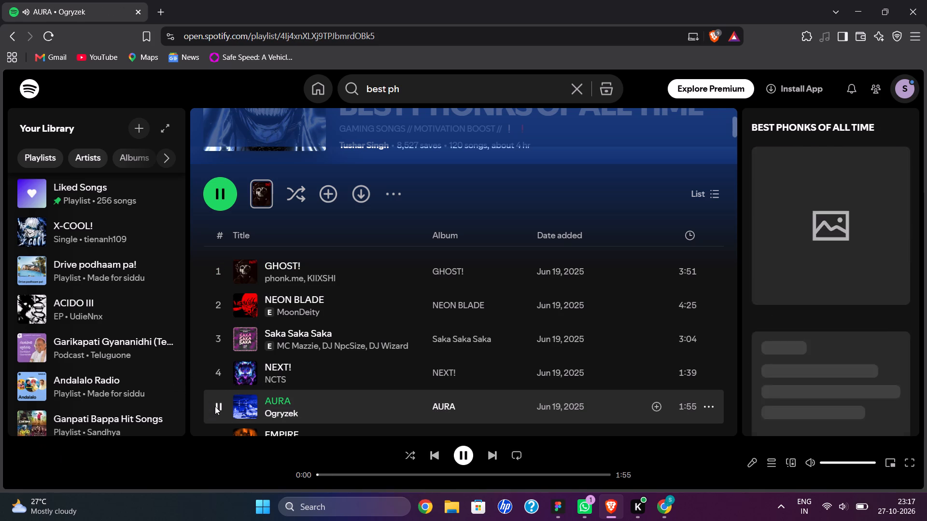
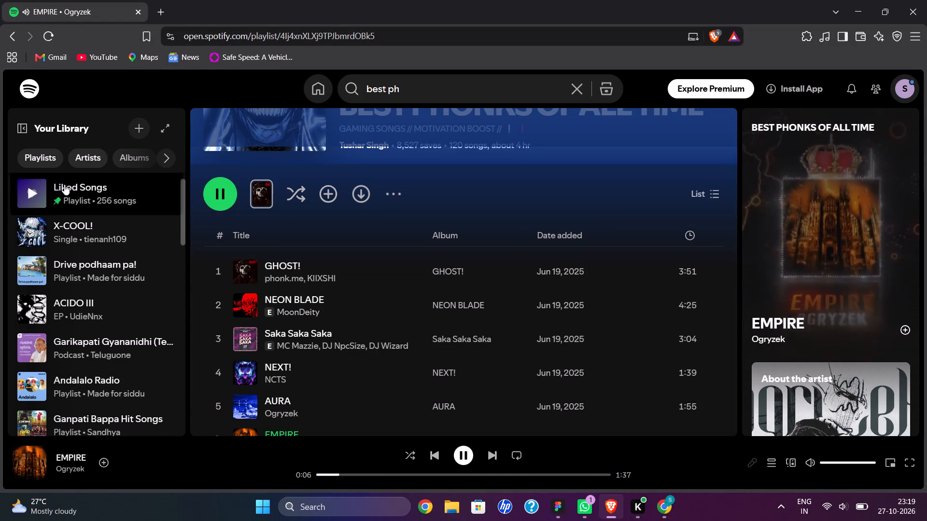
click(71, 340)
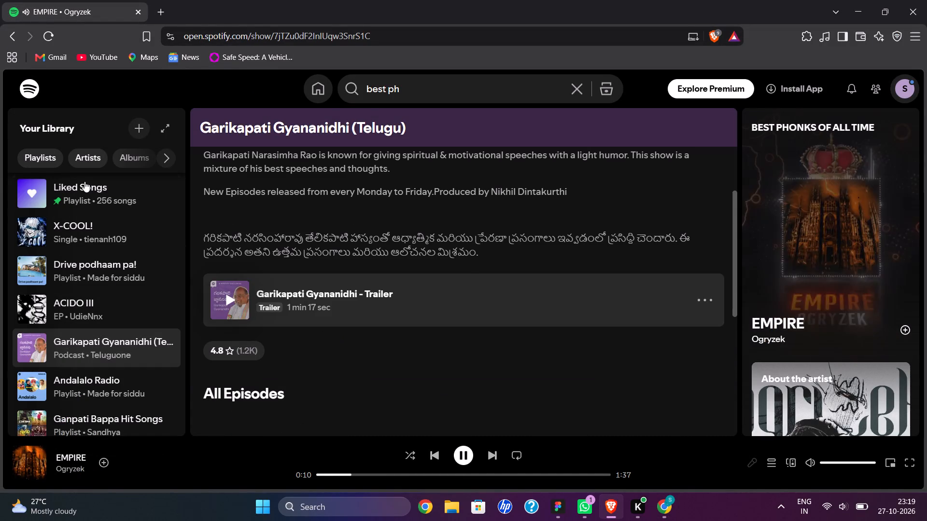
click(84, 178)
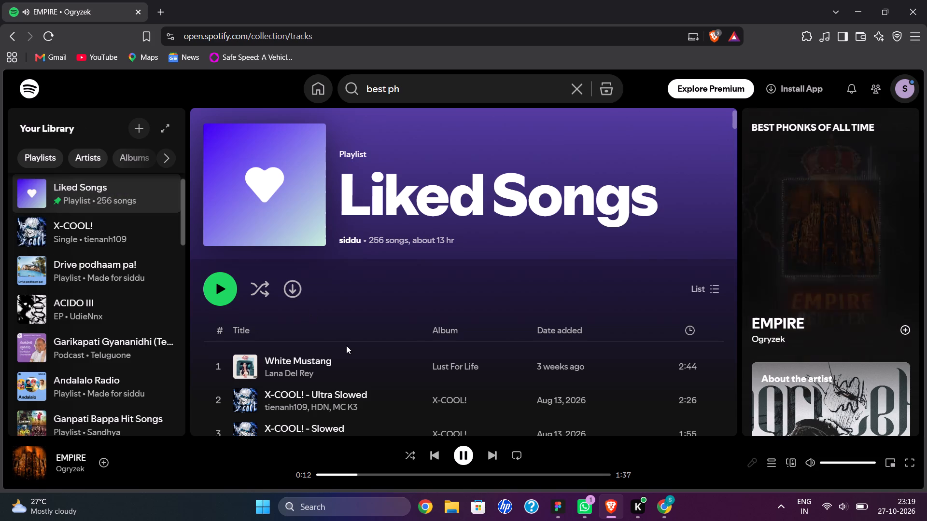
click(103, 333)
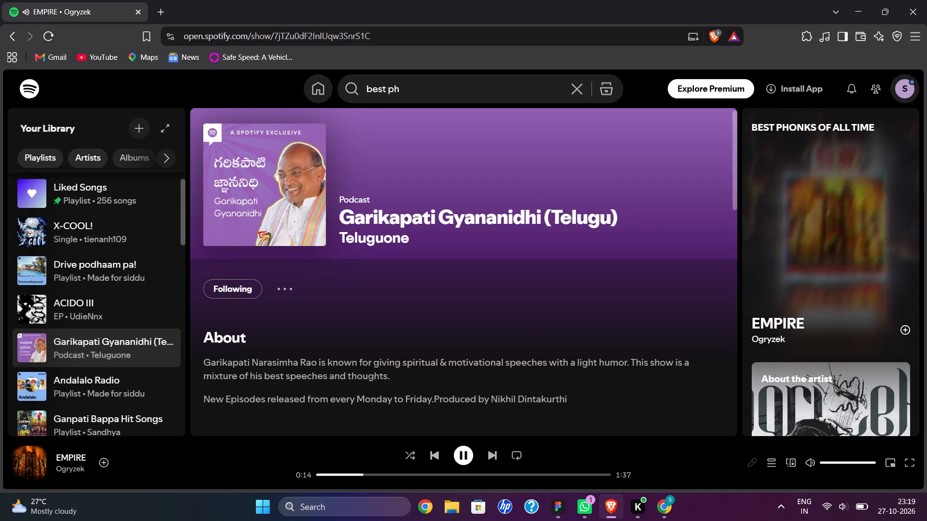
scroll(406, 364, down, 5)
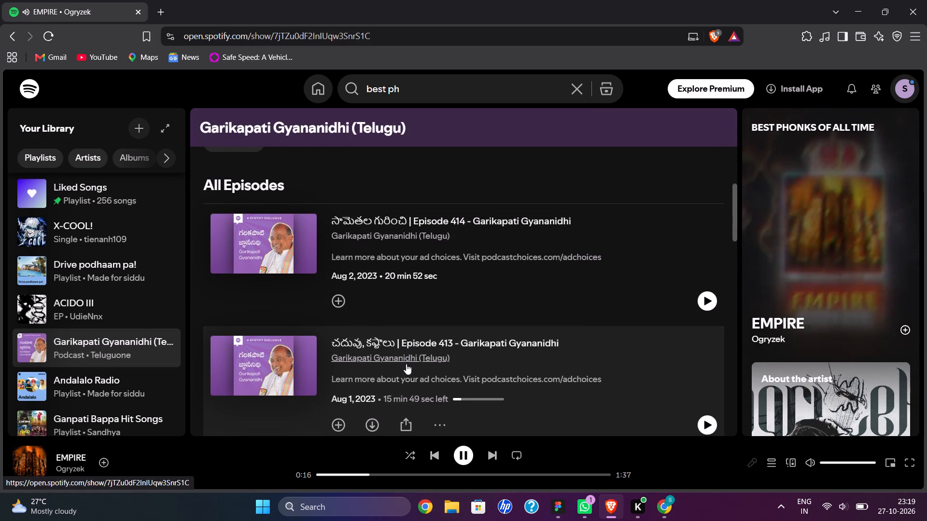
scroll(406, 364, down, 6)
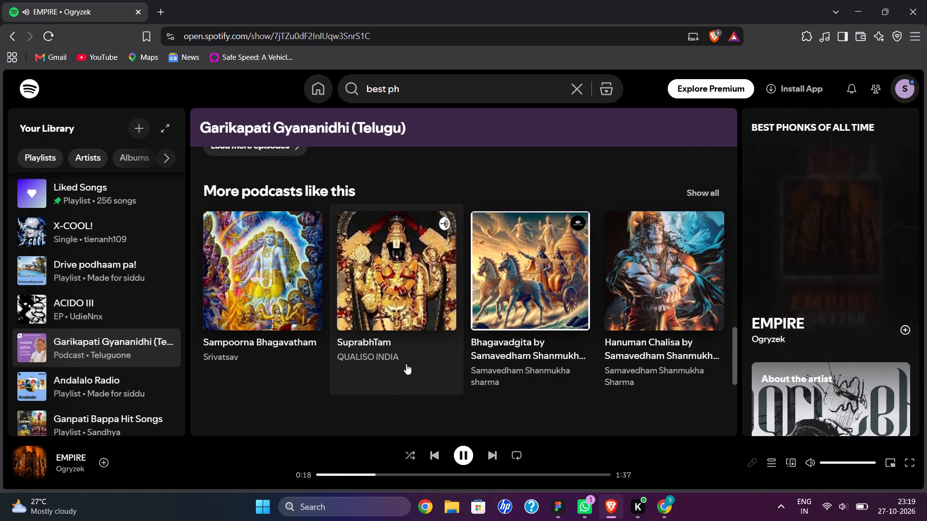
scroll(406, 364, down, 2)
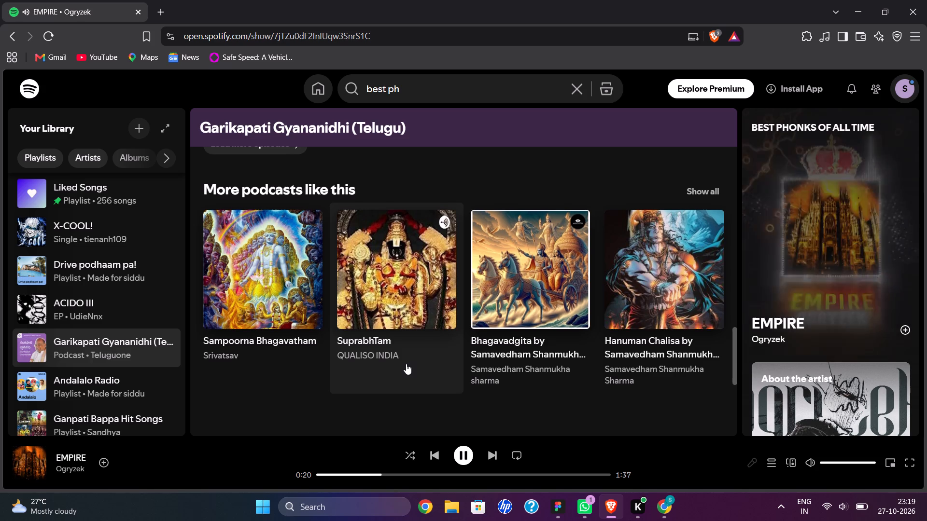
scroll(406, 364, down, 2)
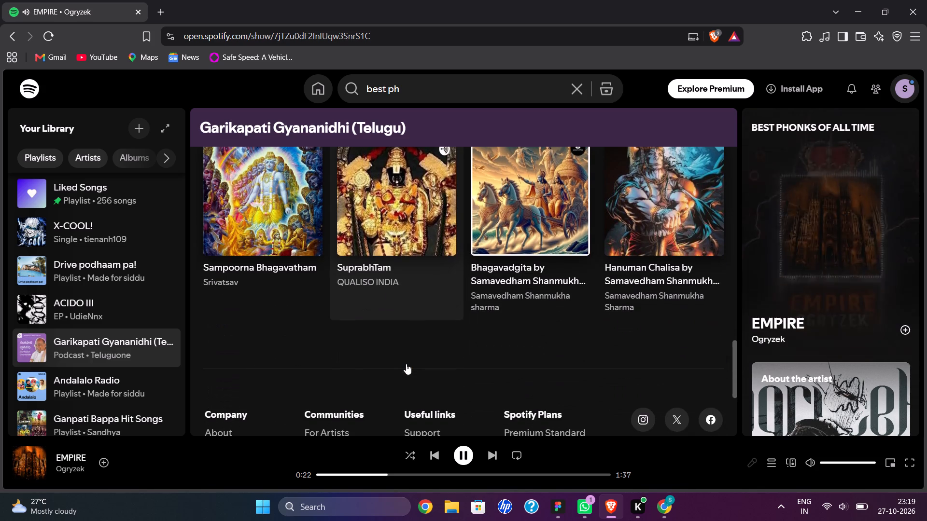
scroll(406, 364, down, 2)
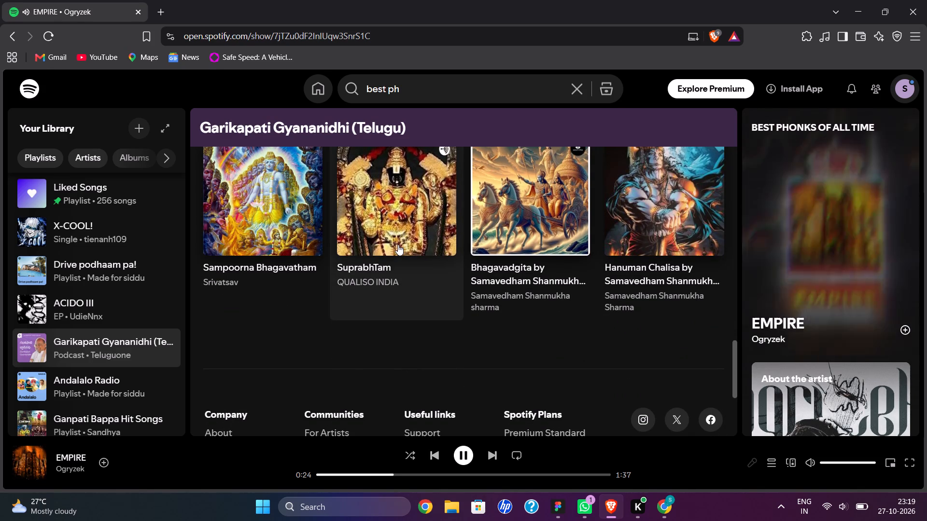
Open the SuprabhTam podcast from the similar podcasts, look over its page, and return to Garikapati Gyananidhi (Telugu).
click(435, 244)
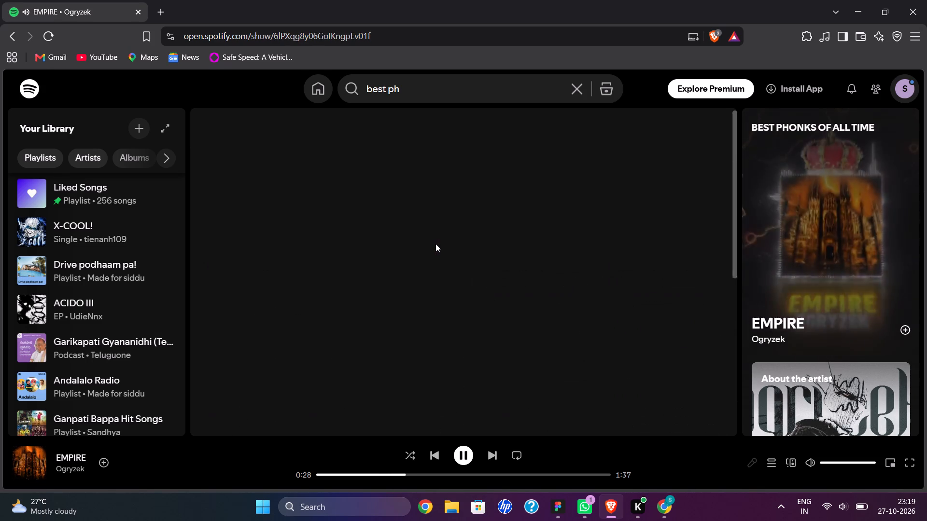
scroll(435, 244, down, 1)
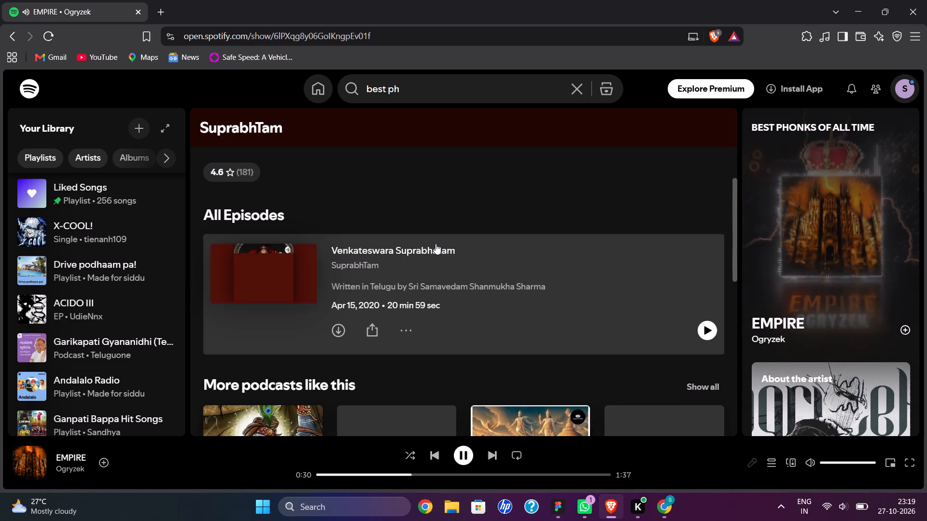
scroll(435, 244, down, 3)
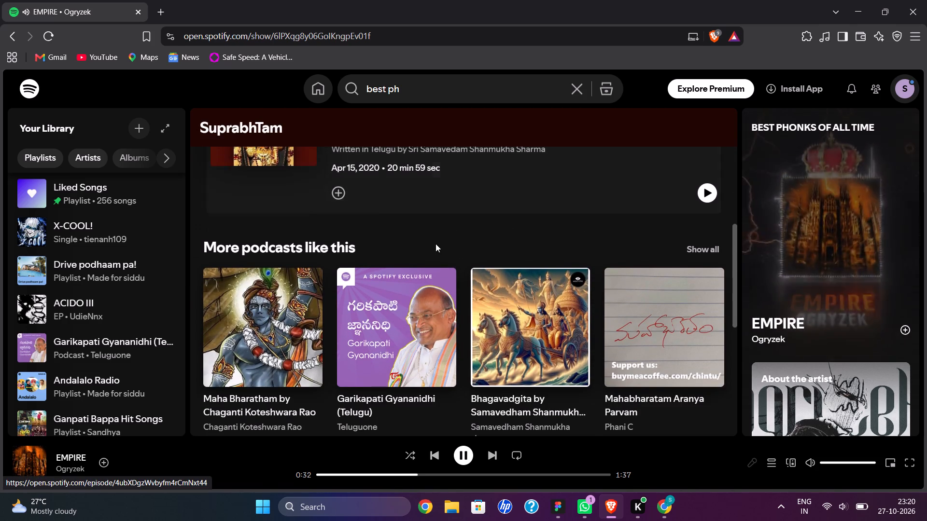
scroll(435, 244, down, 2)
scroll(435, 244, right, 5)
Look through the most recent episodes listed for the Garikapati Gyananidhi (Telugu) podcast.
scroll(435, 244, up, 7)
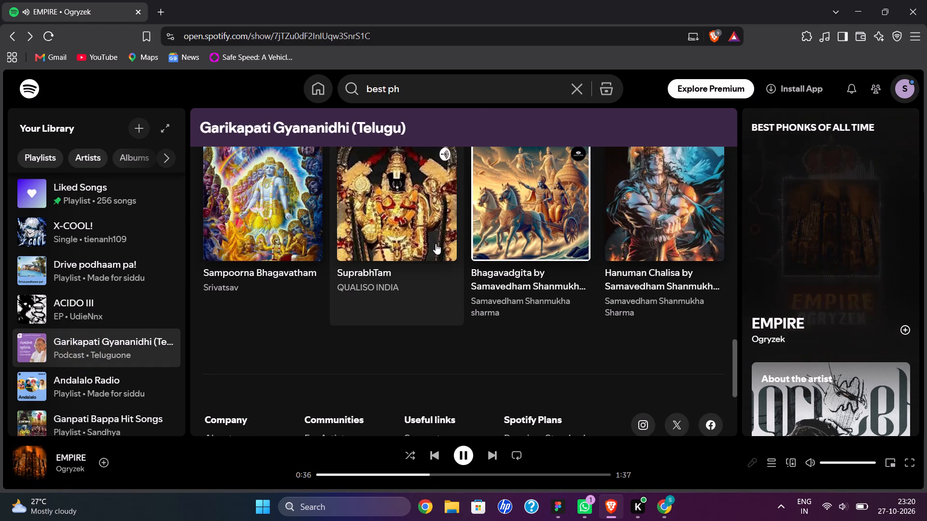
scroll(435, 244, up, 3)
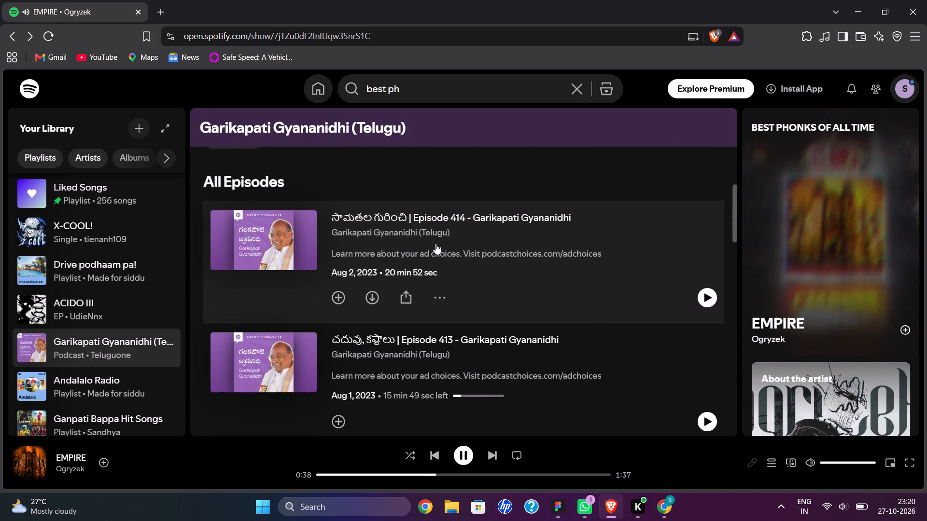
scroll(435, 244, up, 2)
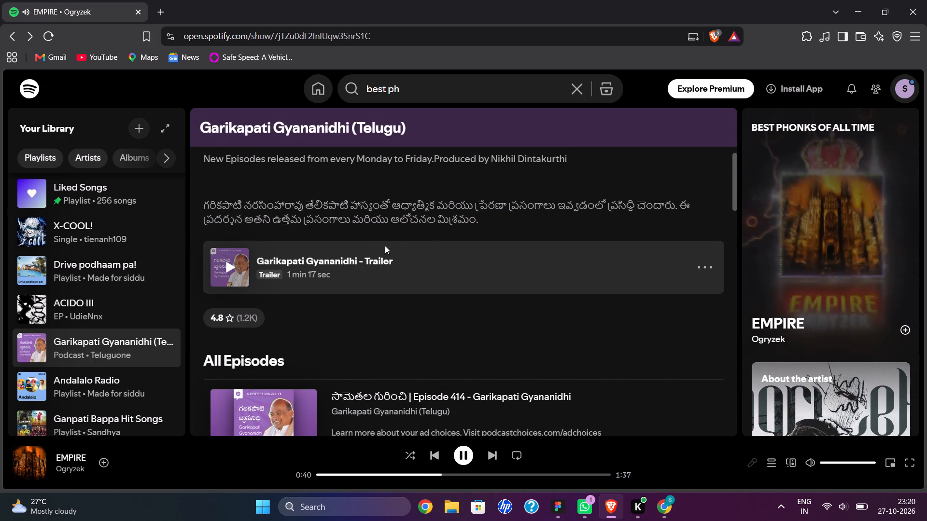
scroll(369, 246, up, 1)
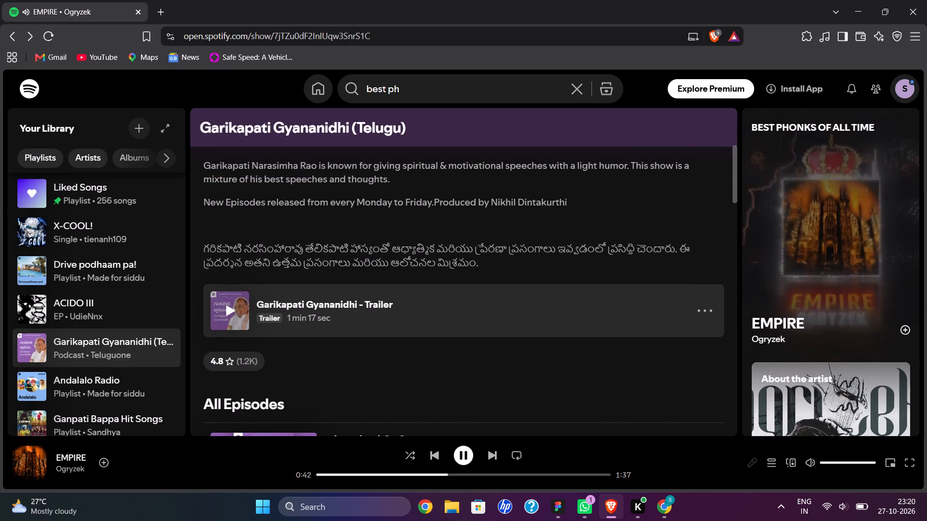
scroll(369, 246, down, 1)
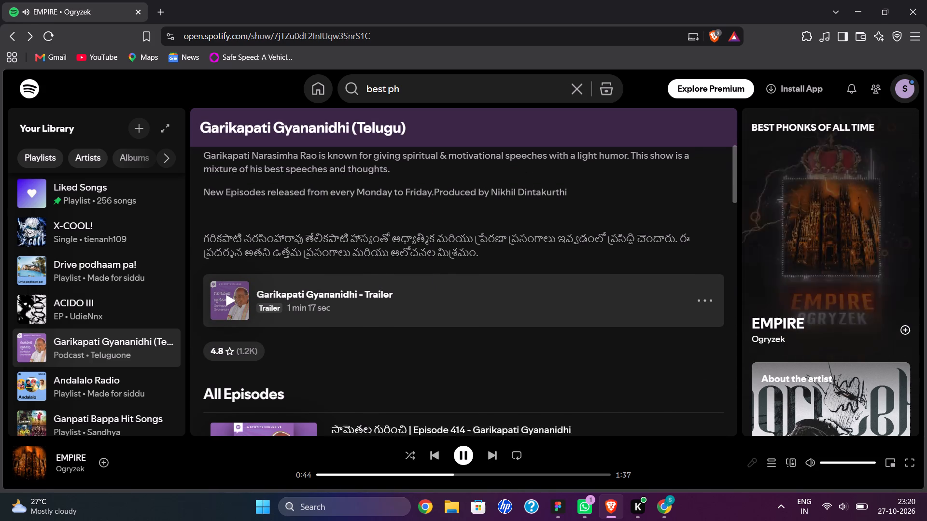
scroll(369, 246, down, 3)
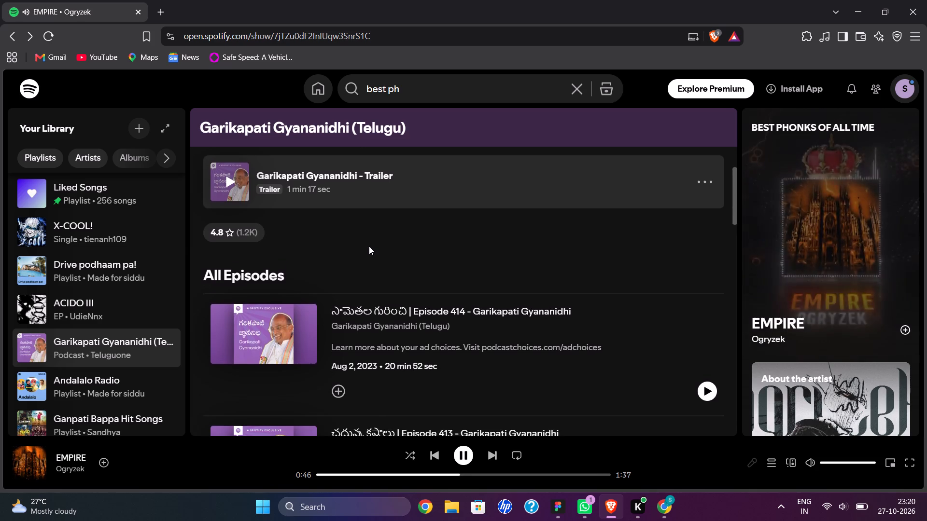
scroll(369, 246, down, 3)
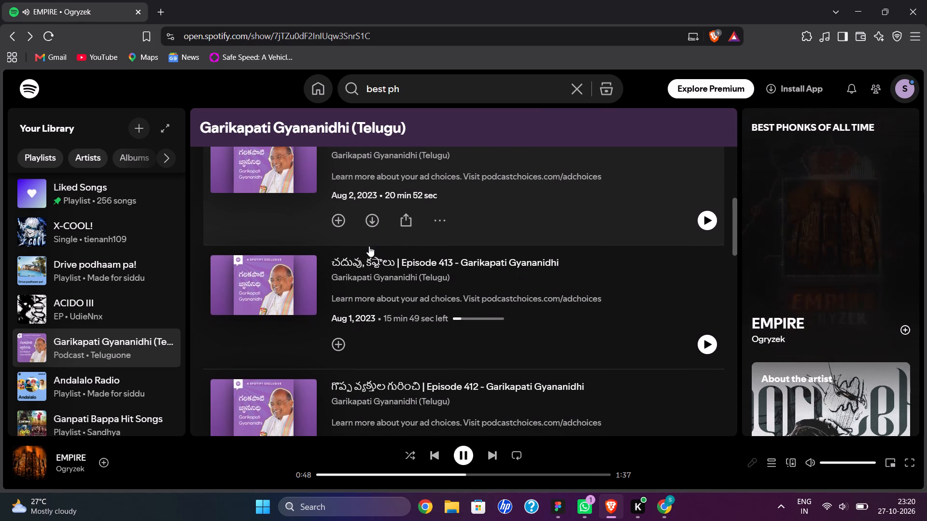
scroll(369, 246, down, 3)
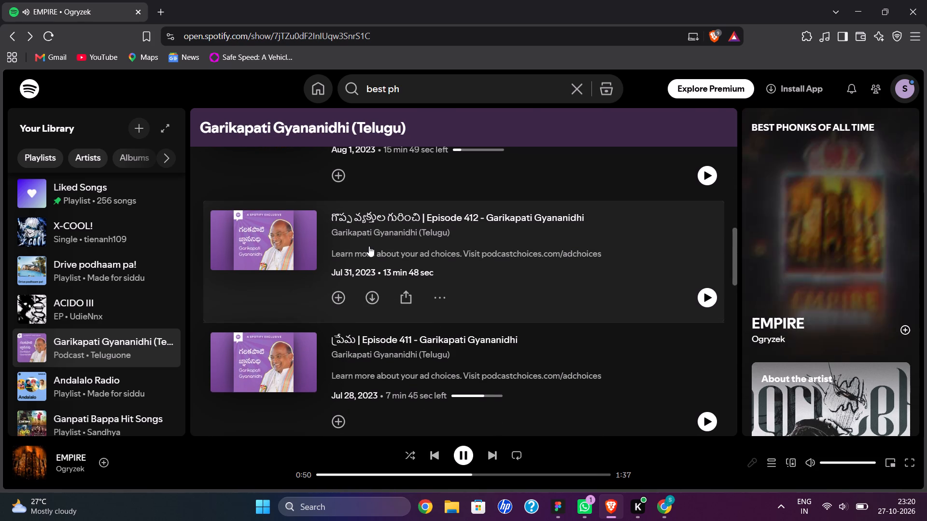
scroll(369, 246, down, 3)
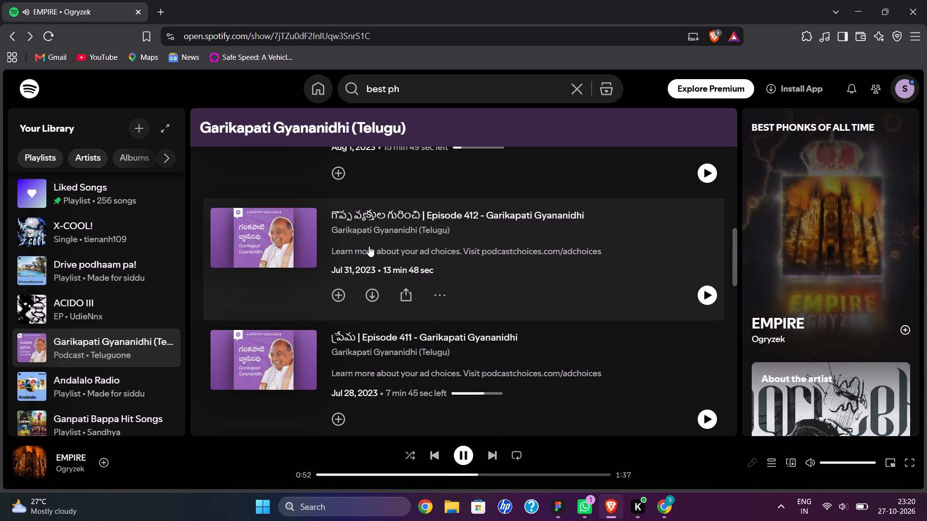
scroll(369, 246, down, 1)
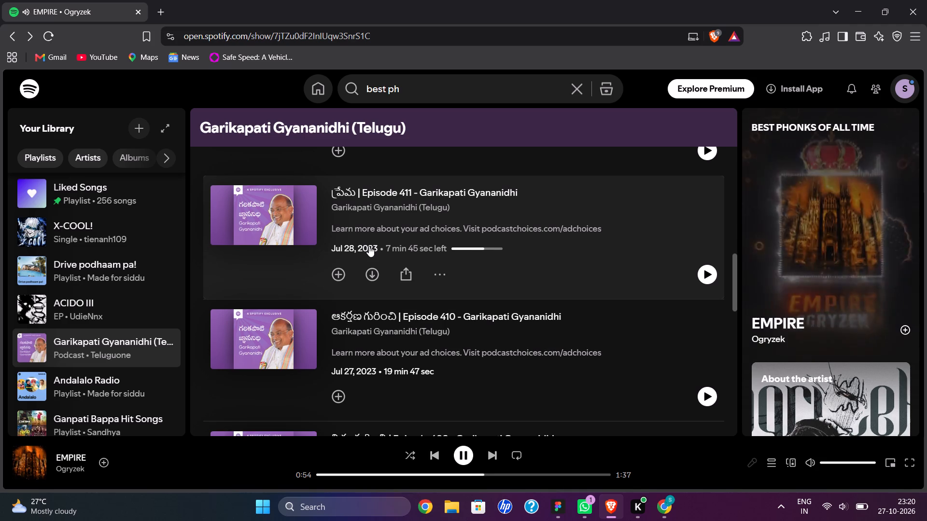
scroll(369, 246, down, 1)
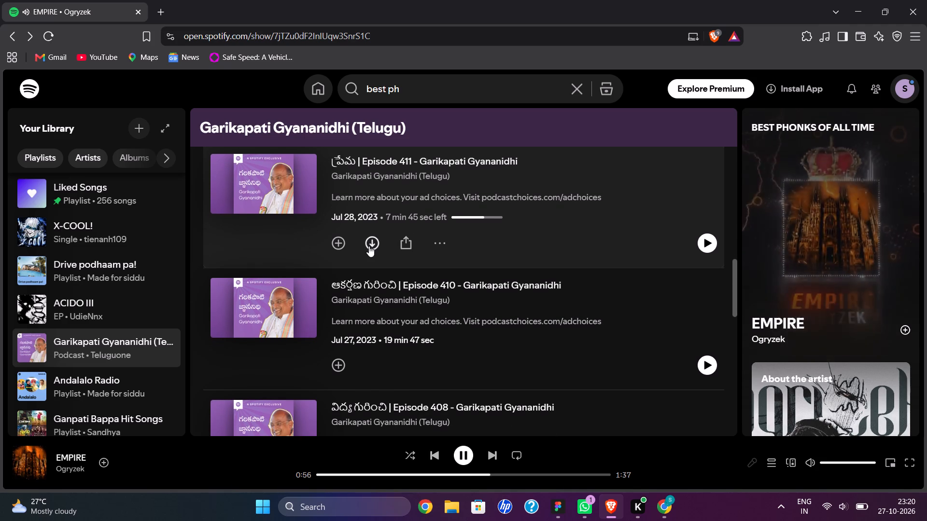
scroll(369, 246, down, 2)
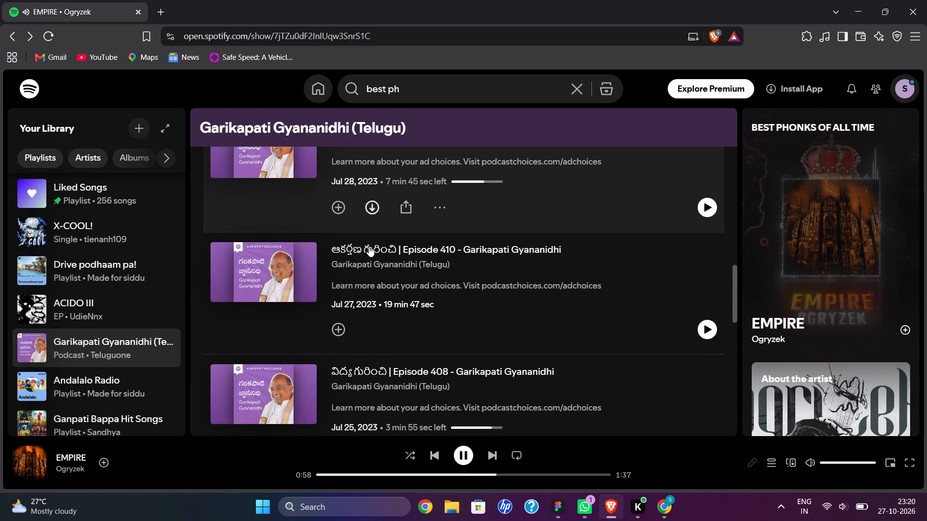
scroll(369, 246, down, 2)
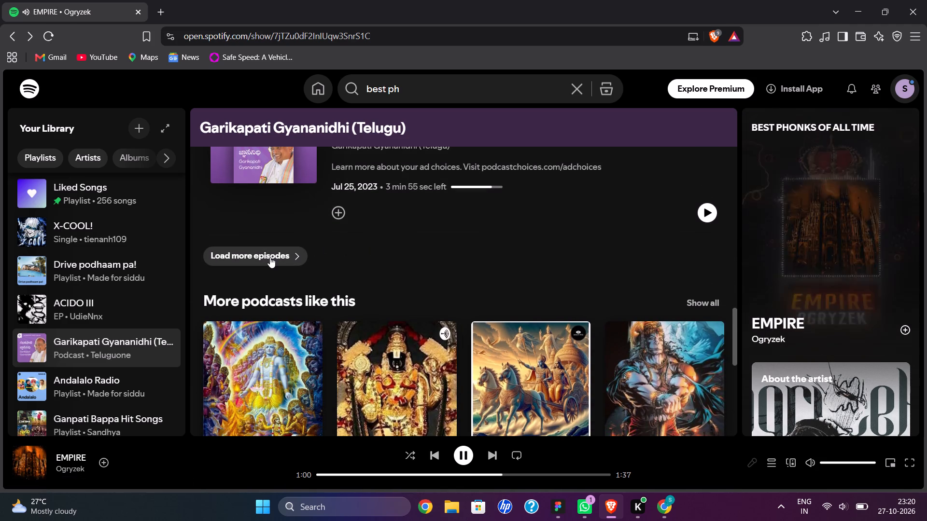
Load more Garikapati Gyananidhi episodes and look through the extended list down to Episode 397.
click(270, 257)
scroll(270, 257, down, 4)
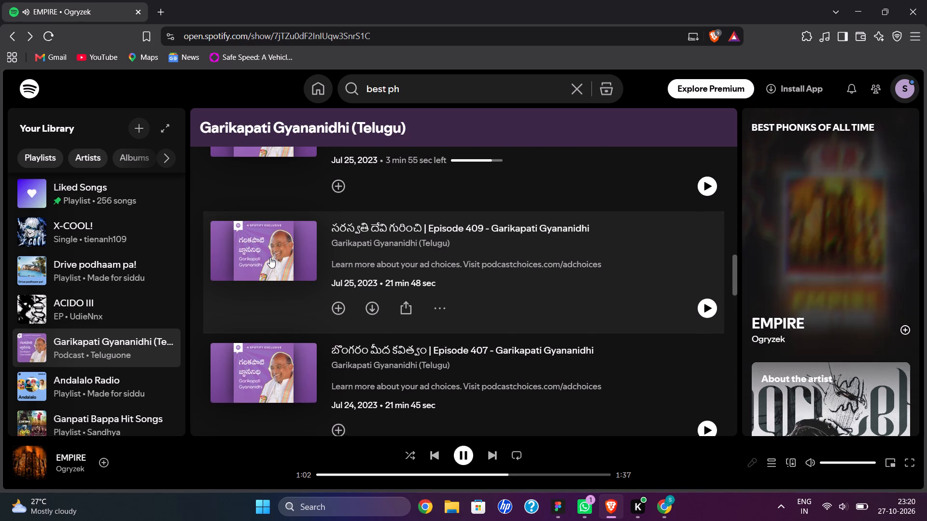
scroll(270, 257, down, 5)
scroll(270, 257, up, 1)
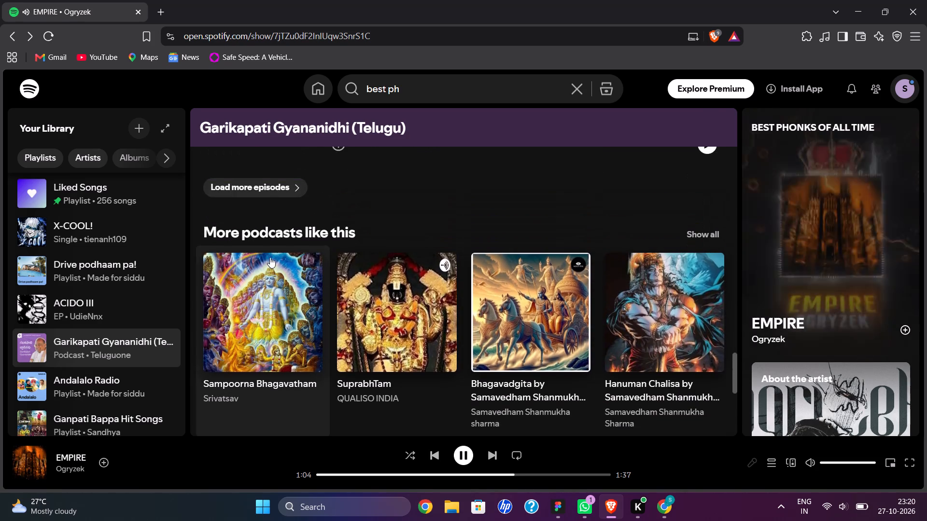
scroll(270, 257, up, 1)
click(267, 247)
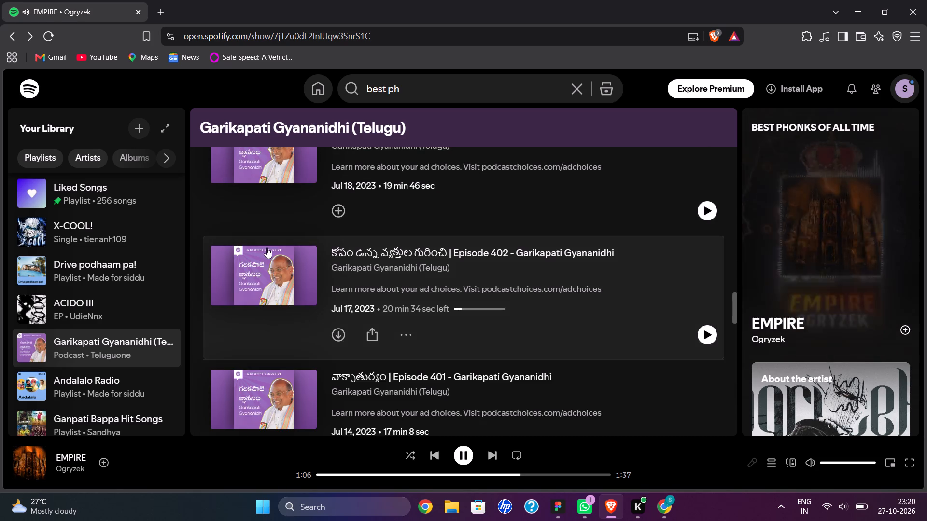
scroll(267, 247, down, 7)
scroll(267, 247, up, 7)
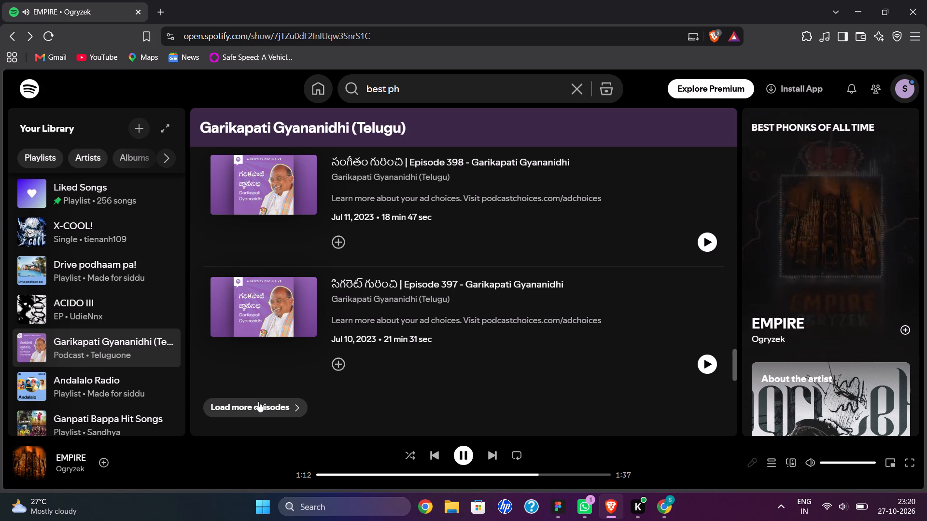
Load more Garikapati Gyananidhi episodes and look through the extended list down to Episode 391.
click(258, 401)
scroll(258, 401, down, 1)
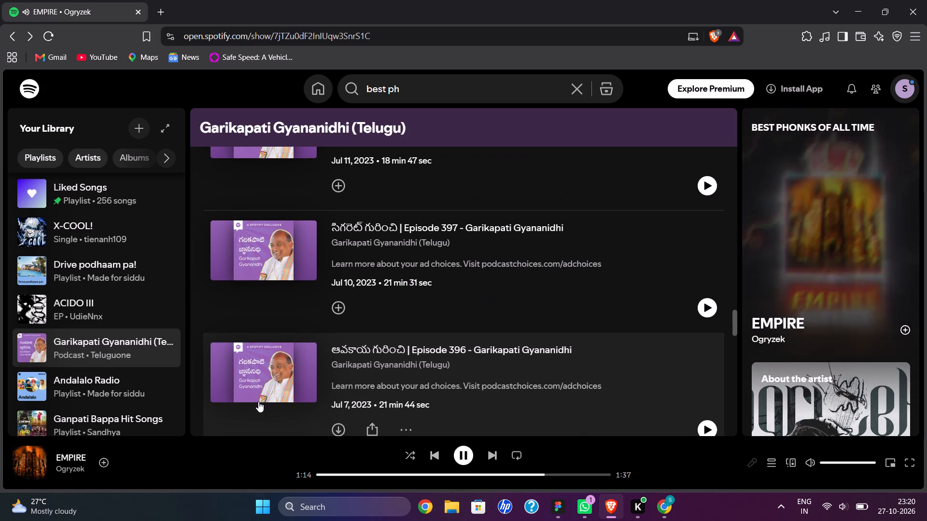
scroll(258, 401, down, 5)
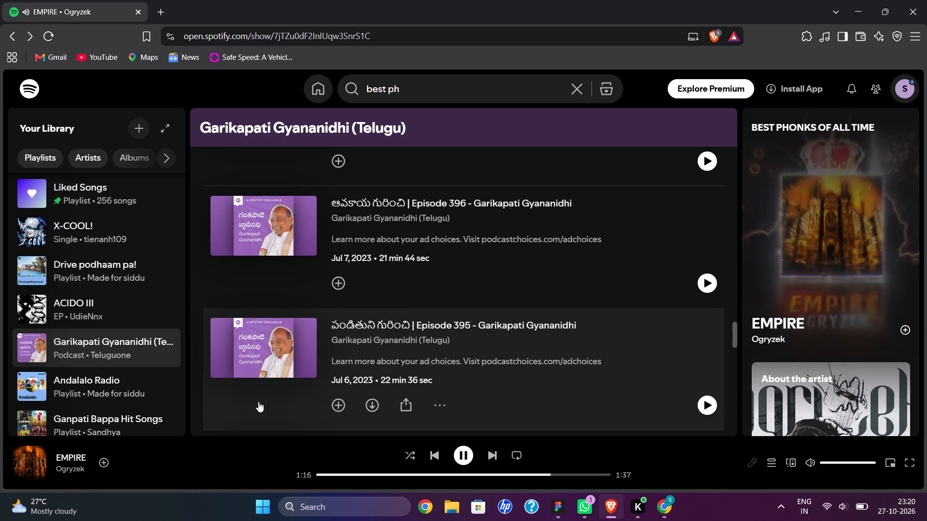
scroll(258, 401, down, 3)
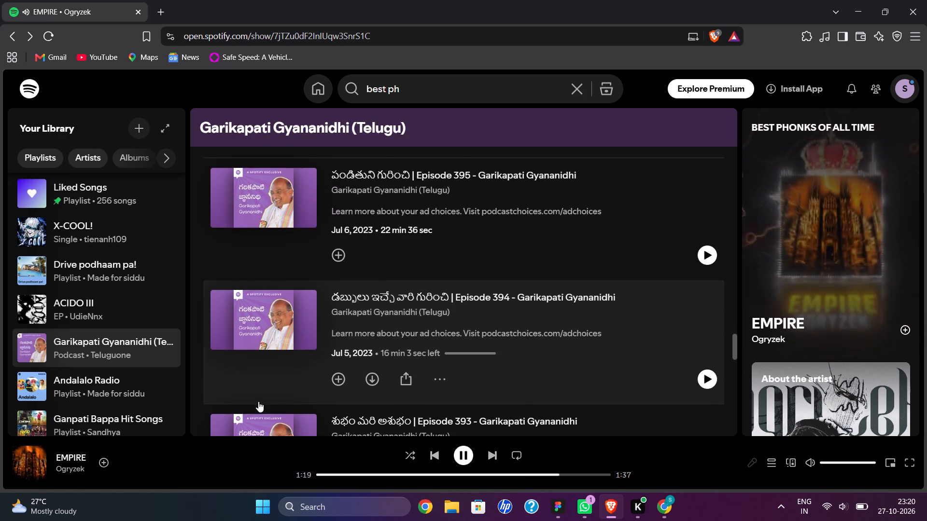
scroll(258, 401, down, 2)
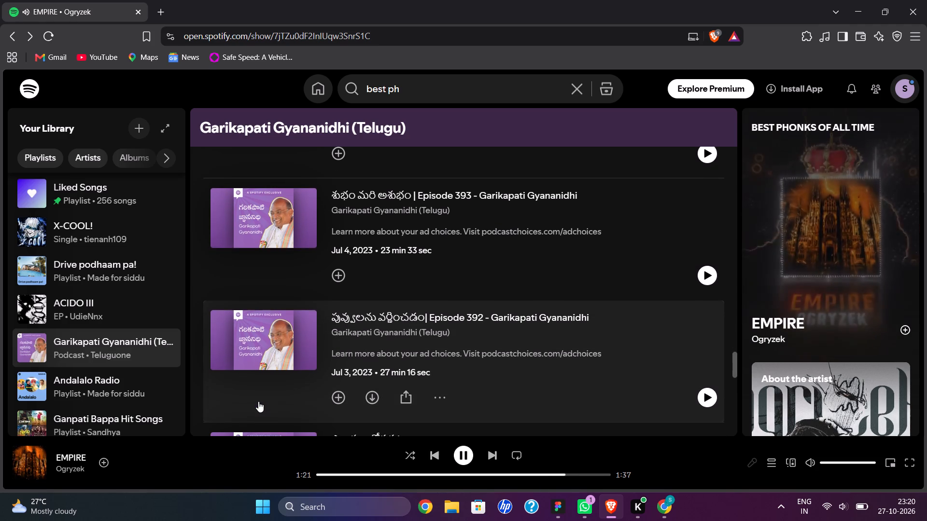
scroll(258, 401, down, 1)
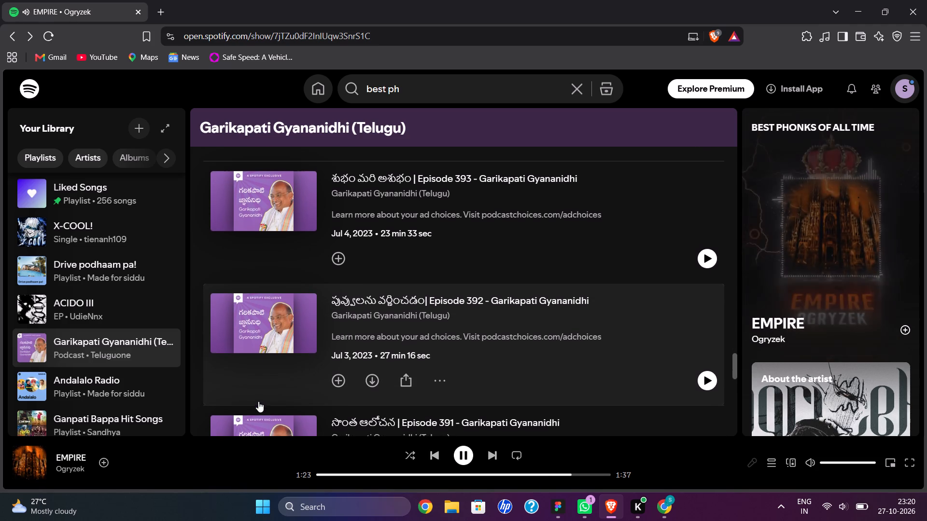
scroll(258, 401, down, 1)
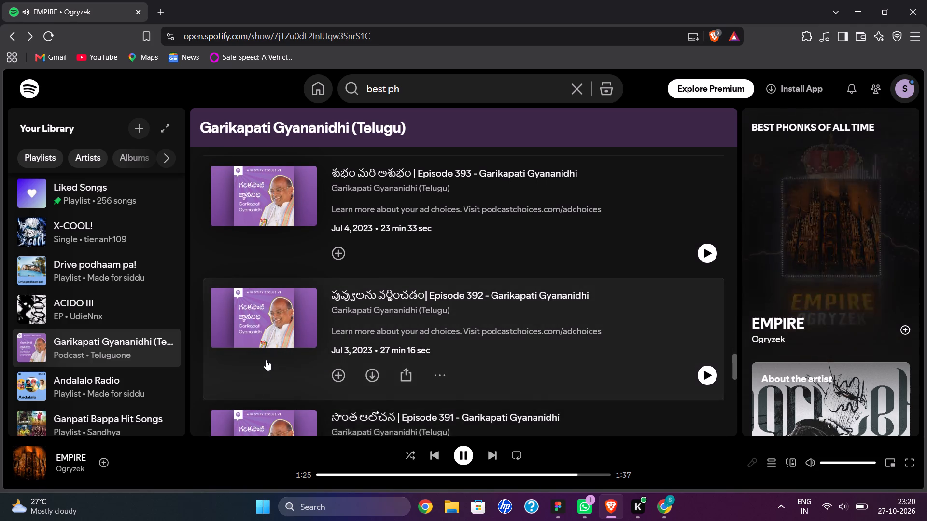
scroll(266, 360, down, 2)
scroll(266, 360, up, 1)
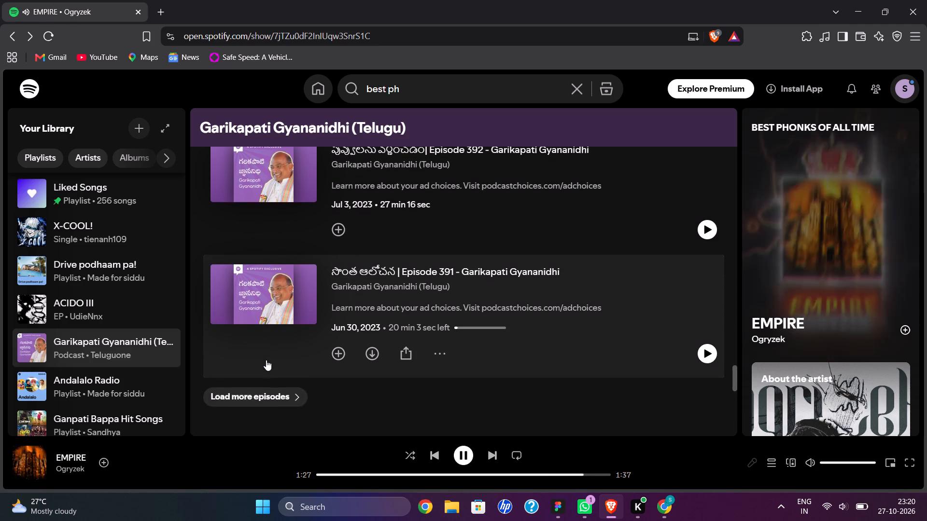
scroll(266, 360, up, 1)
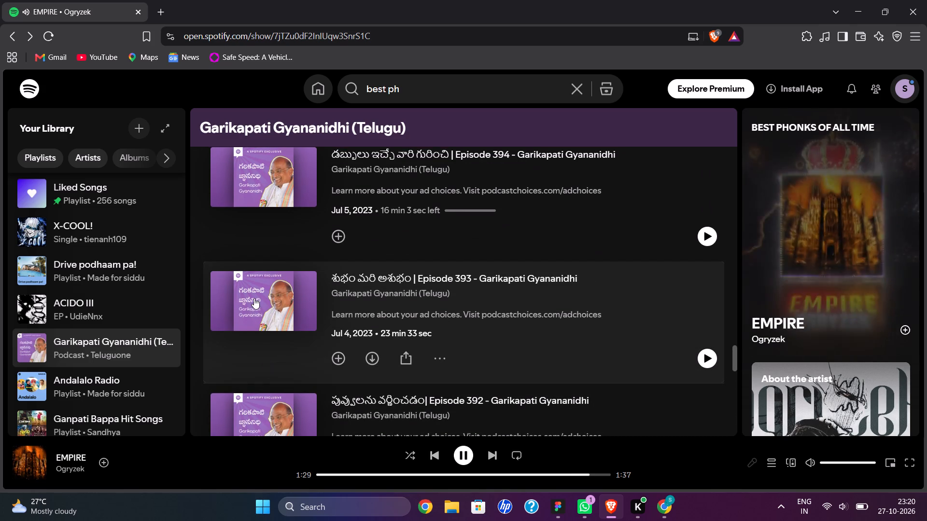
scroll(254, 298, down, 1)
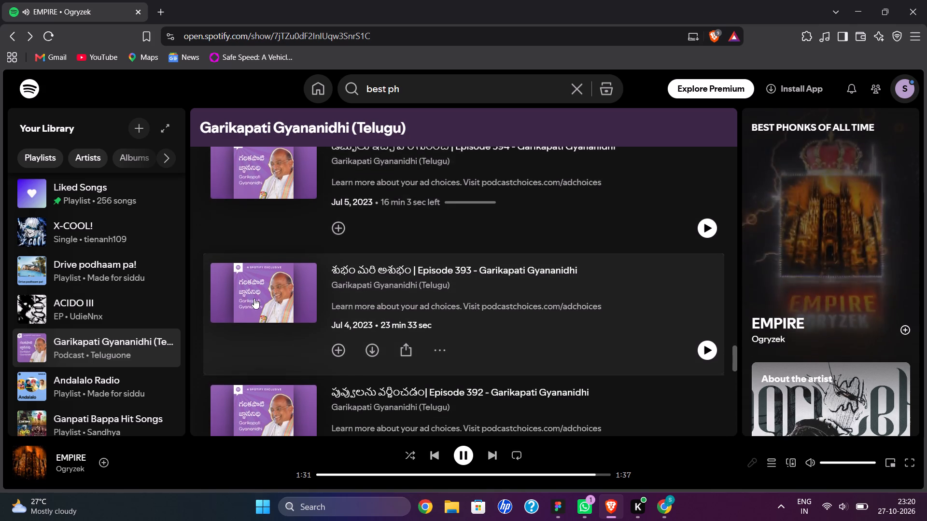
scroll(254, 298, down, 4)
scroll(254, 298, up, 2)
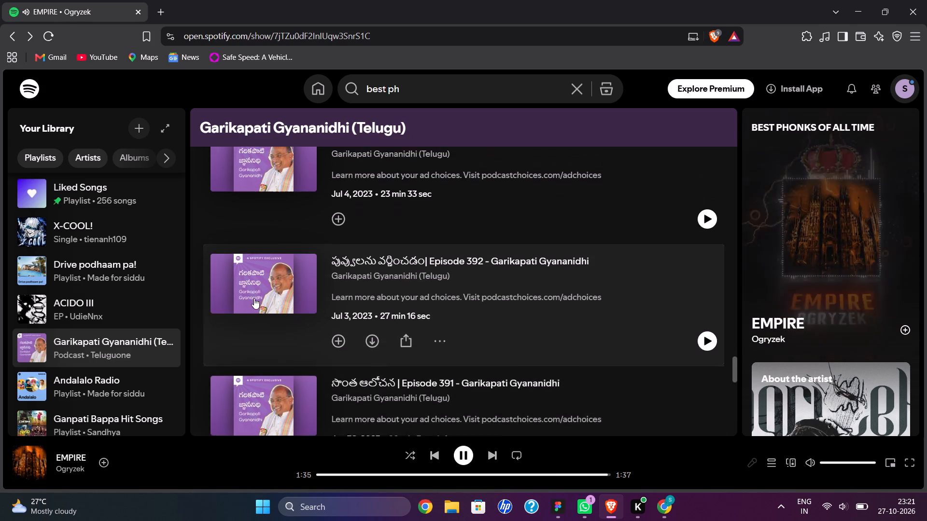
scroll(254, 298, up, 1)
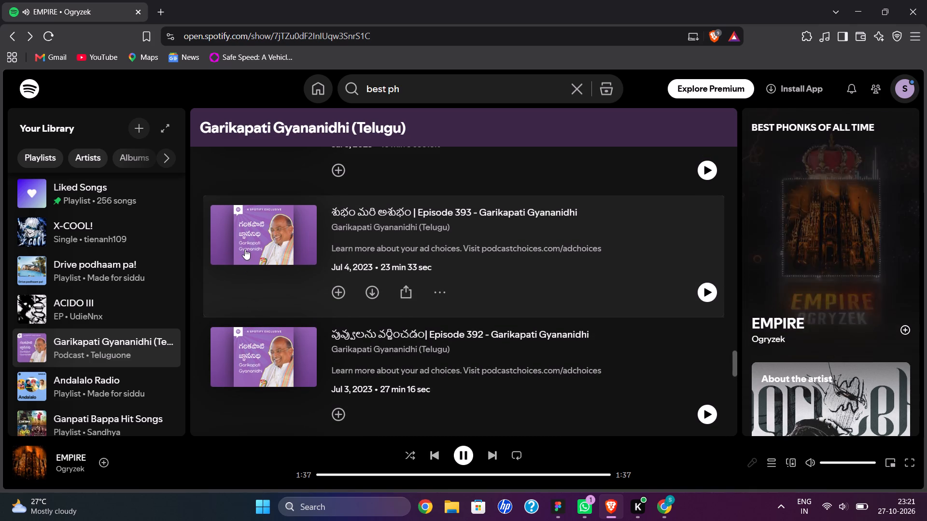
Open Episode 393 of Garikapati Gyananidhi and play the Garikapati Pravachanalu episode Ep.35 from its similar episodes.
click(245, 247)
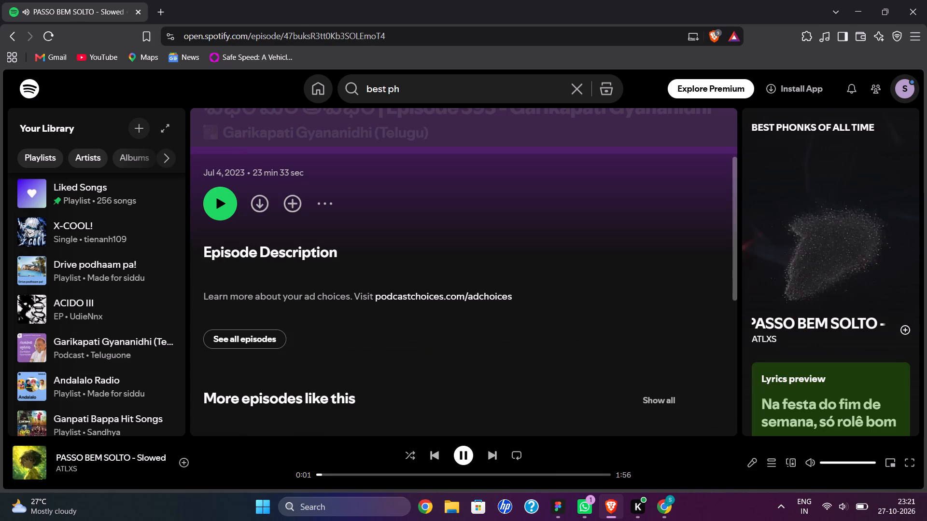
scroll(231, 233, down, 3)
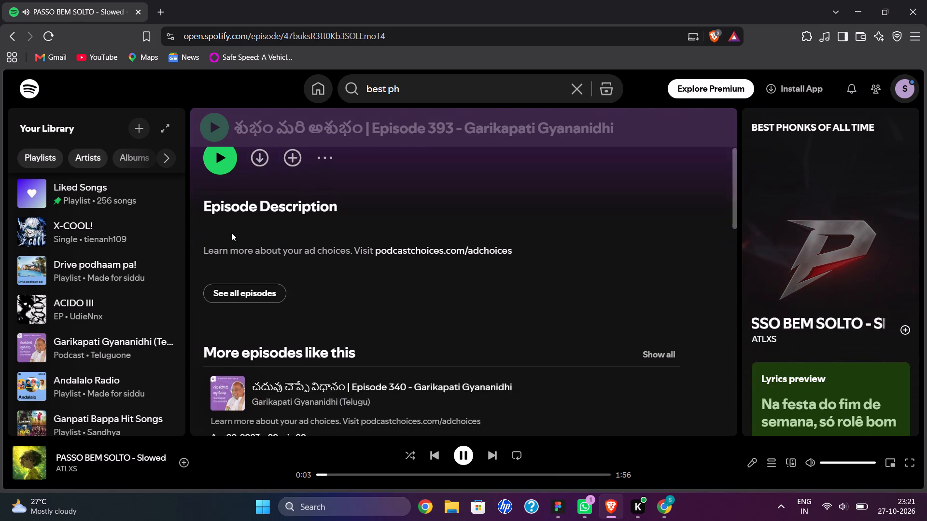
scroll(231, 233, down, 2)
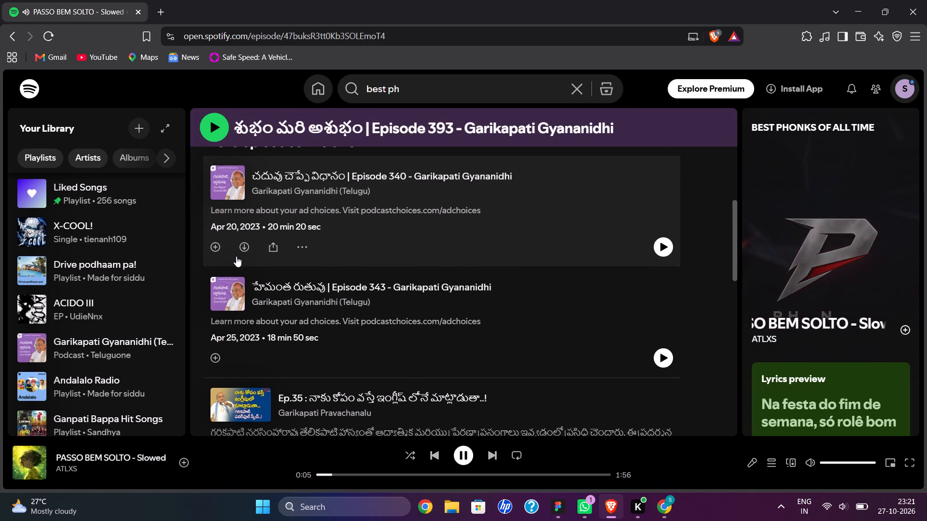
scroll(404, 319, down, 11)
scroll(404, 319, up, 3)
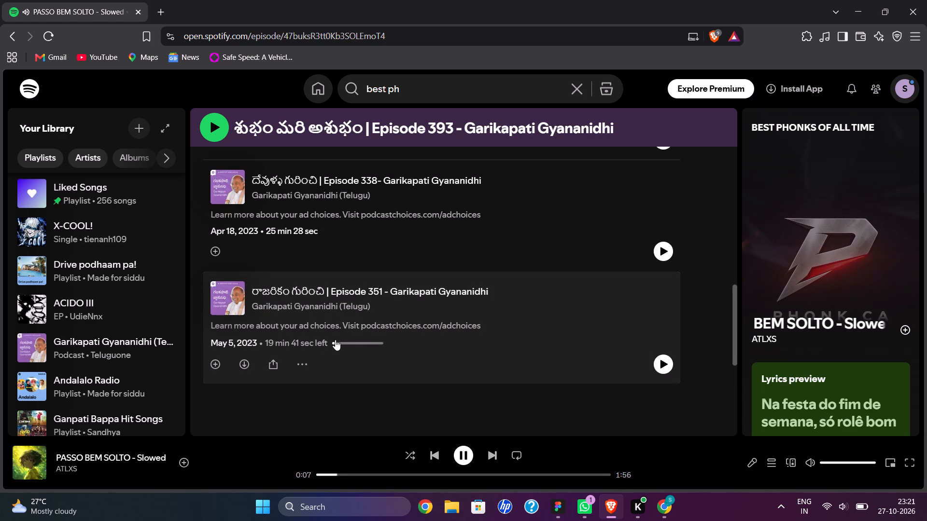
scroll(315, 343, up, 5)
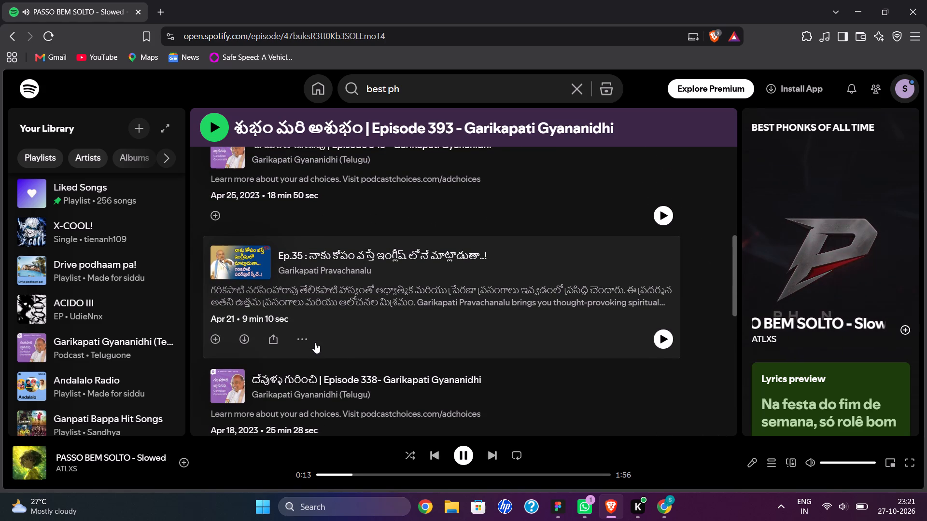
click(667, 339)
scroll(667, 339, up, 1)
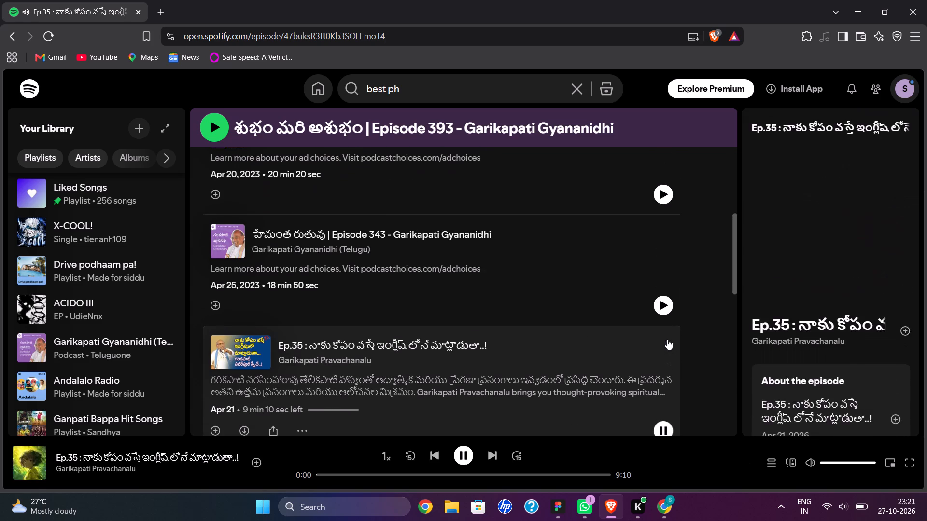
scroll(667, 339, up, 3)
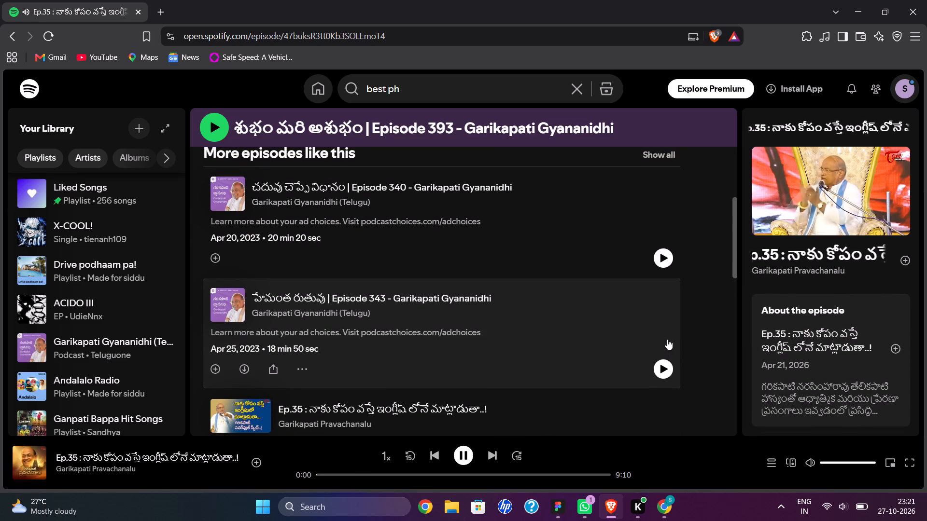
scroll(667, 339, up, 1)
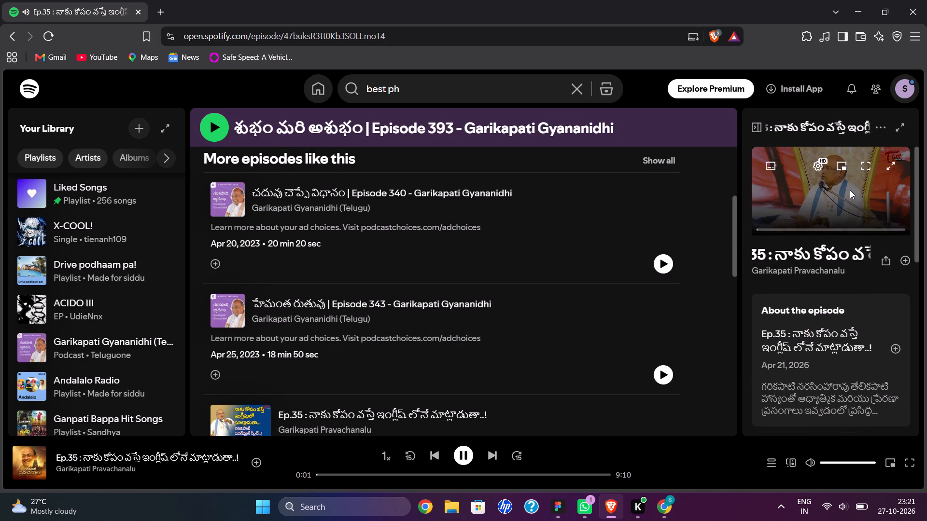
Set the video quality of the playing Ep.35 episode to 320p.
click(820, 168)
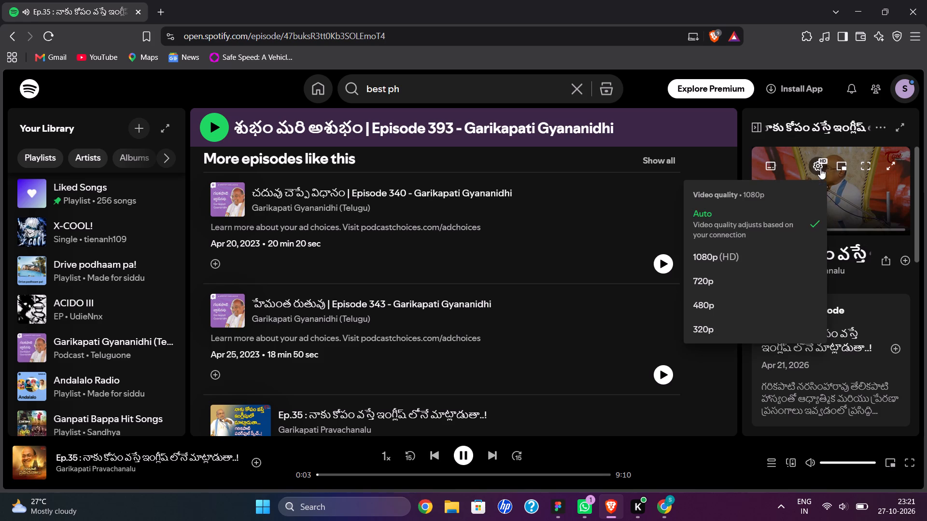
click(752, 336)
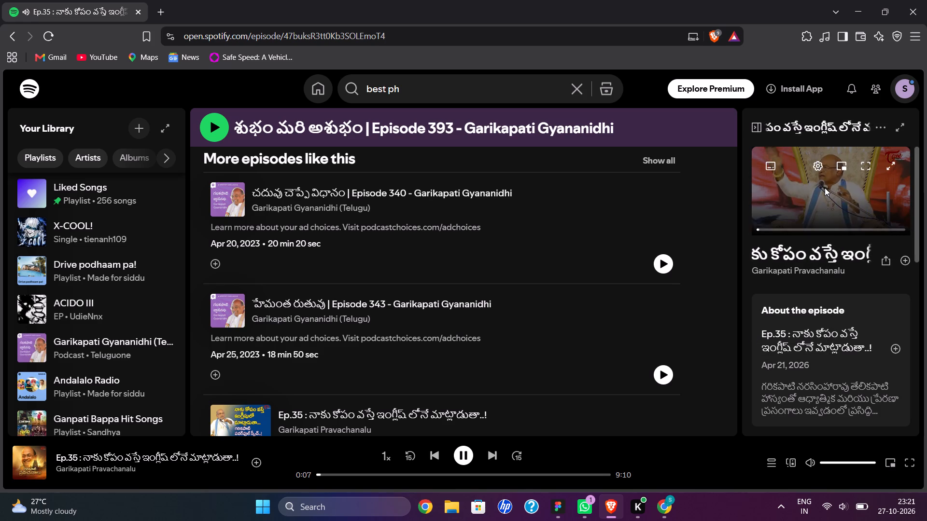
click(762, 165)
click(762, 165)
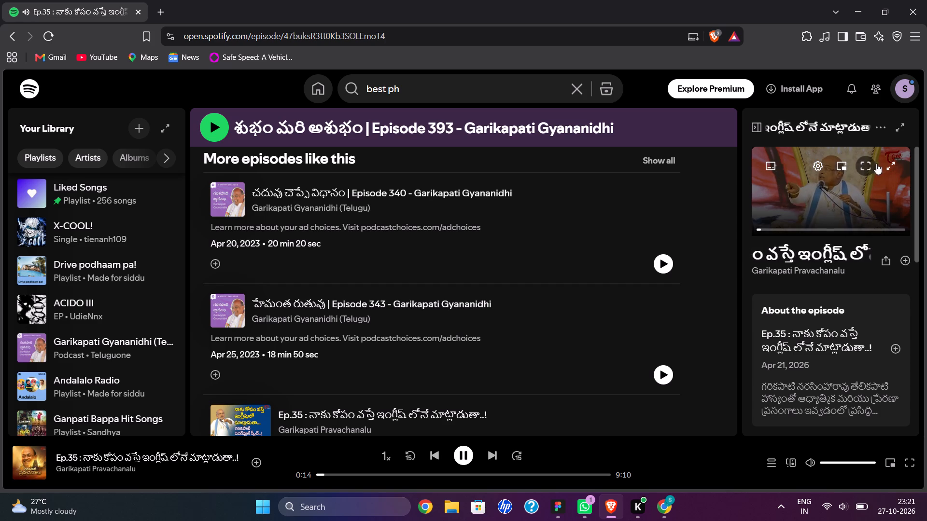
Go from the Episode 393 page to the full Garikapati Gyananidhi episode list and look through the most recent episodes.
scroll(469, 308, up, 1)
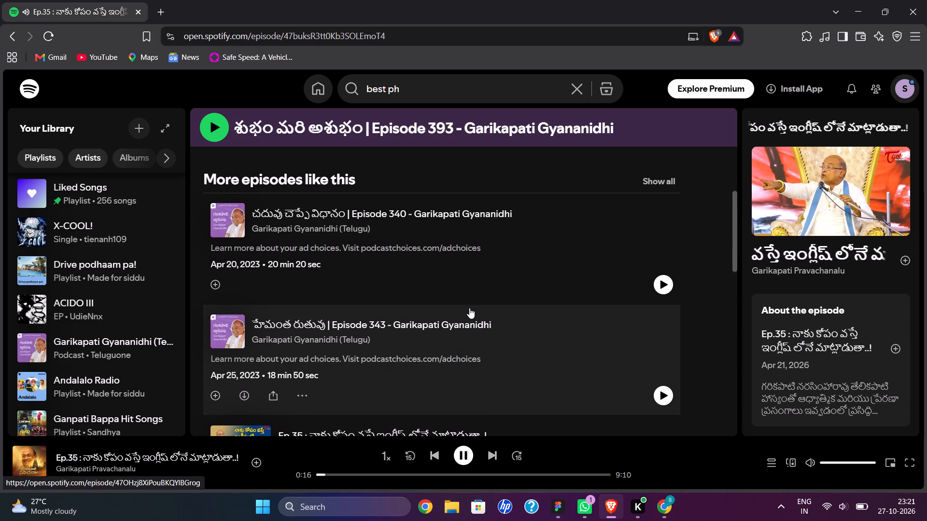
scroll(469, 308, up, 1)
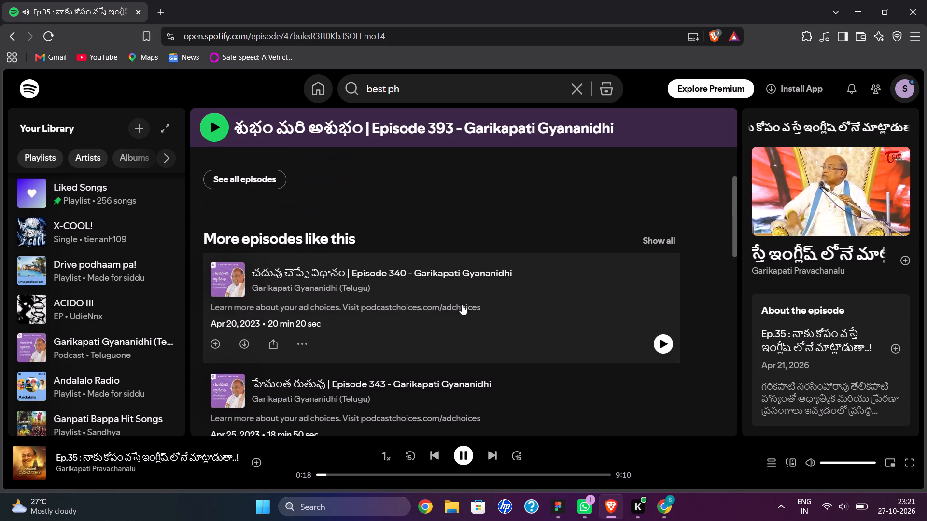
click(250, 179)
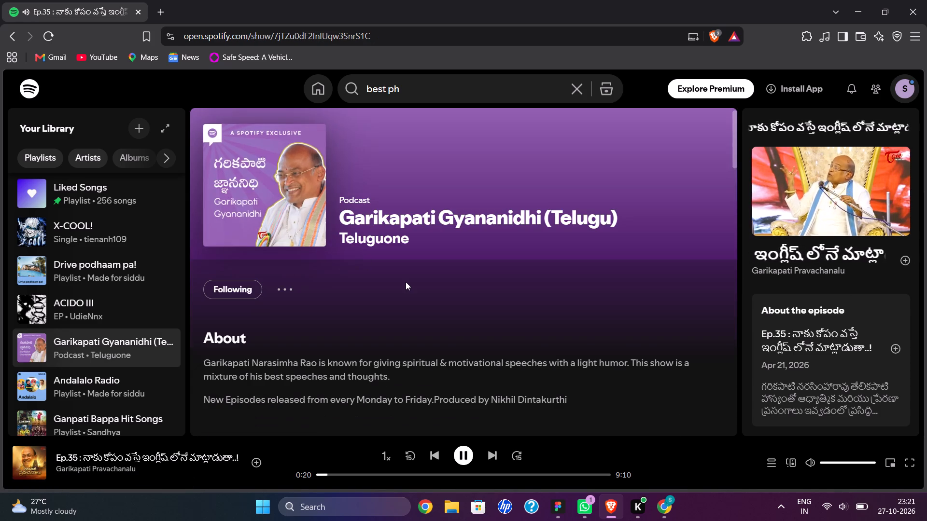
scroll(406, 282, down, 7)
scroll(406, 282, up, 1)
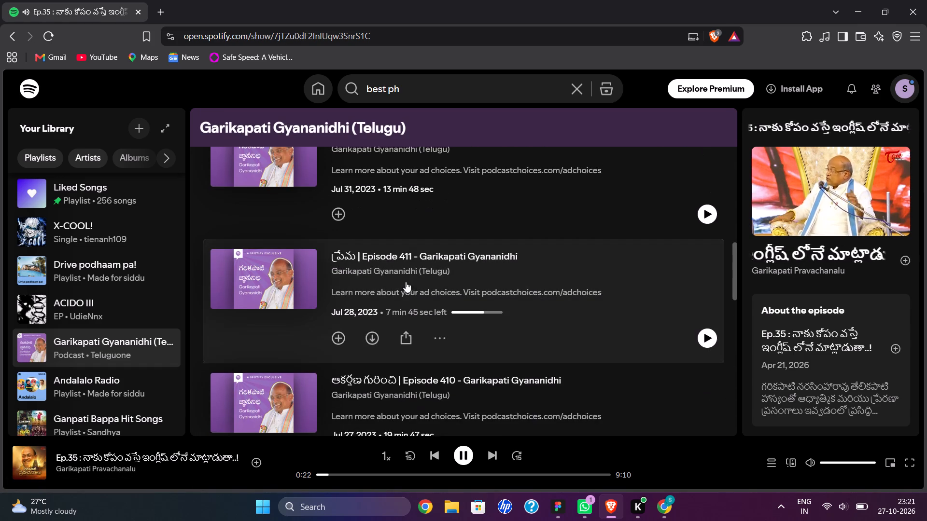
scroll(362, 302, down, 4)
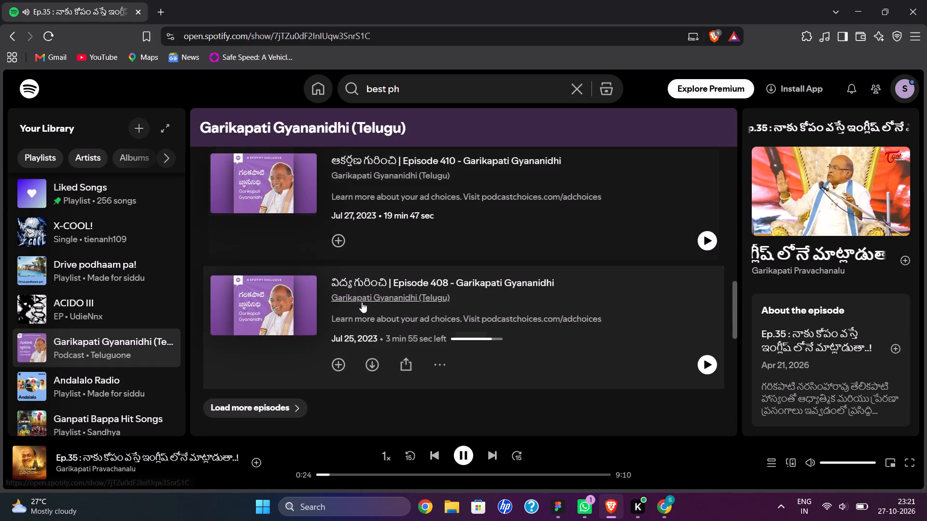
scroll(362, 302, down, 1)
Load more Garikapati Gyananidhi episodes and look through the list down to Episode 403.
click(272, 371)
scroll(272, 371, down, 2)
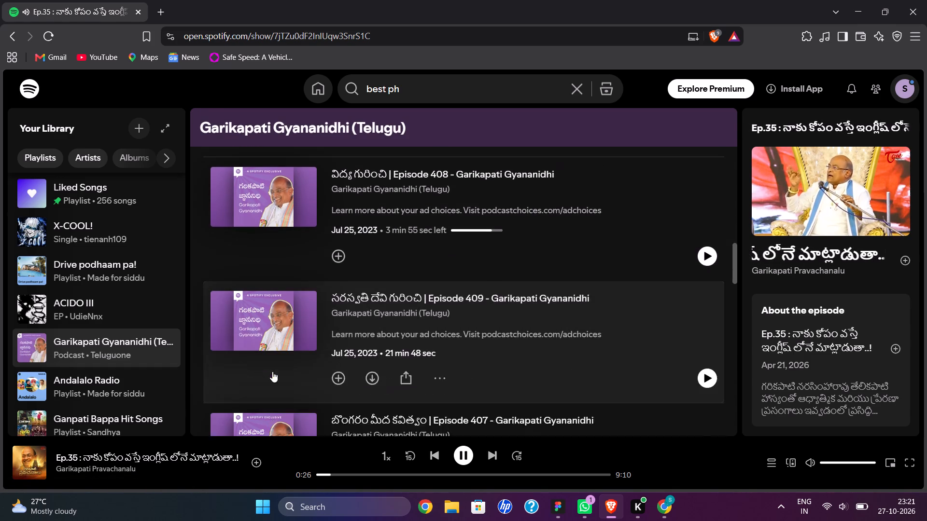
scroll(272, 371, down, 3)
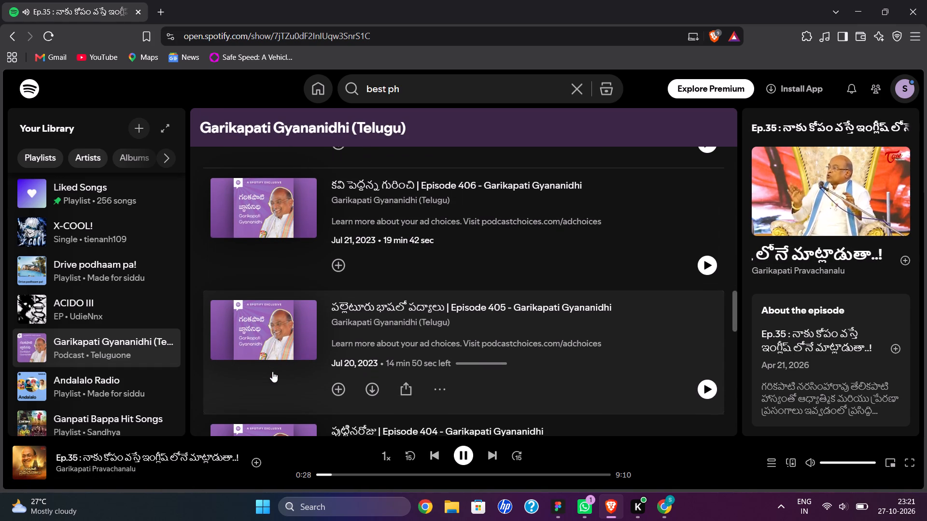
scroll(272, 371, down, 2)
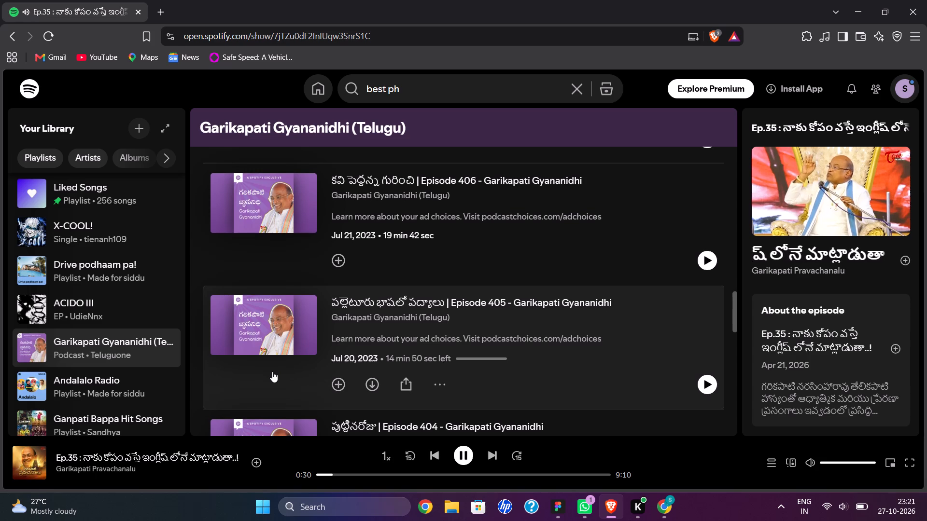
scroll(272, 371, down, 1)
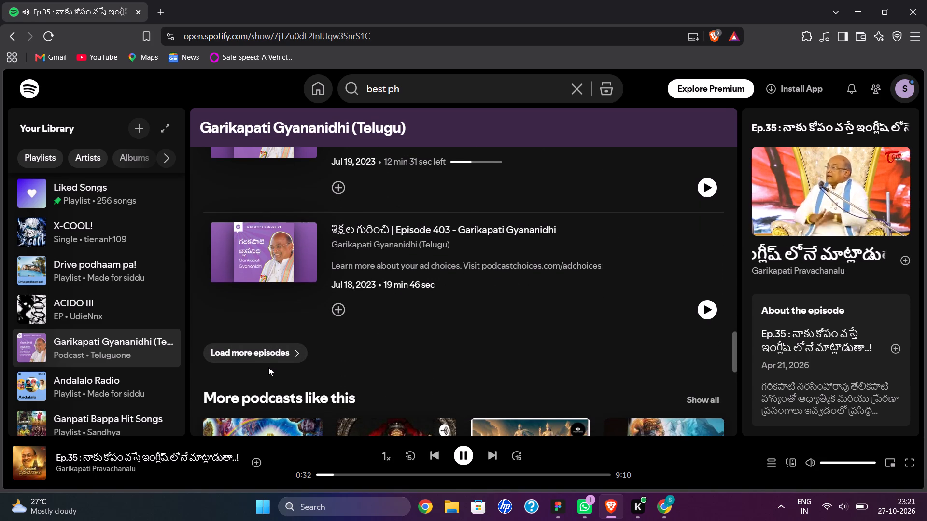
Load the episodes that follow Episode 403 and look through them down to Episode 397.
click(261, 357)
scroll(261, 357, down, 1)
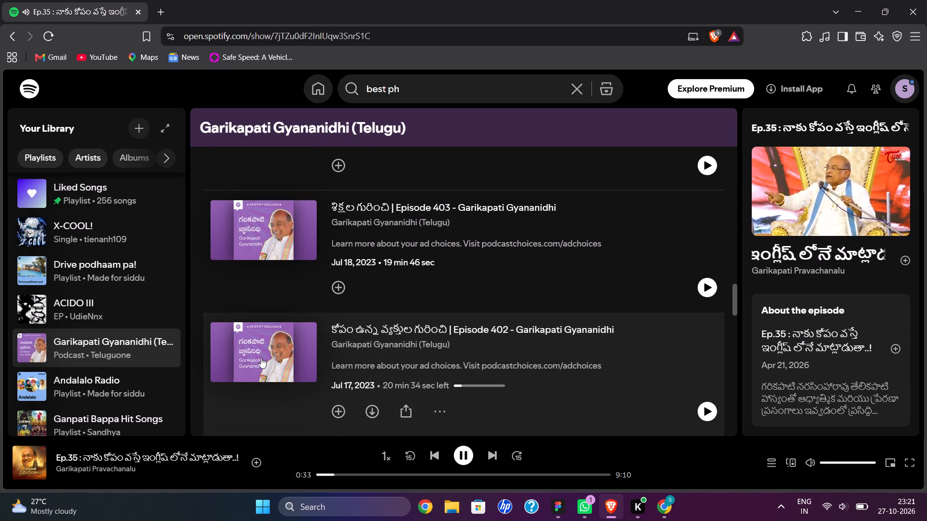
scroll(261, 357, down, 1)
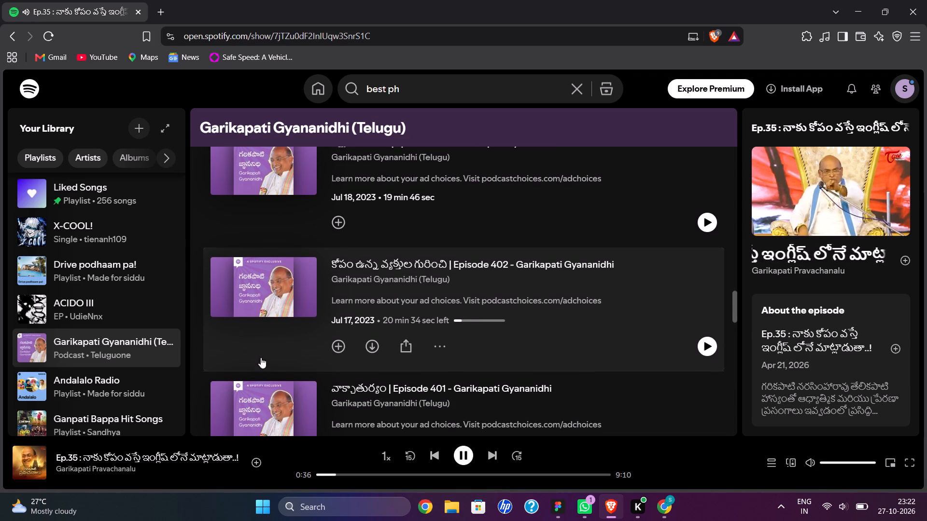
scroll(261, 357, down, 2)
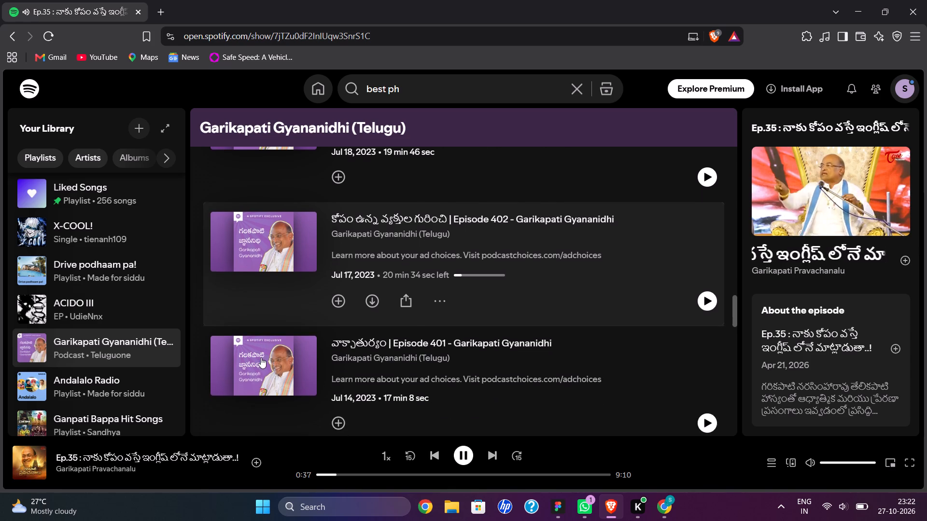
scroll(261, 357, down, 4)
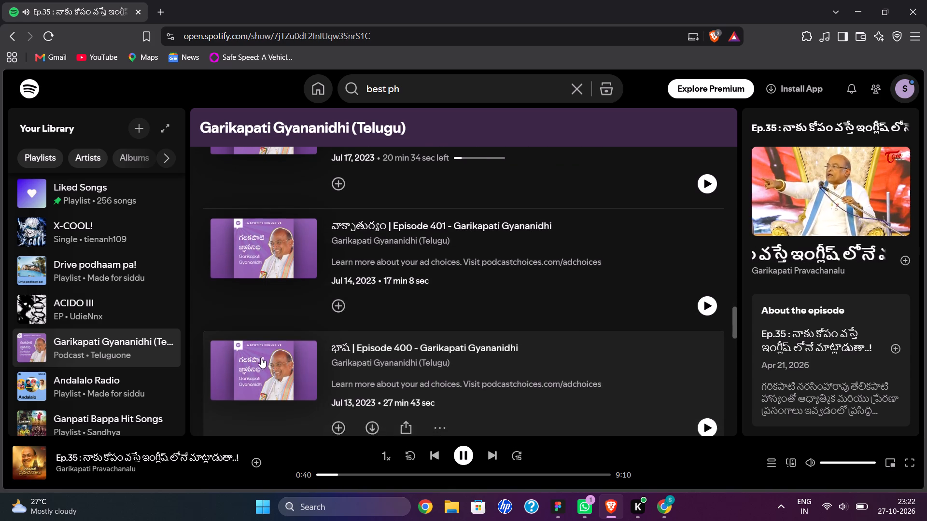
scroll(261, 357, down, 2)
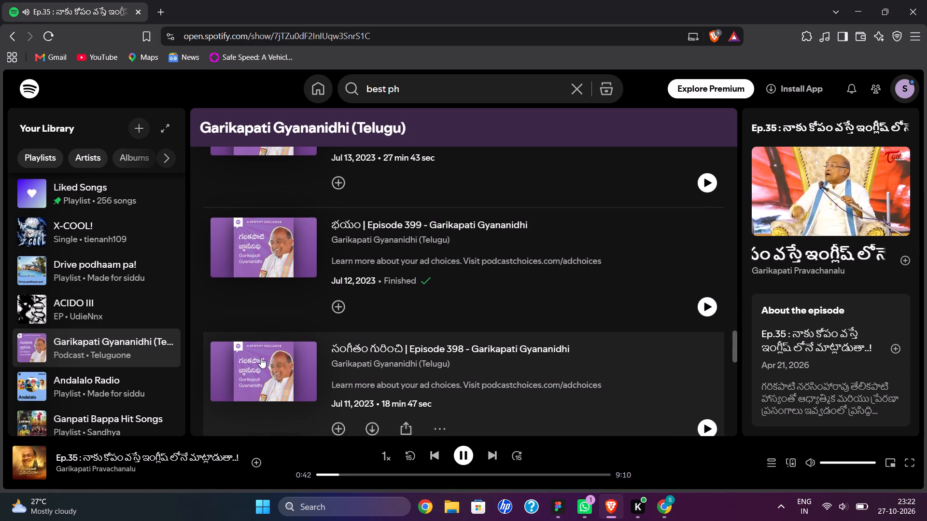
scroll(261, 357, down, 1)
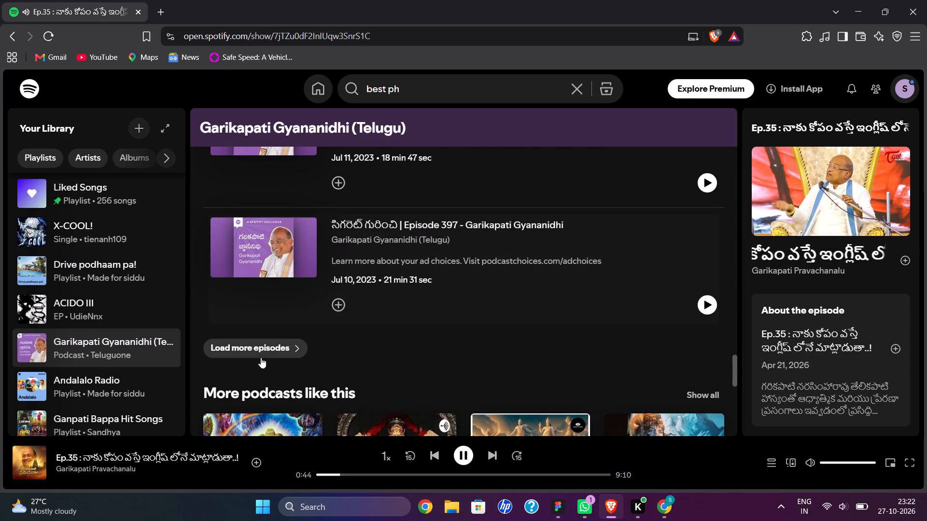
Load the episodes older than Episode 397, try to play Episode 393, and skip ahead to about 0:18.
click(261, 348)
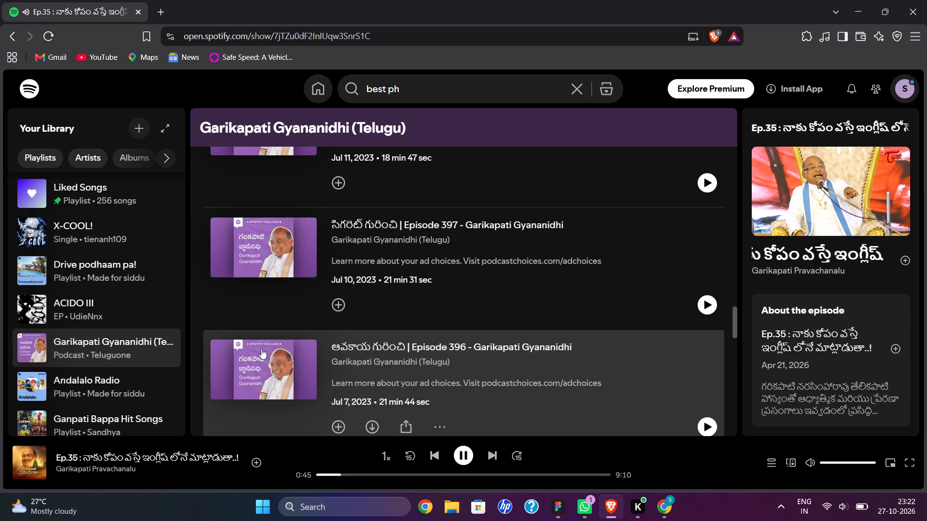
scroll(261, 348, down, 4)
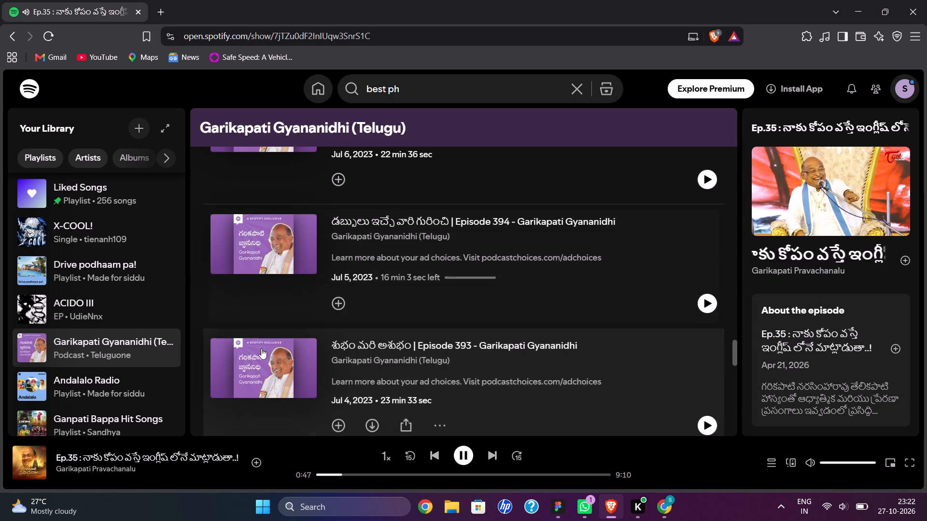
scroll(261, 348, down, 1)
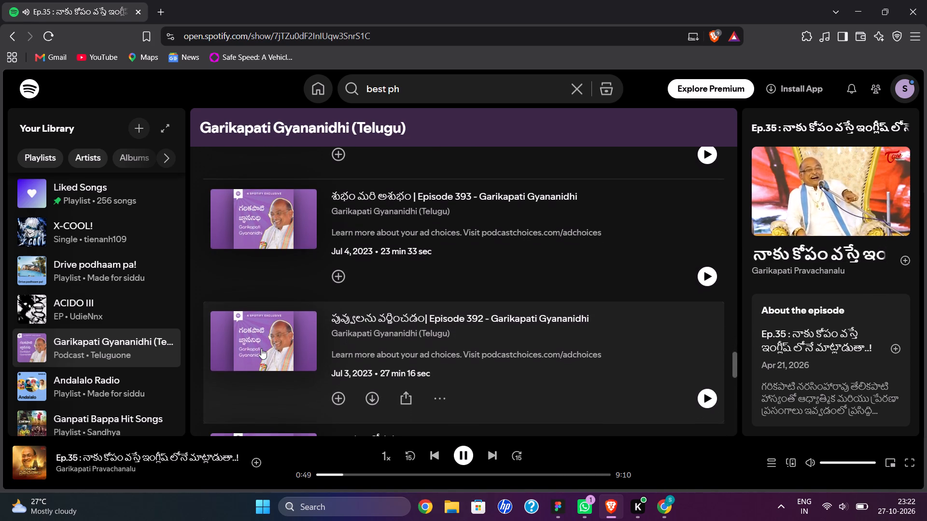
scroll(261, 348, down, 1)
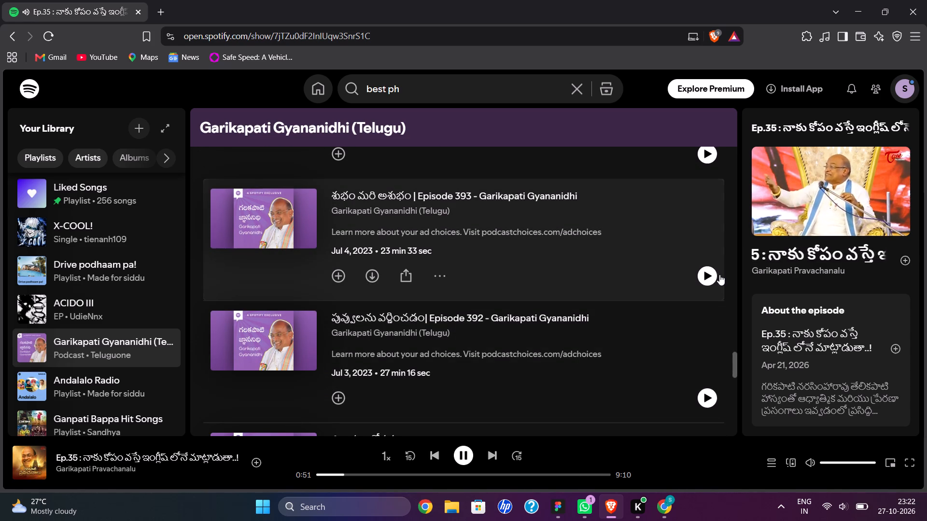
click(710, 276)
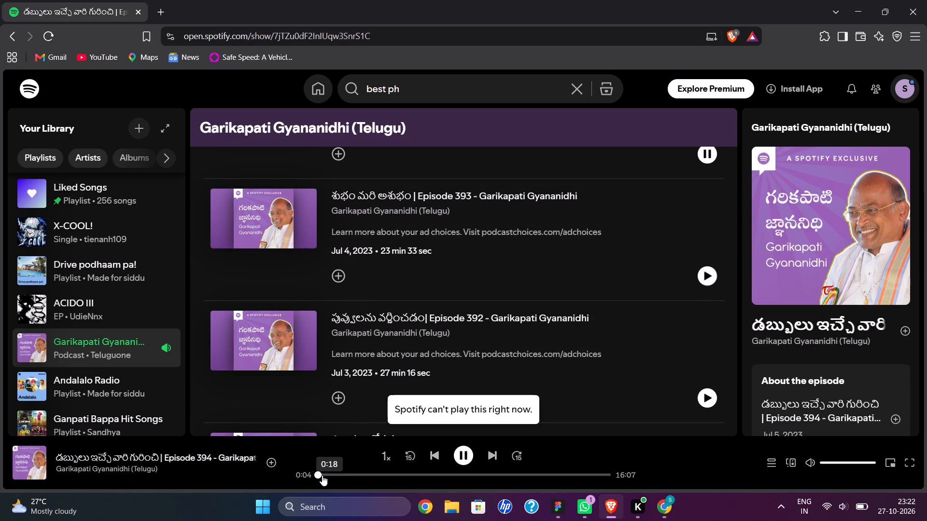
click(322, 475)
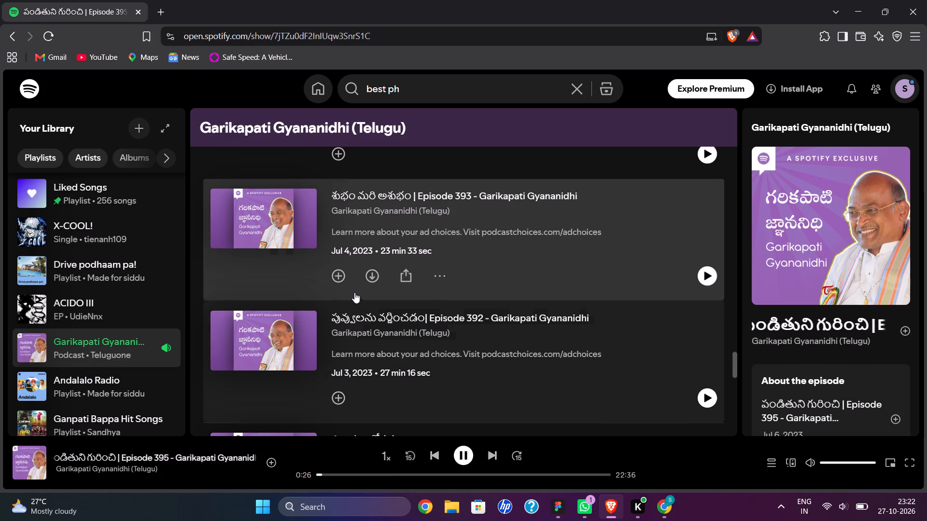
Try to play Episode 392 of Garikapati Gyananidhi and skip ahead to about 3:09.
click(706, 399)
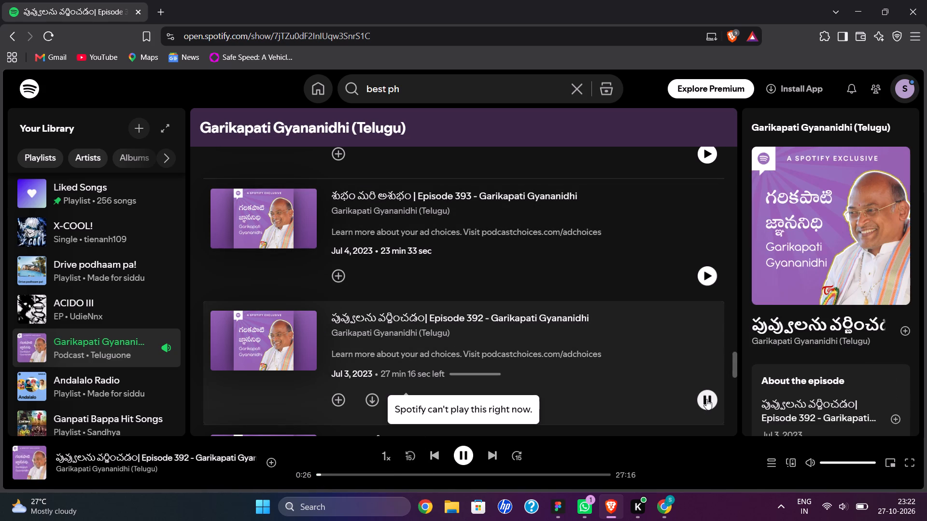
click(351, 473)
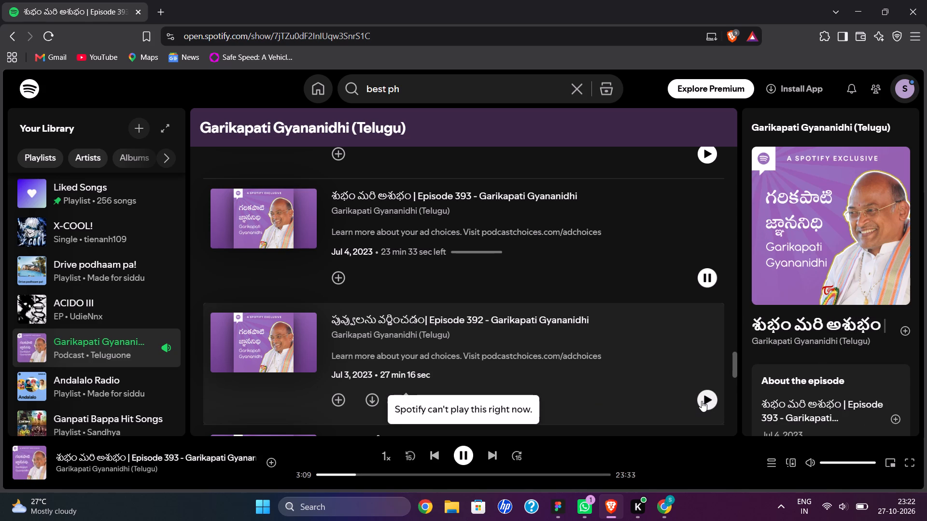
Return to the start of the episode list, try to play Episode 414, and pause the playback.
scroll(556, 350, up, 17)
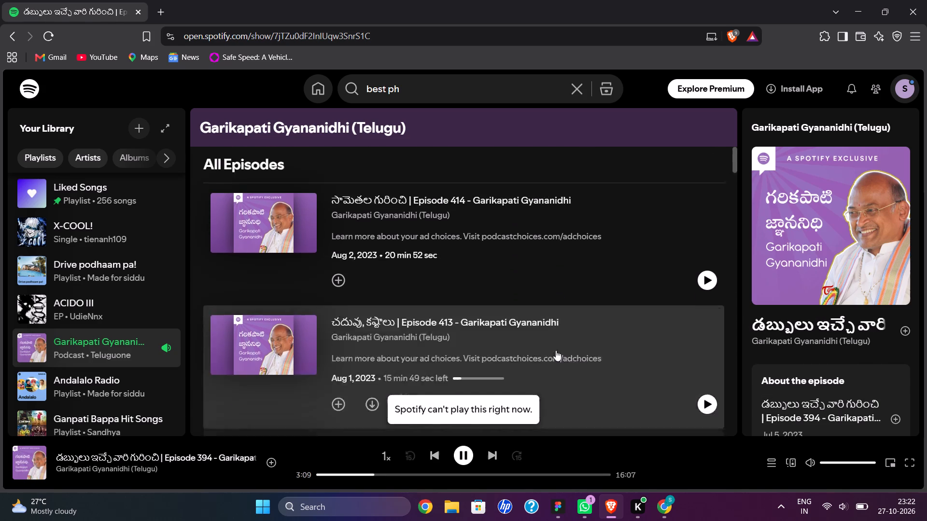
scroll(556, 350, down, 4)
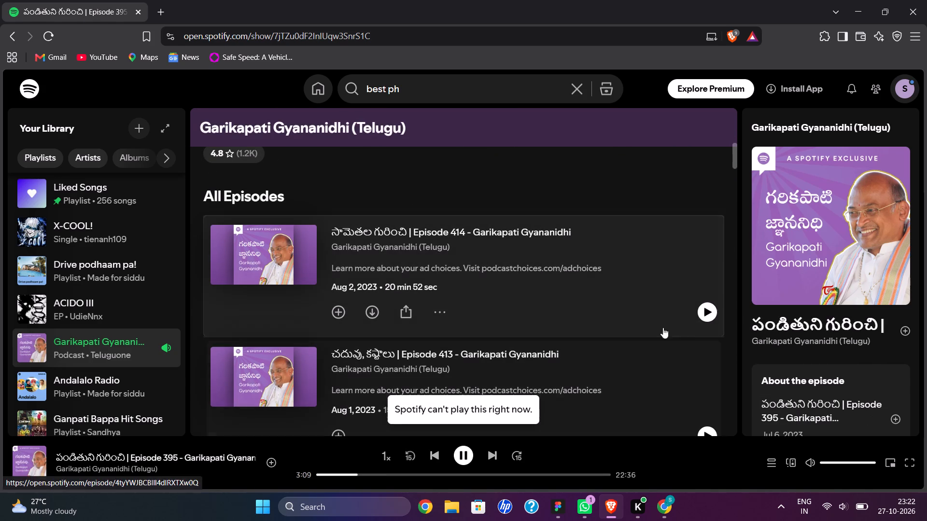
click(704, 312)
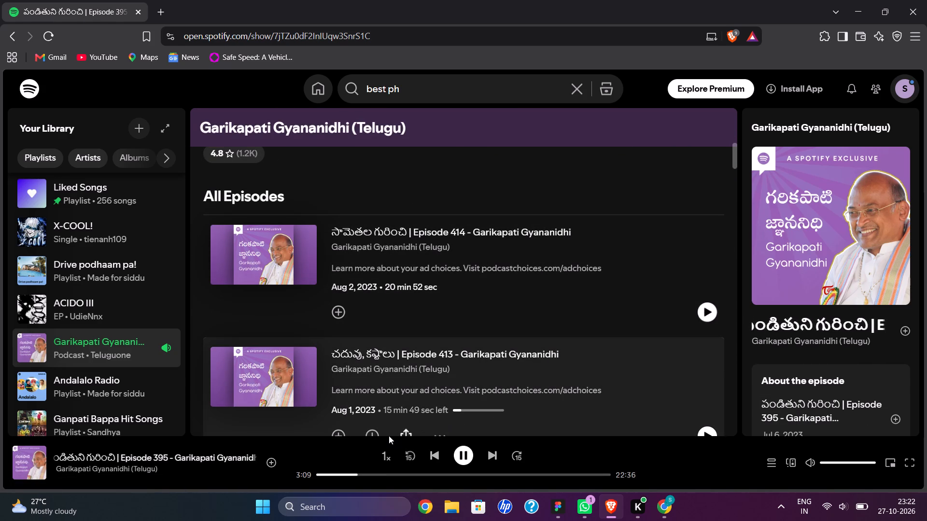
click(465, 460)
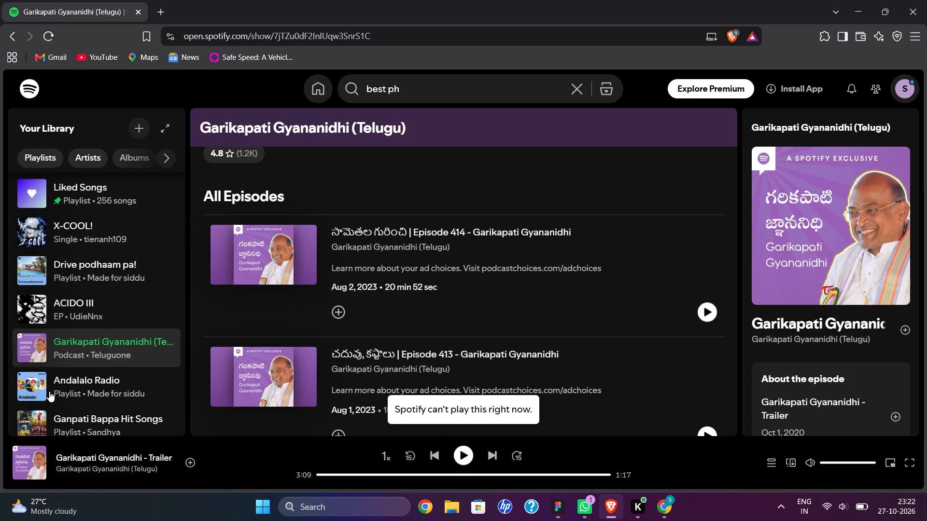
Play the single Tumhe Kitna Pyaar Karte by Mithoon from the library and skip ahead to 0:18.
scroll(106, 340, down, 2)
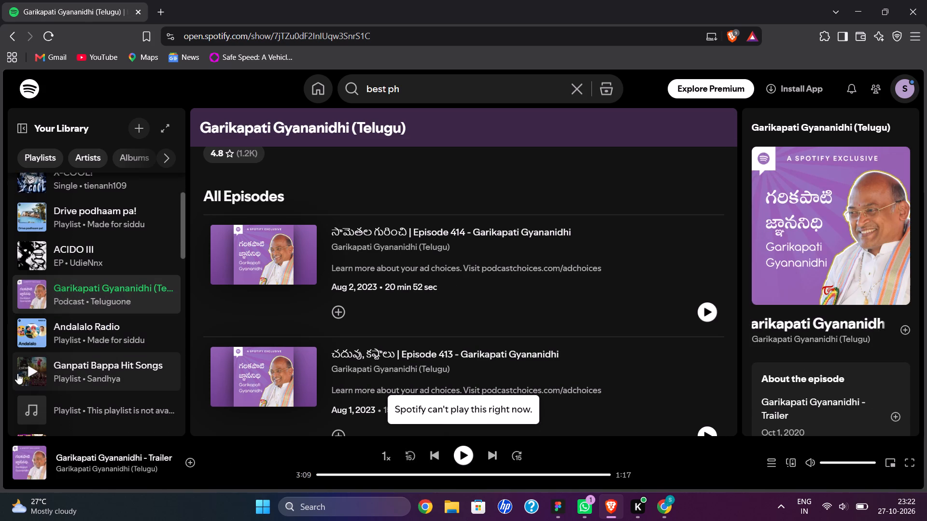
scroll(126, 370, down, 3)
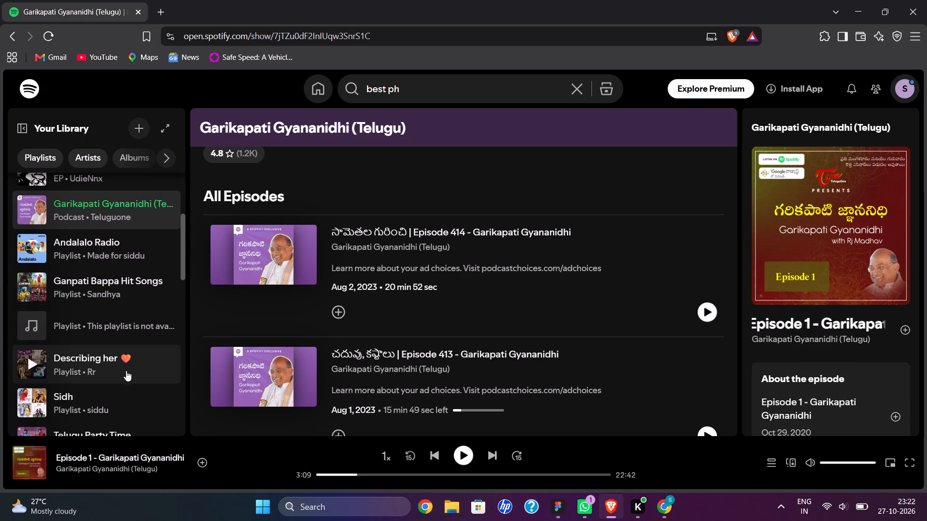
scroll(32, 374, down, 2)
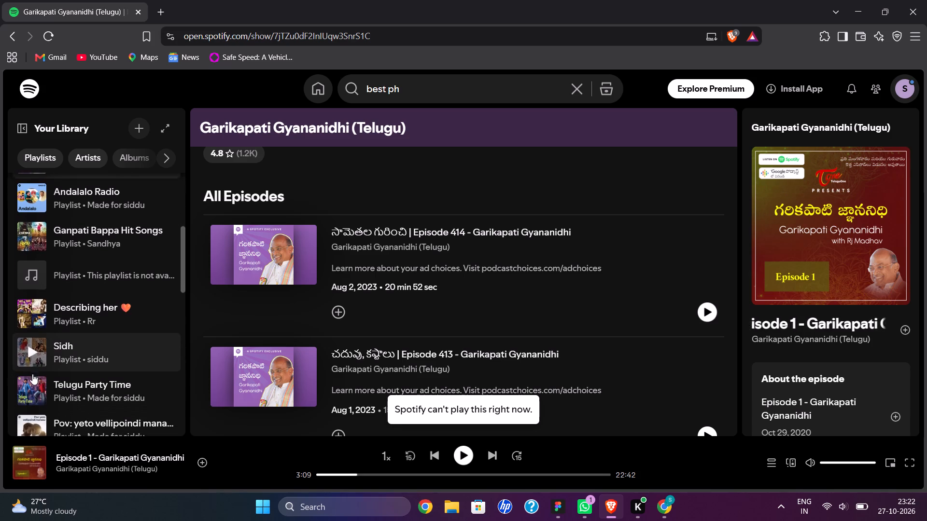
scroll(32, 374, down, 2)
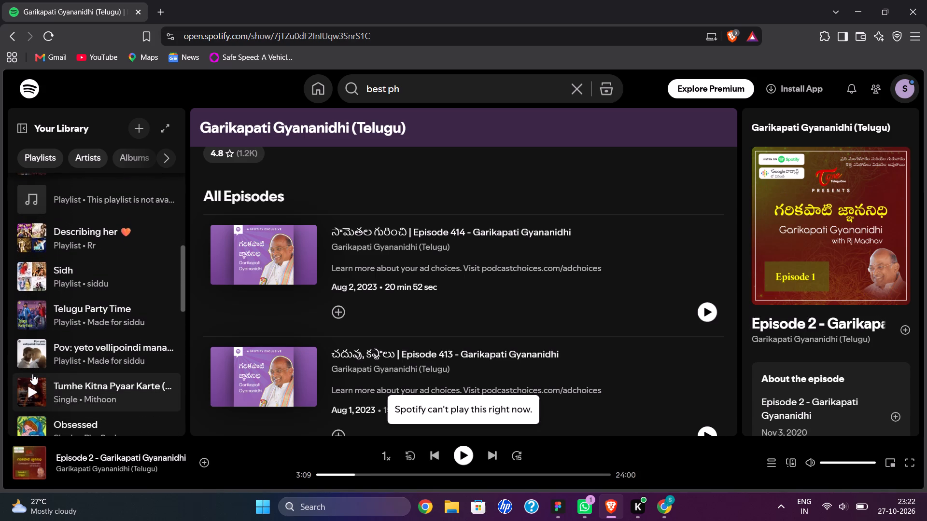
scroll(32, 374, down, 1)
click(32, 393)
scroll(32, 393, down, 2)
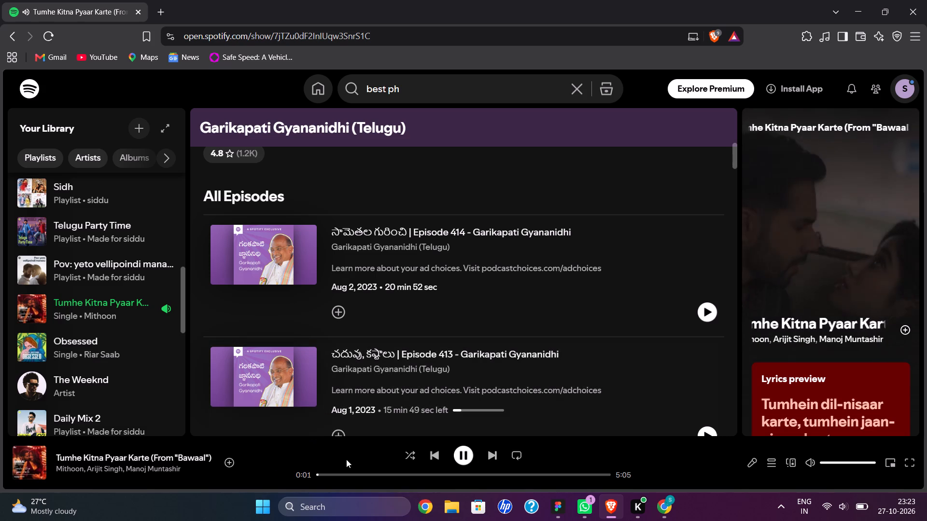
click(335, 471)
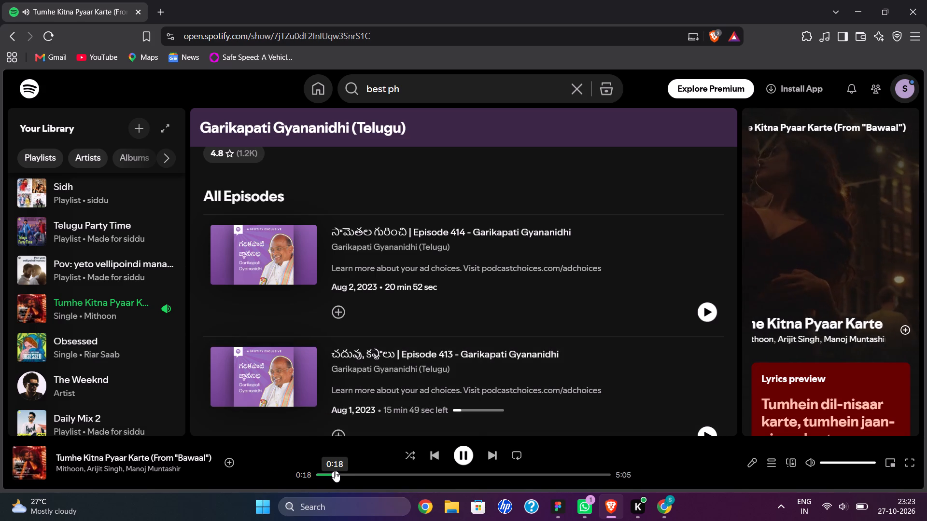
Open the Therapy playlist from the library, play its first song, All I Want, and skip ahead to 0:15.
scroll(137, 390, down, 2)
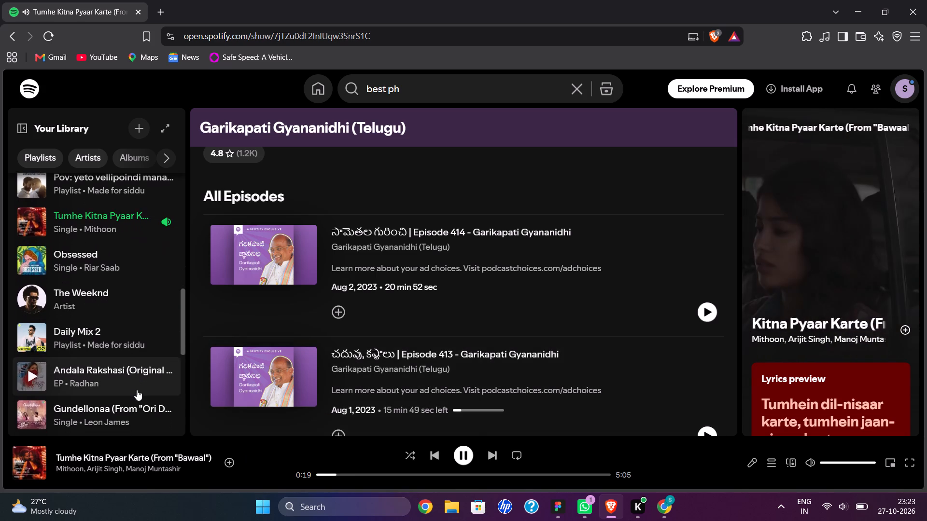
scroll(137, 390, down, 3)
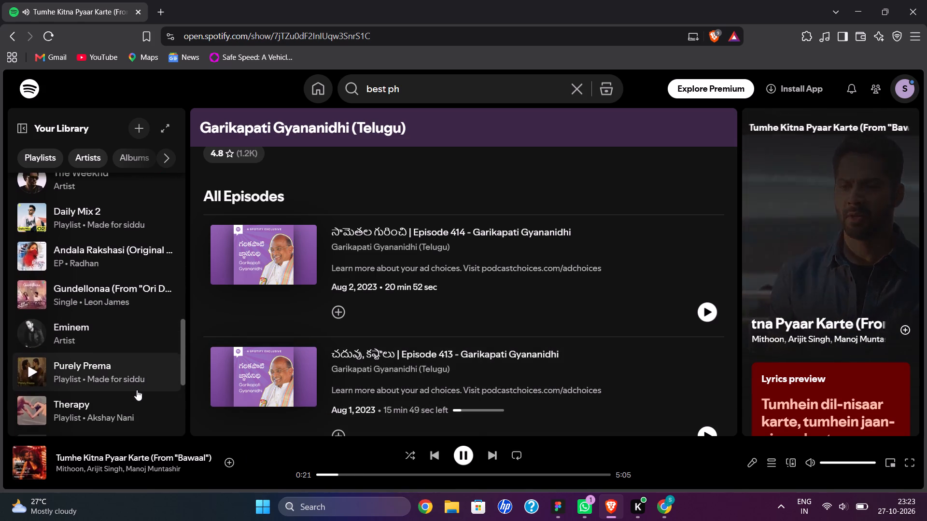
scroll(137, 390, down, 1)
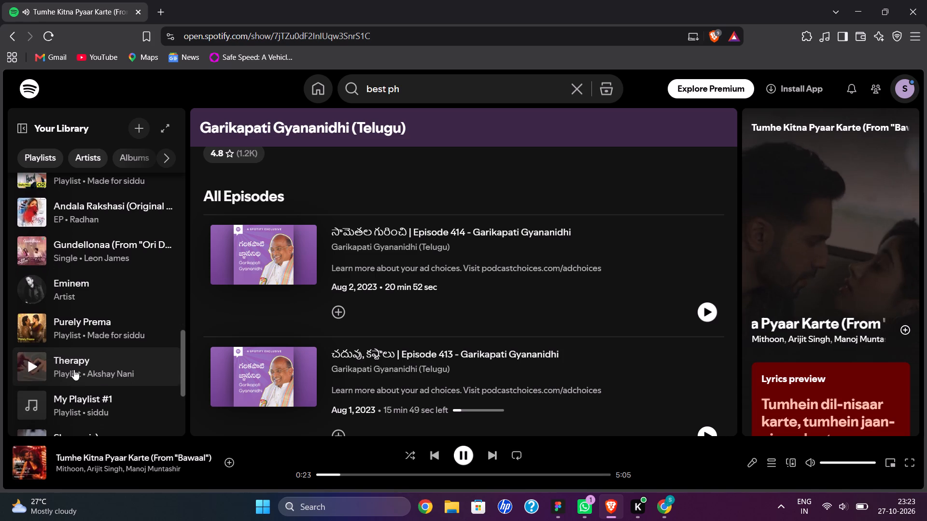
click(75, 364)
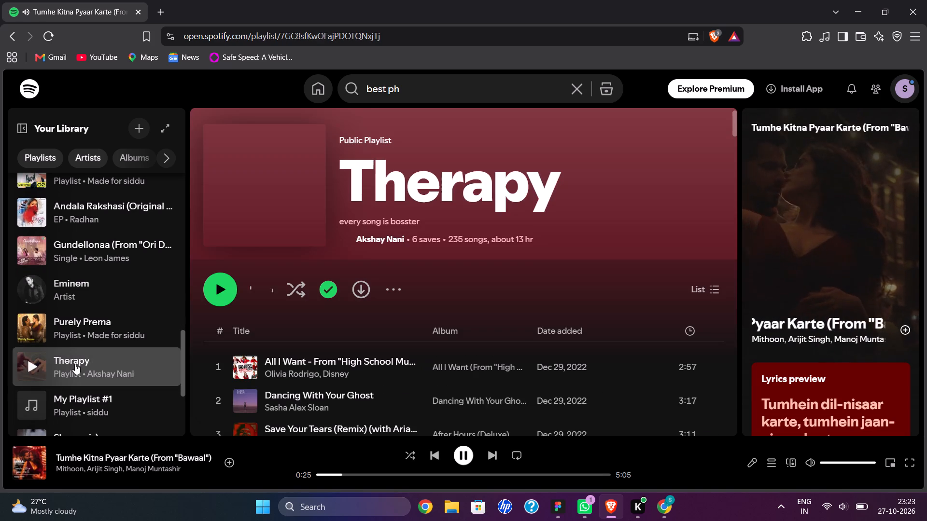
scroll(347, 344, down, 2)
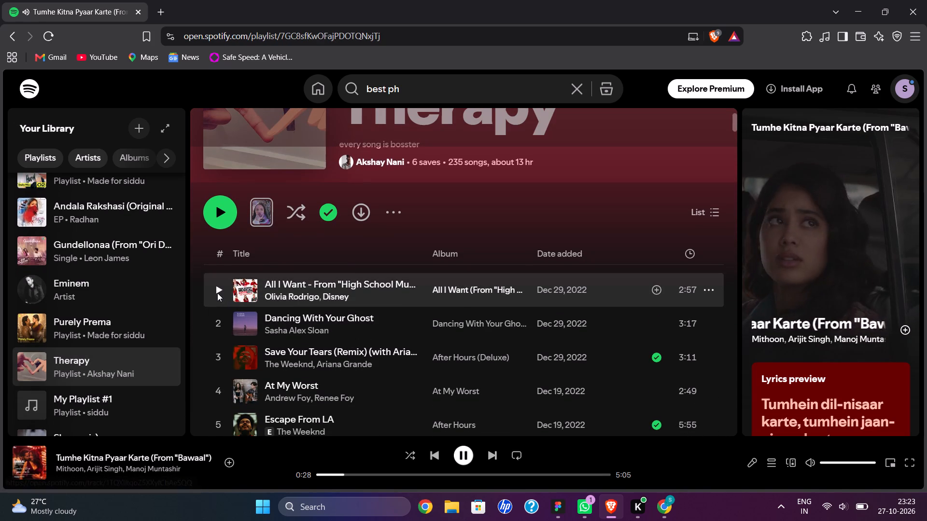
click(217, 293)
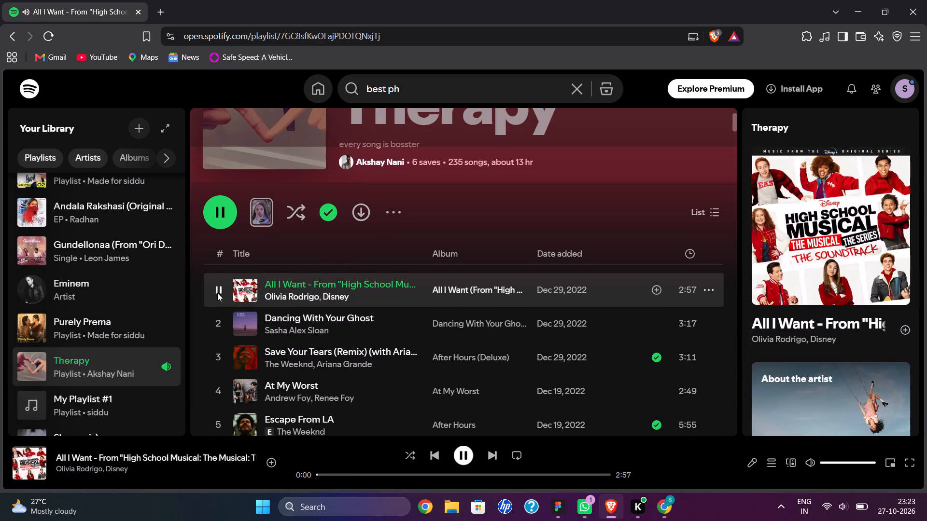
click(341, 476)
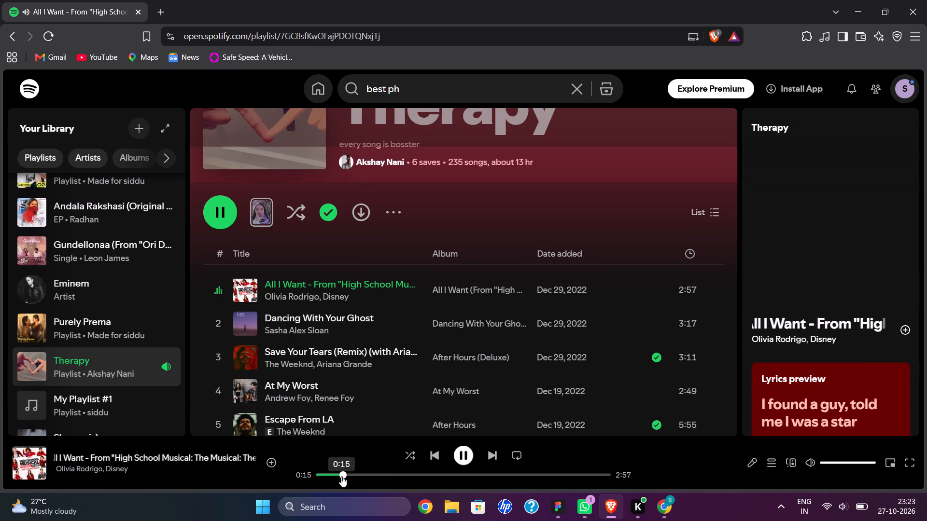
Skip ahead to 0:38 in the song All I Want.
click(381, 473)
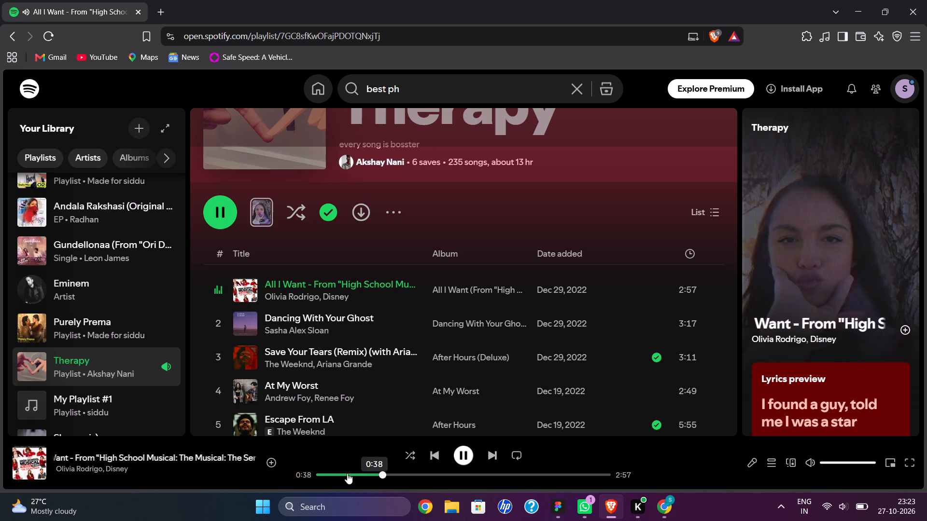
Play the Drive podhaam pa! playlist from the library.
scroll(103, 382, down, 2)
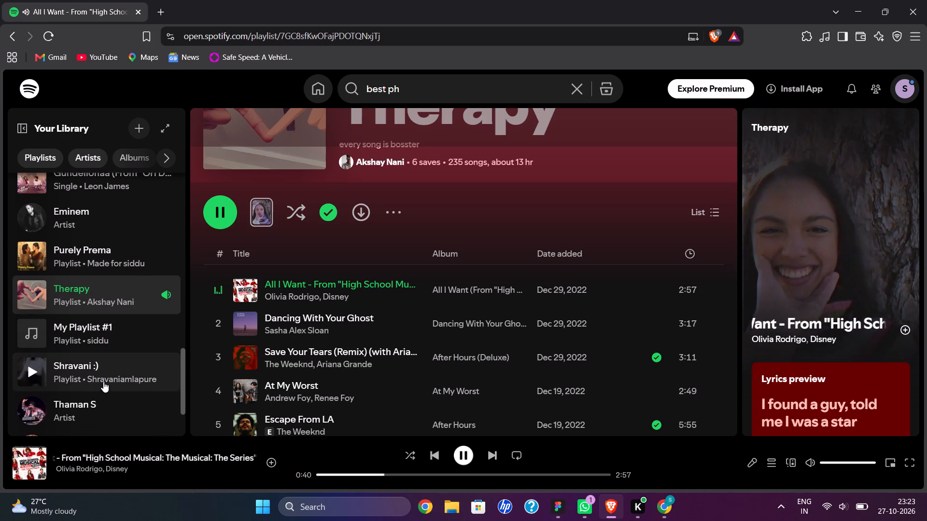
scroll(28, 370, down, 1)
scroll(28, 370, up, 7)
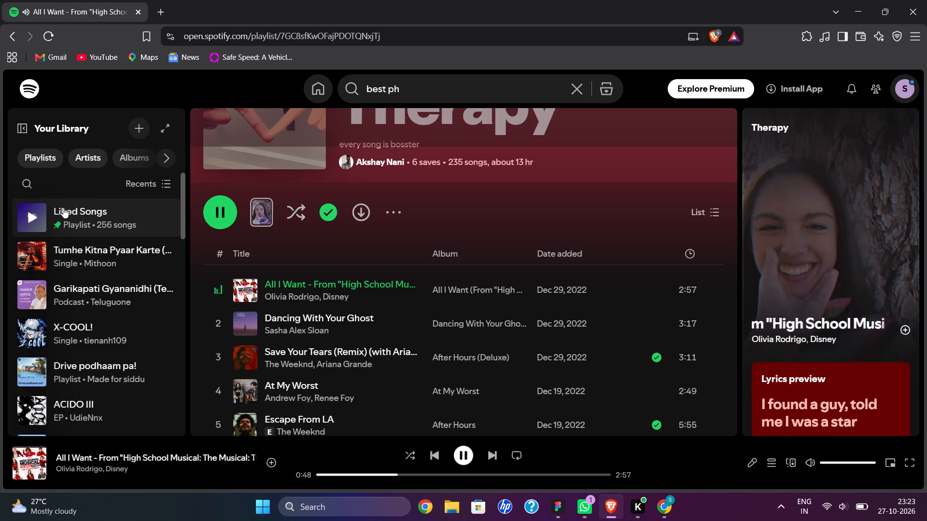
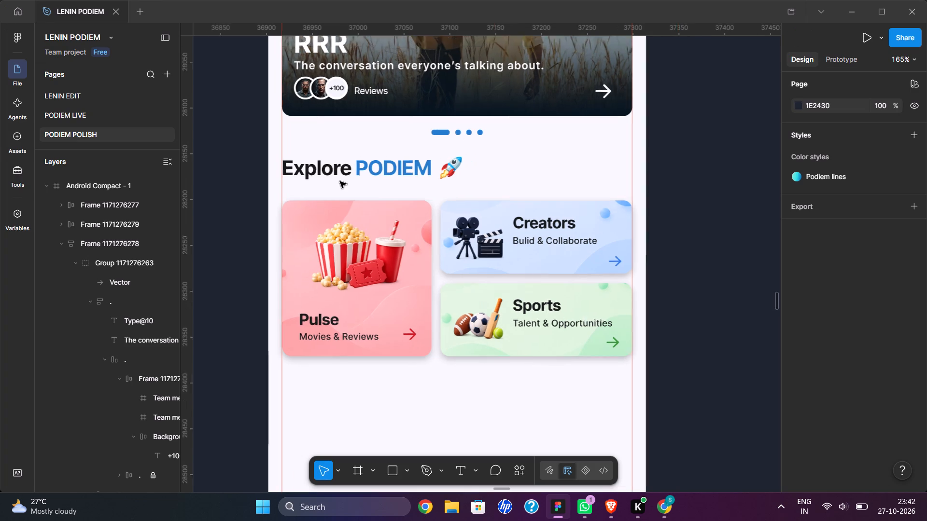
scroll(340, 181, down, 1)
click(334, 107)
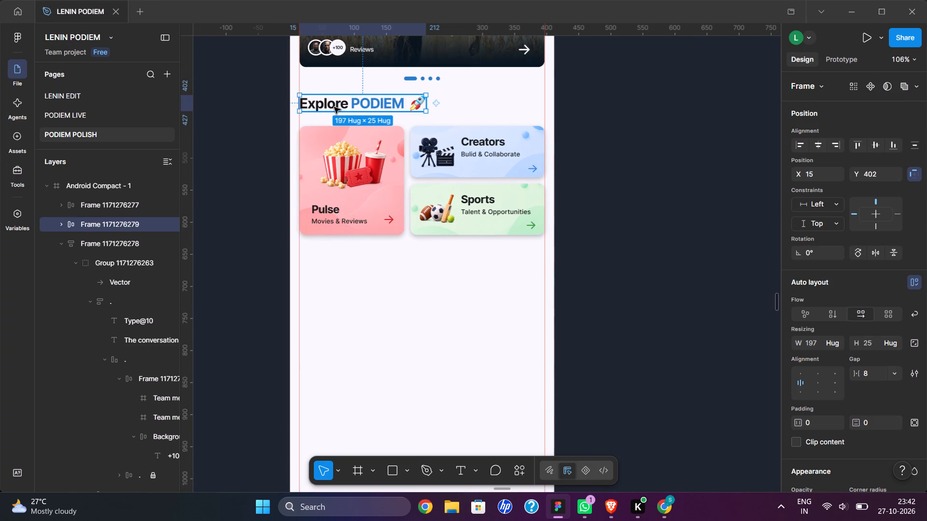
key(ctrl+d)
drag(334, 107, 342, 273)
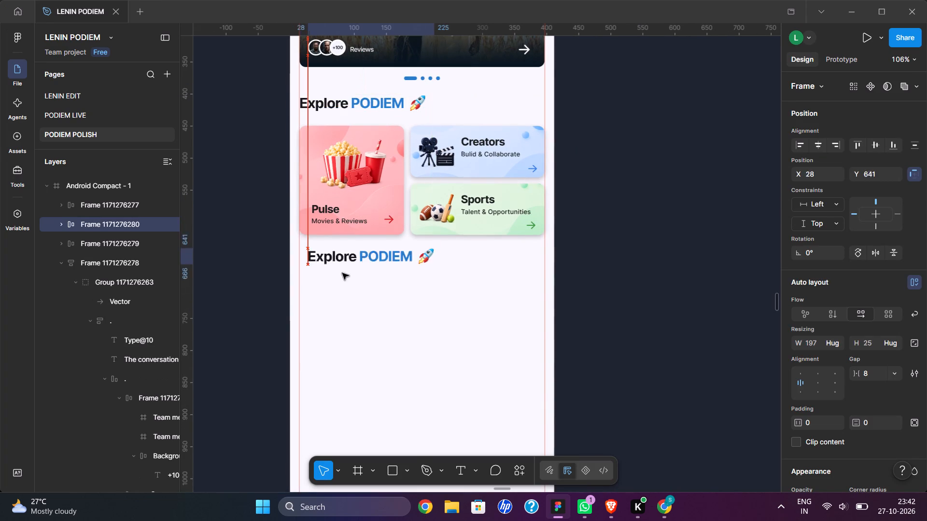
drag(342, 273, 337, 260)
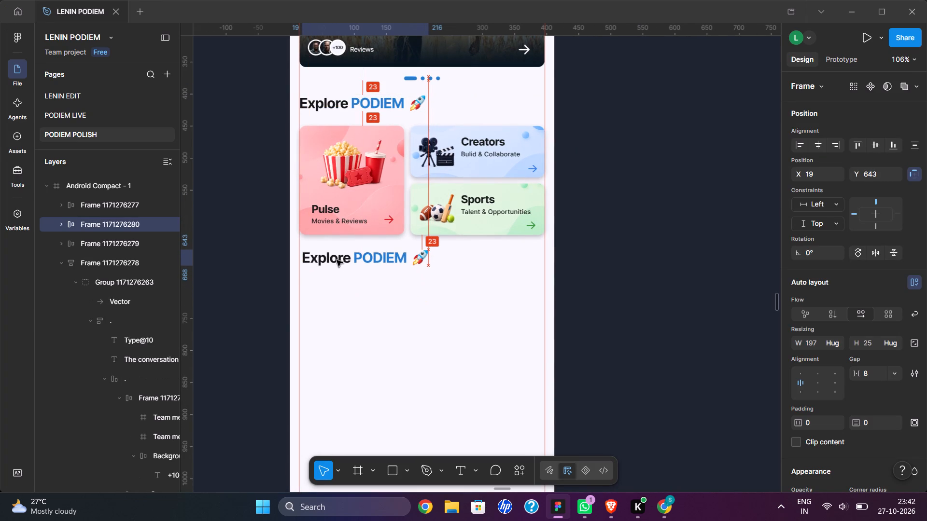
drag(337, 260, 336, 263)
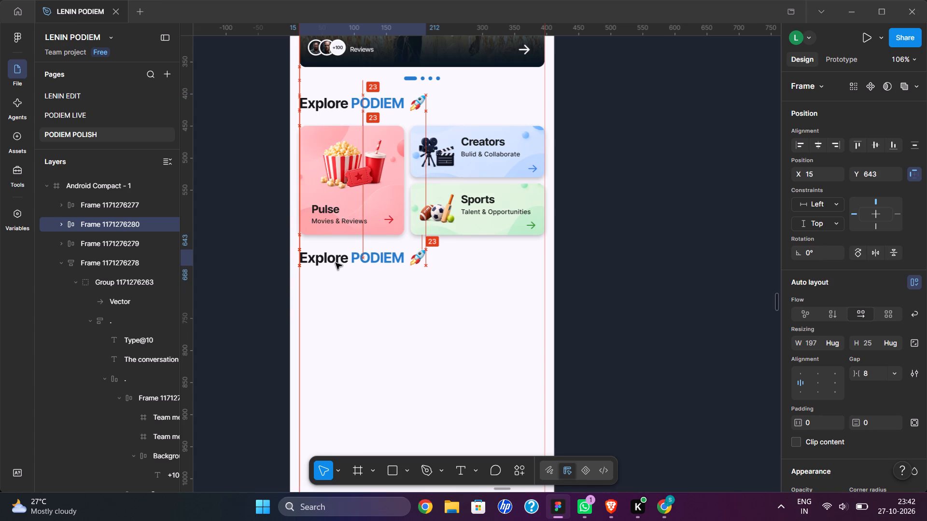
drag(336, 263, 336, 263)
Replace the duplicated heading's text with the copied "Trending in Pulse".
triple_click(352, 261)
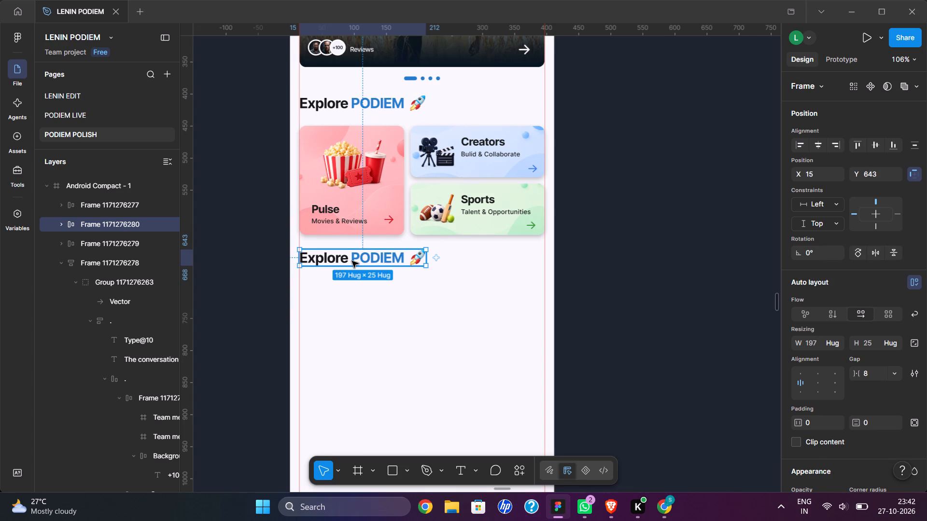
triple_click(354, 258)
click(354, 258)
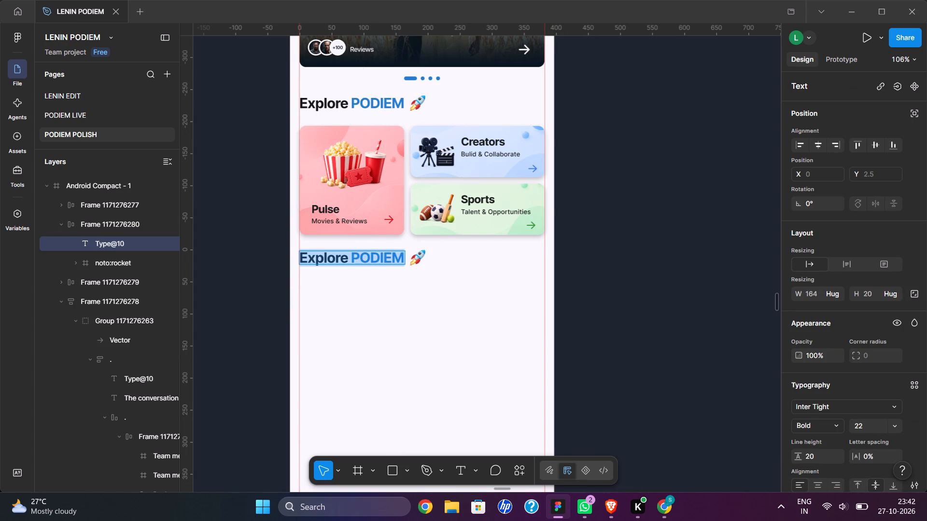
drag(351, 259, 451, 256)
key(BackSpace)
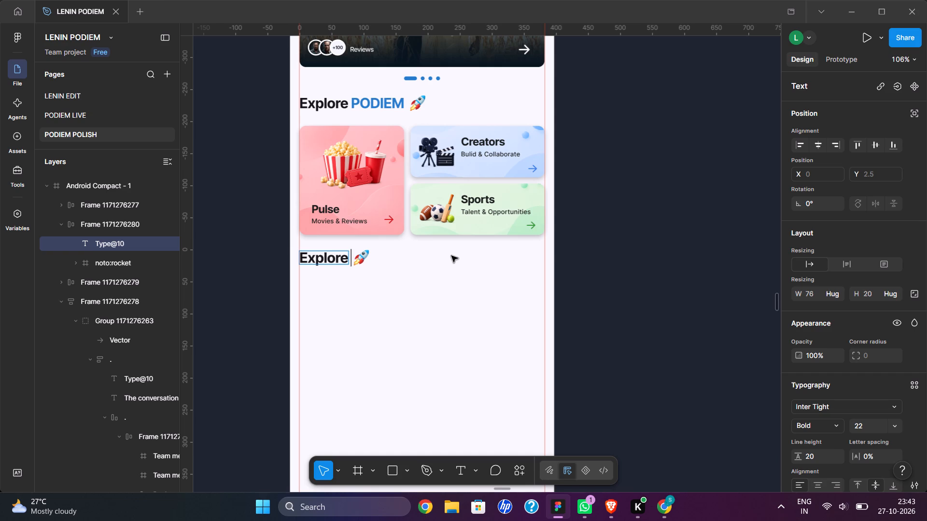
key(ctrl+a)
key(ctrl+v)
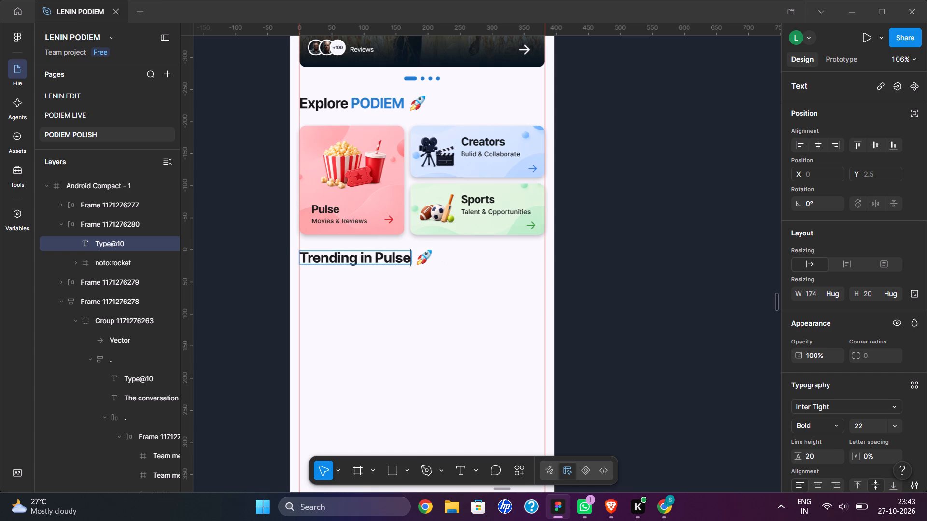
Recolour the word "Pulse" in the new heading to blue 247BCD, sampled from "PODIEM" in the heading above.
drag(375, 255, 490, 263)
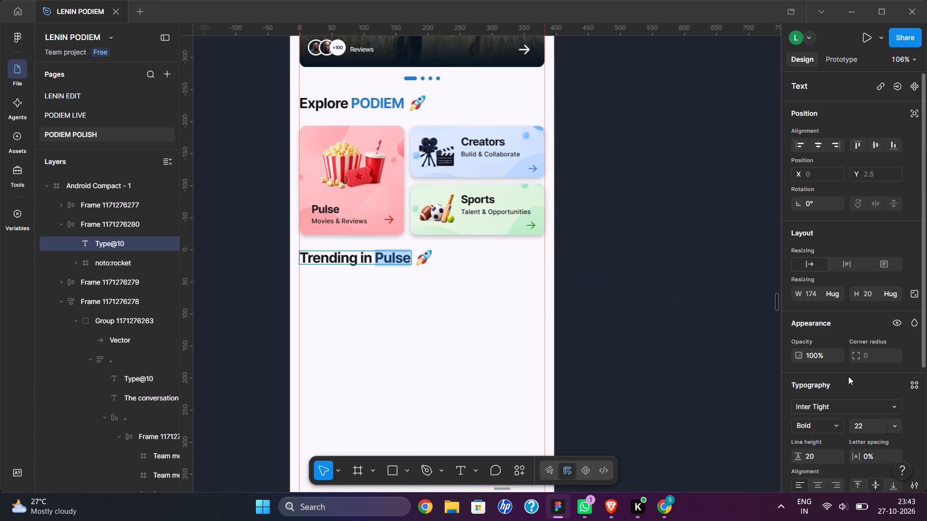
scroll(863, 390, down, 5)
click(802, 372)
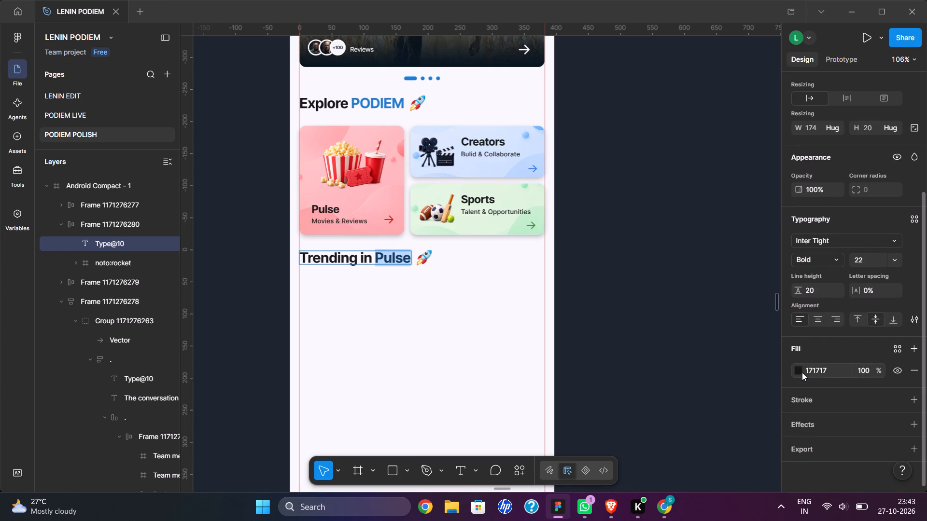
click(654, 362)
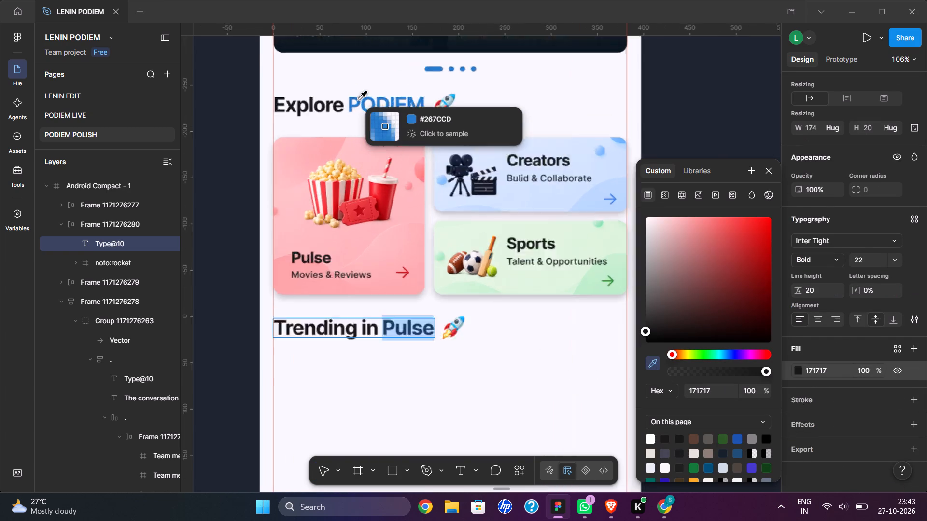
click(349, 104)
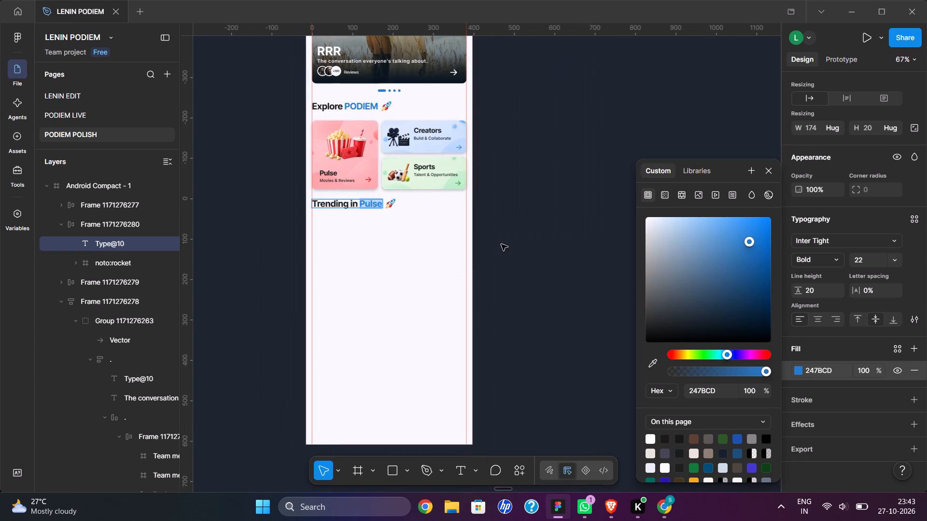
double_click(501, 244)
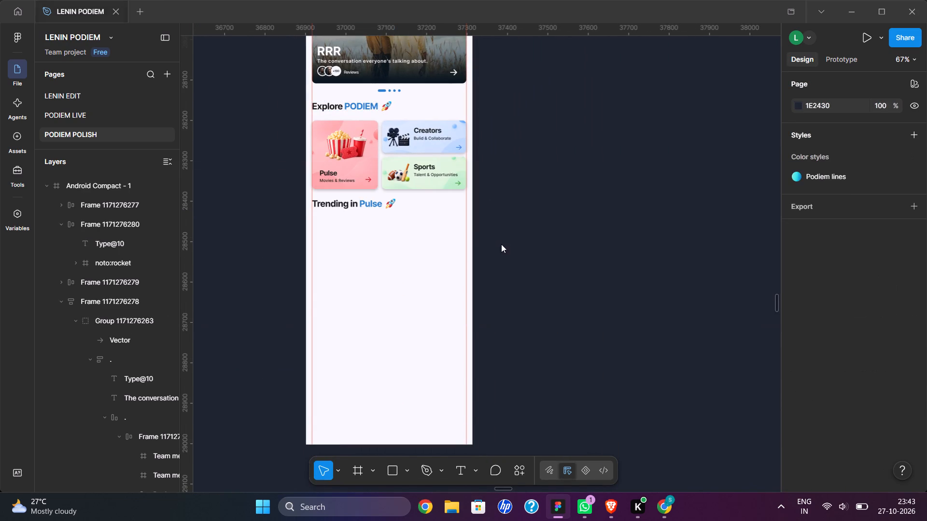
Switch to the ChatGPT chat and begin a message with "i want to add".
click(355, 462)
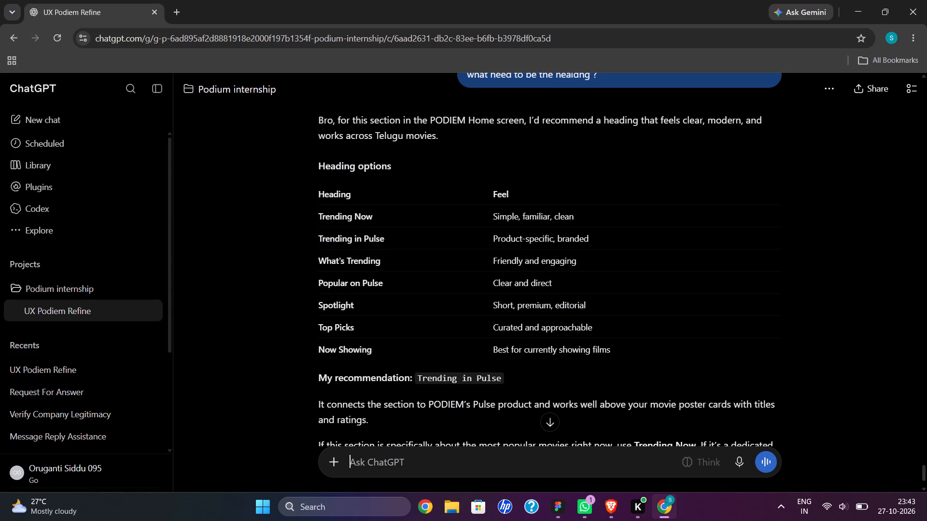
text(i want to add)
key(space)
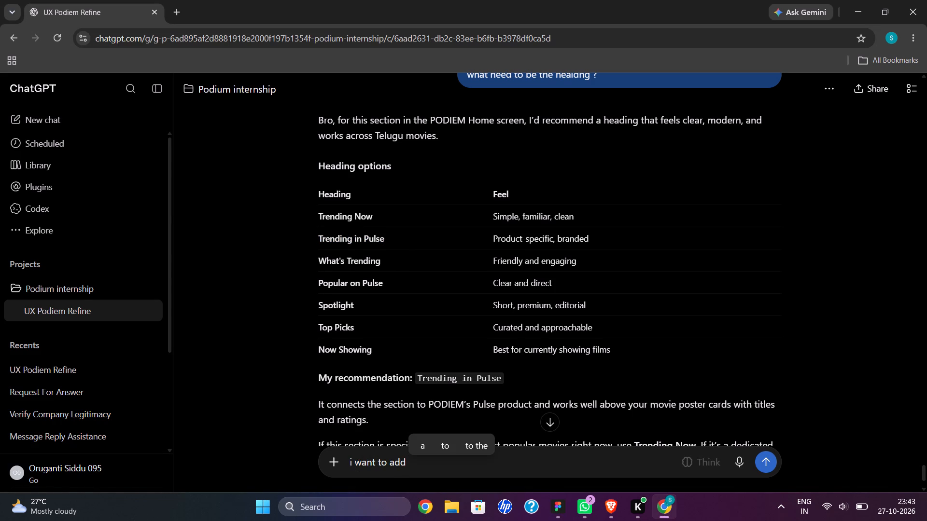
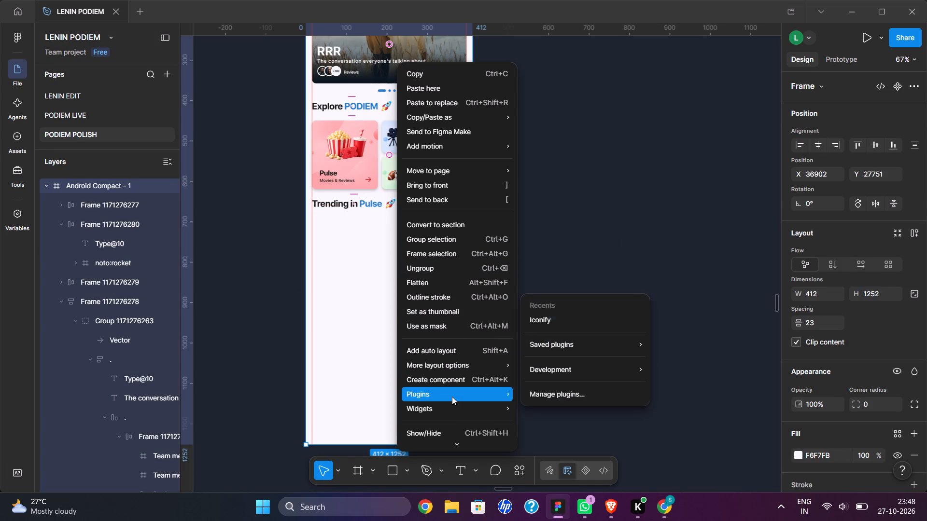
click(547, 319)
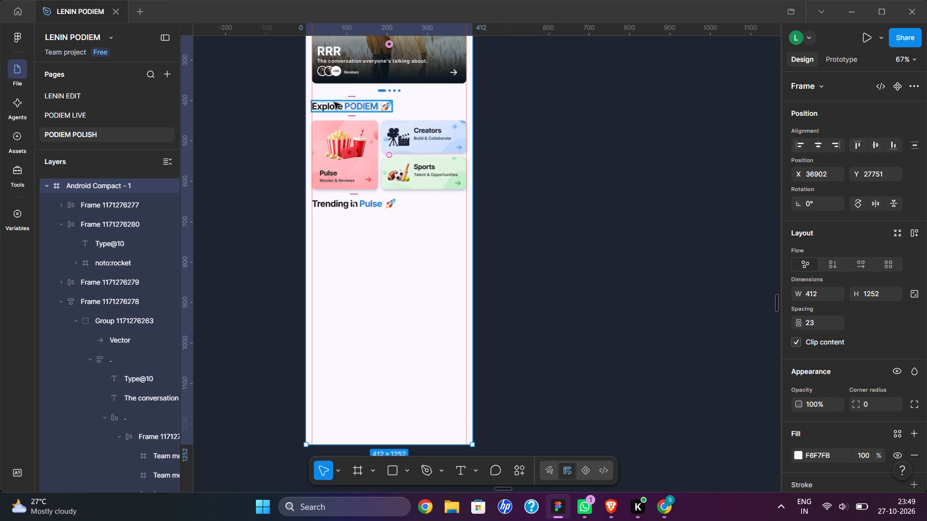
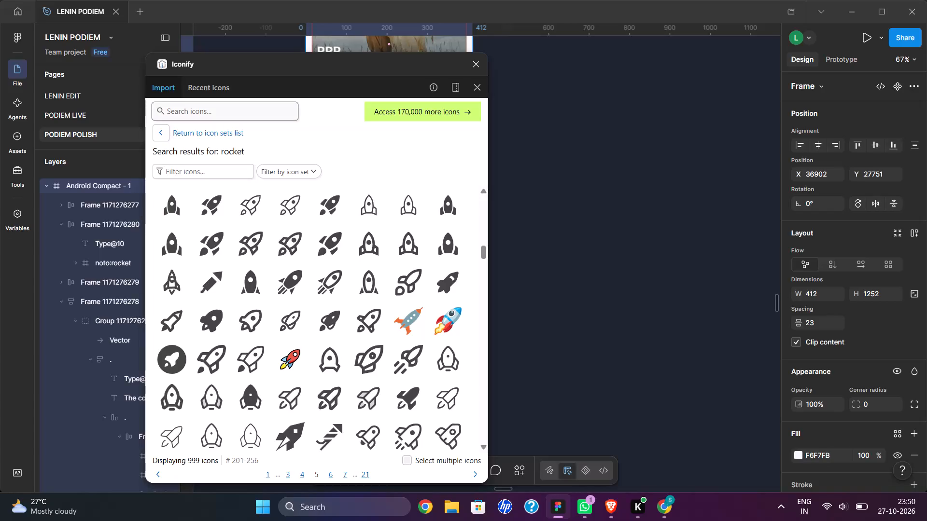
Search Iconify for "fire" and place the coloured noto:fire icon in the mobile frame, just below the "Trending in Pulse" heading.
click(182, 109)
text(fire)
key(Return)
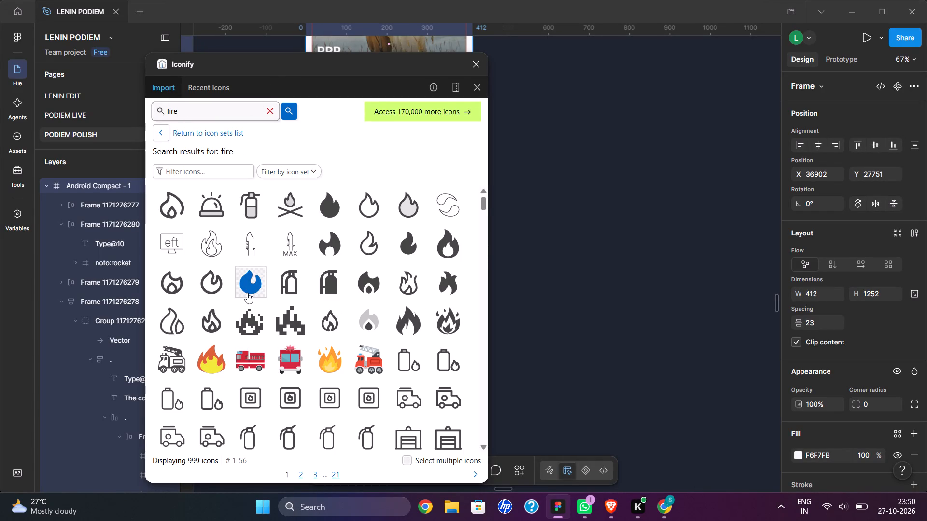
scroll(247, 293, down, 4)
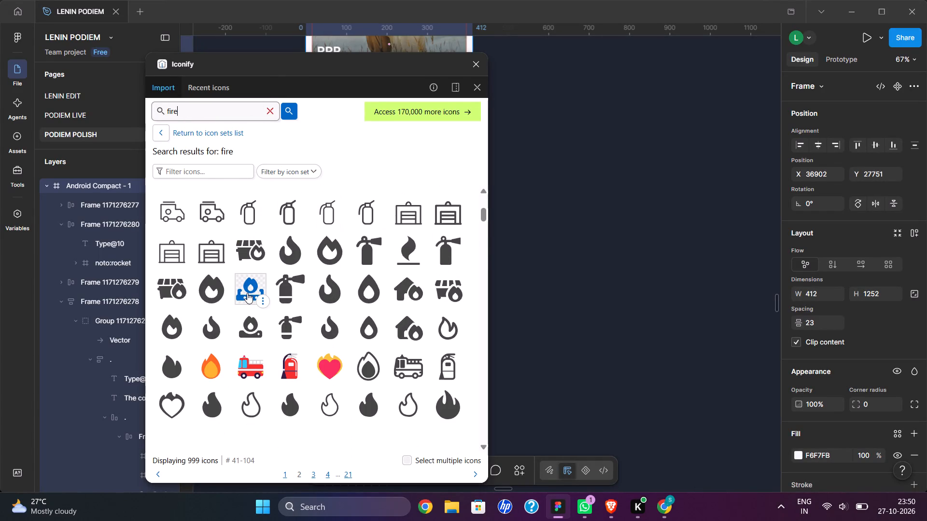
scroll(247, 293, down, 4)
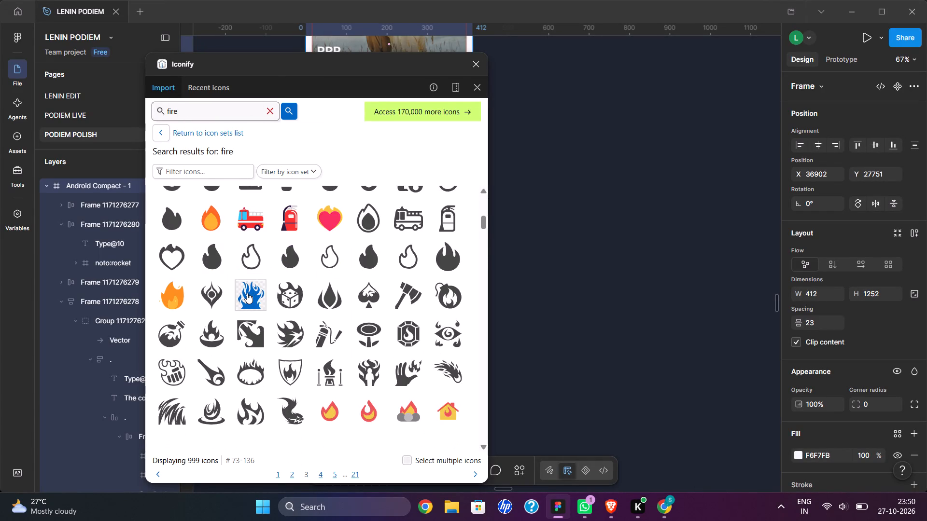
scroll(247, 293, down, 5)
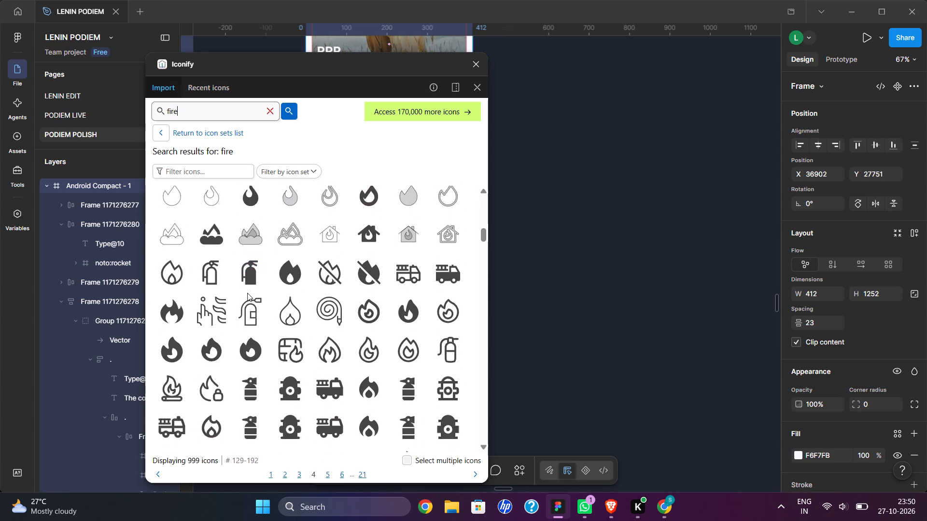
scroll(247, 293, down, 5)
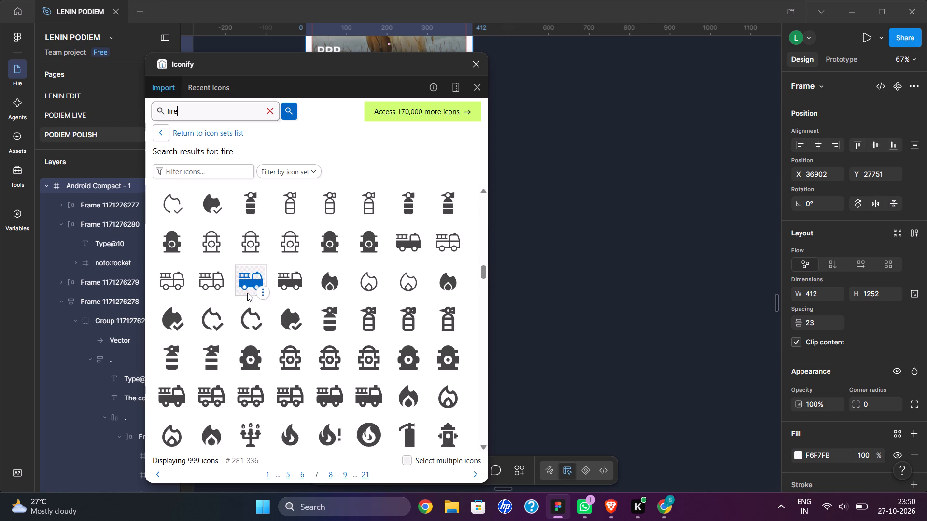
scroll(247, 293, down, 3)
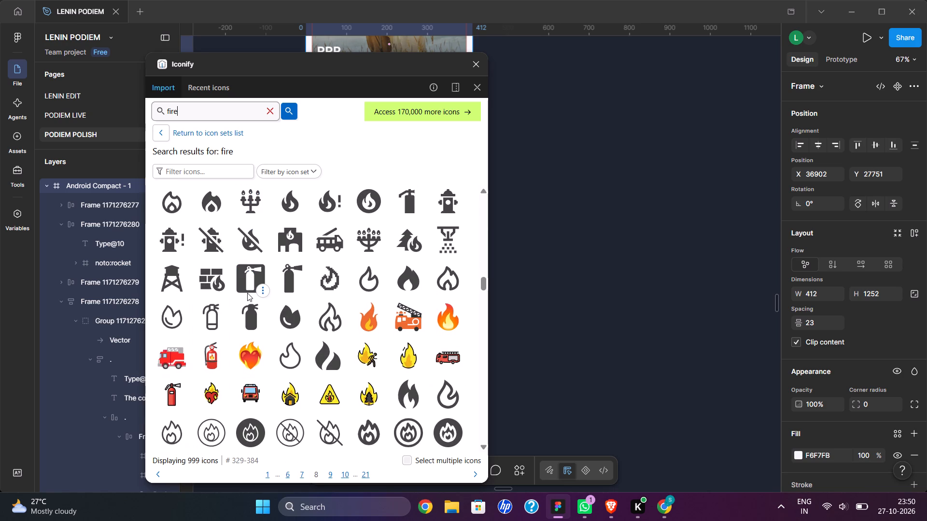
scroll(247, 293, down, 1)
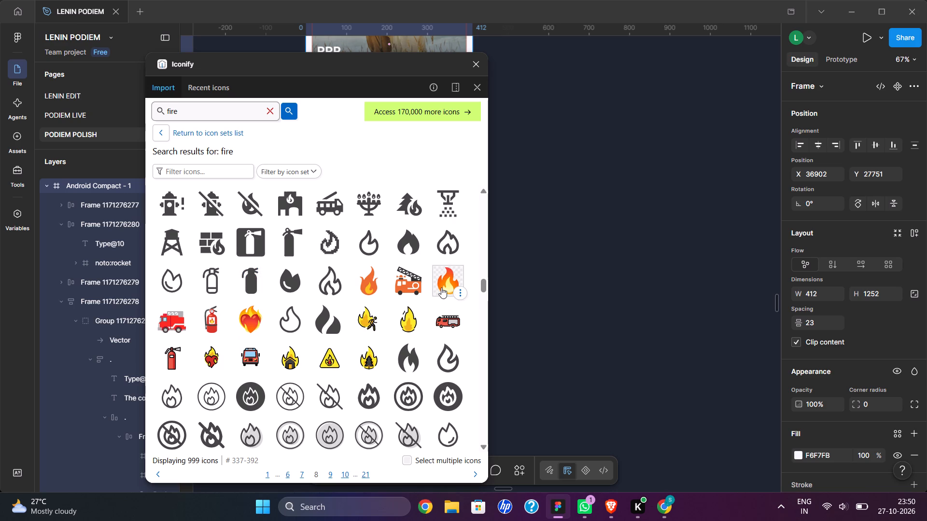
drag(441, 288, 557, 288)
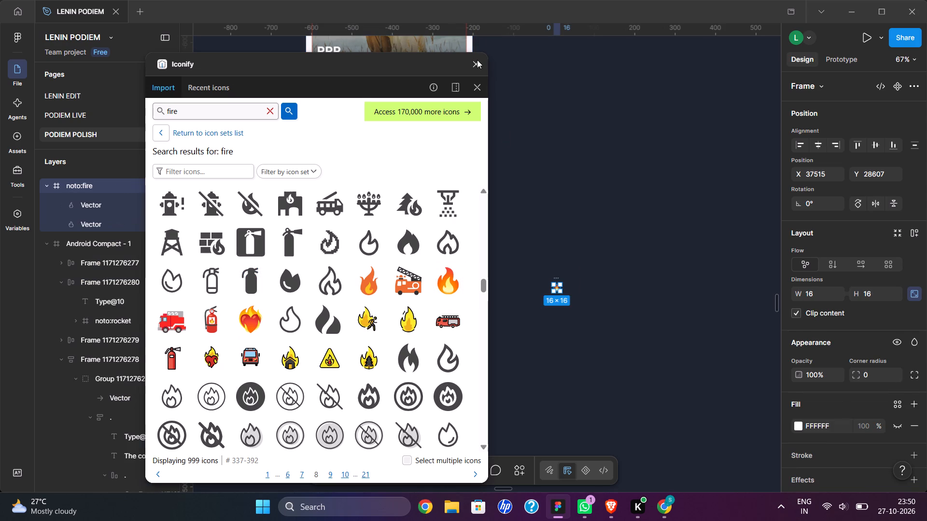
click(477, 65)
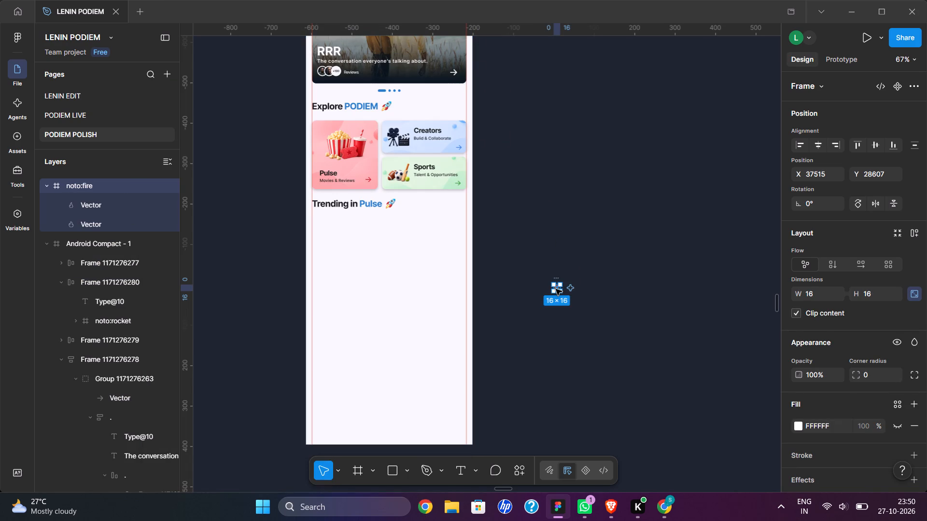
drag(556, 289, 394, 220)
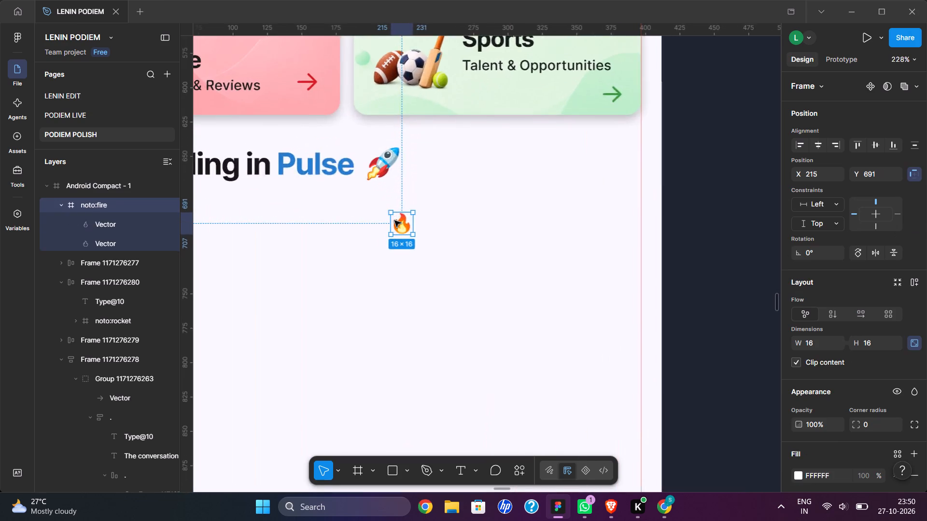
Resize the fire icon to 25 × 25 to match the heading's rocket icon.
double_click(378, 127)
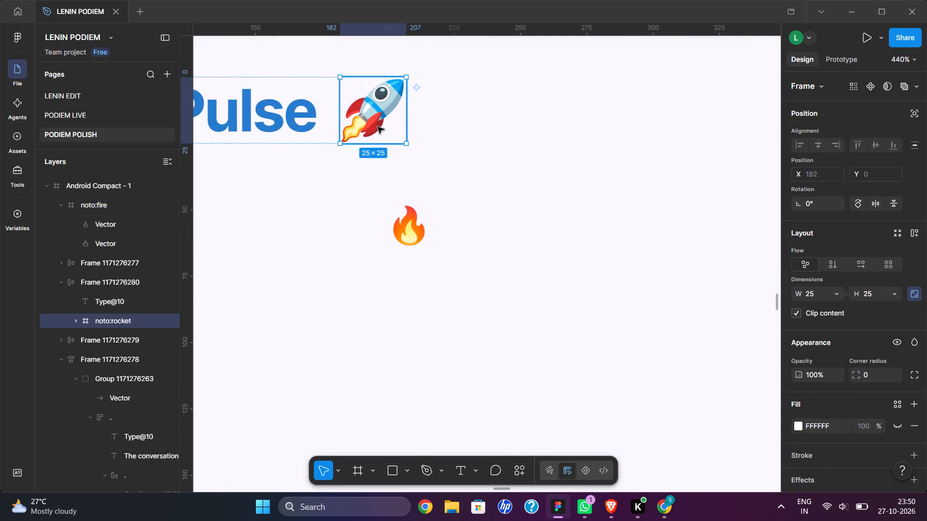
click(418, 228)
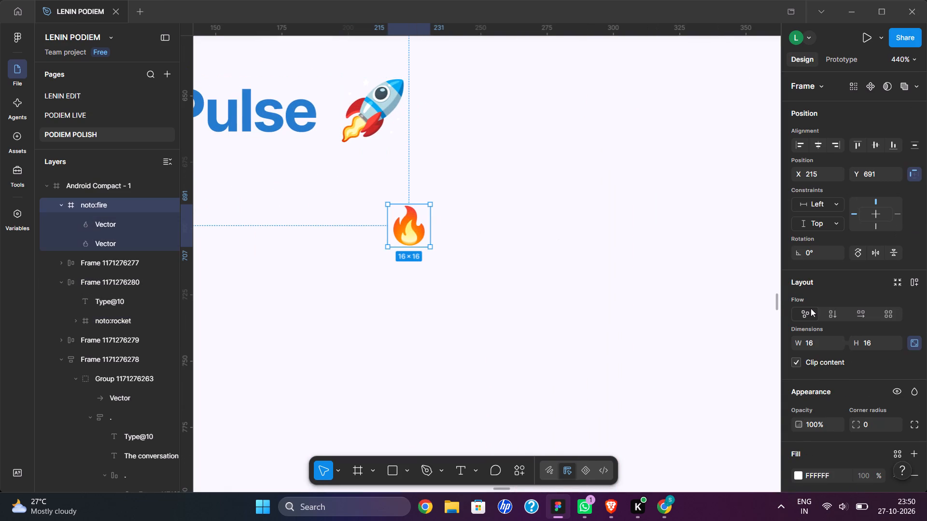
click(814, 341)
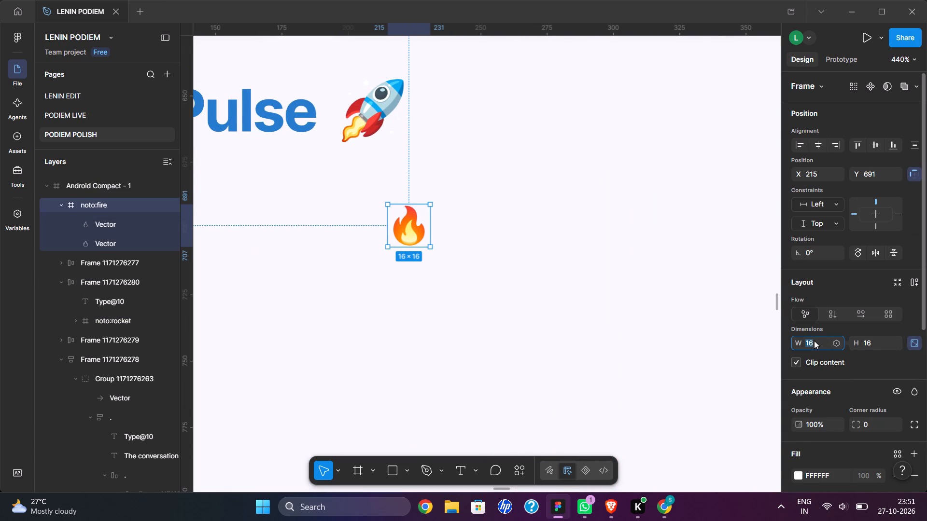
text(25)
click(439, 285)
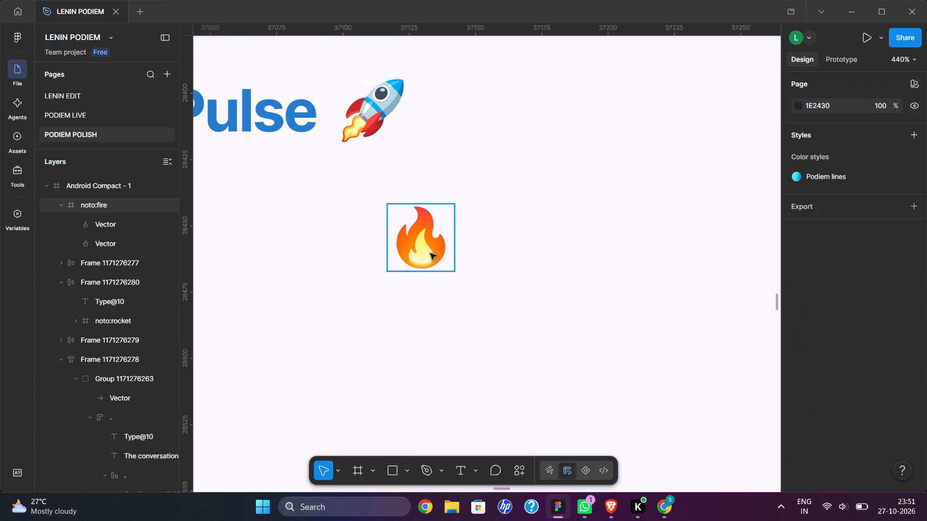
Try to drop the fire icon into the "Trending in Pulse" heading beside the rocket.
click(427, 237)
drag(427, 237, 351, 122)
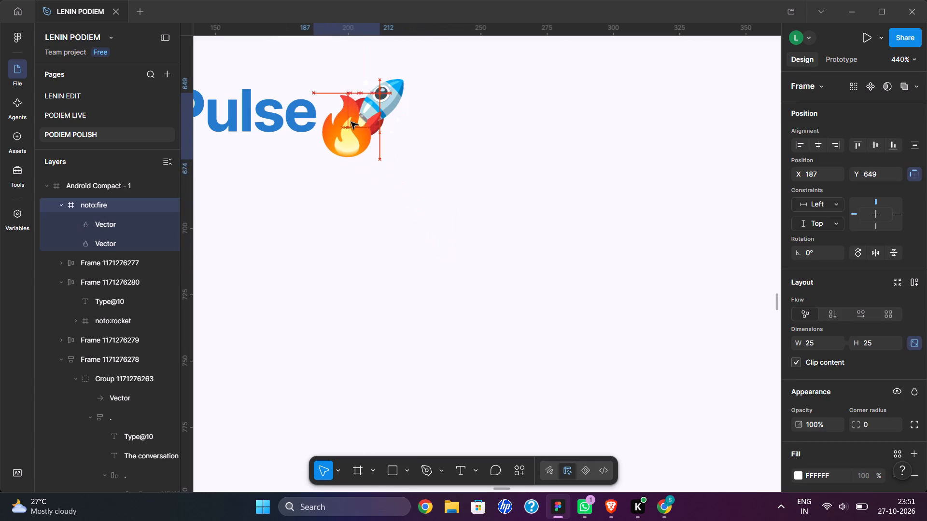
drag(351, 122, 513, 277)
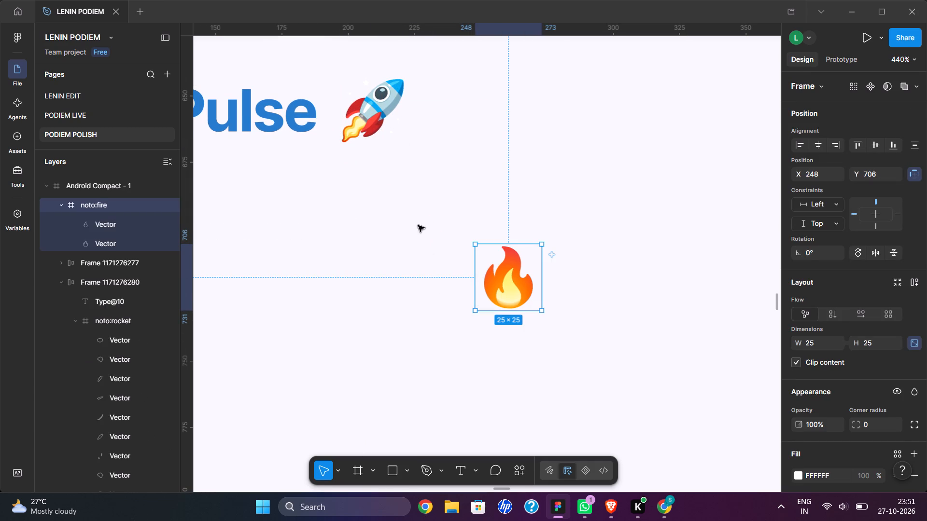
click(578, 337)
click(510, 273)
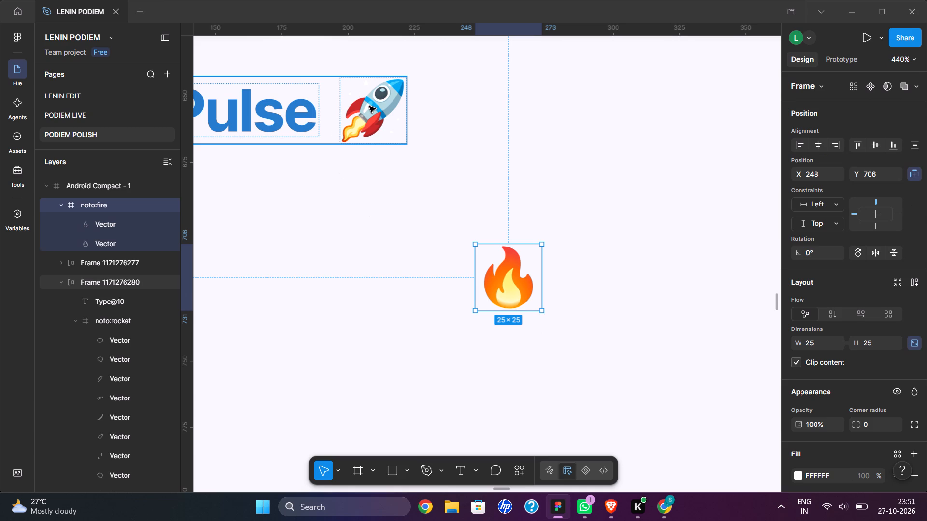
Take the rocket icon out of the "Trending in Pulse" heading and place it at about X 263, Y 664.
double_click(369, 106)
drag(369, 106, 545, 160)
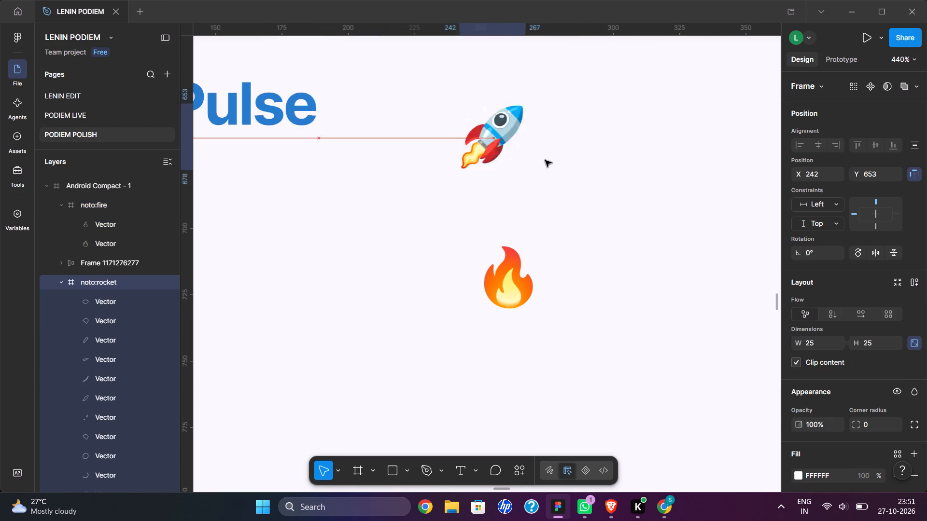
drag(545, 160, 546, 160)
Try to drop the fire icon into the "Trending in Pulse" heading, and put it down below at about X 135, Y 736.
click(488, 272)
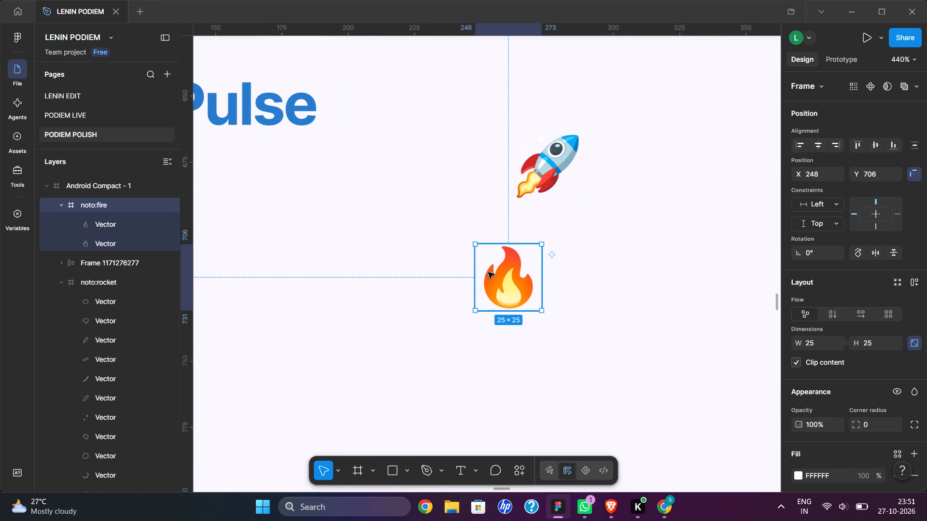
drag(520, 278, 378, 101)
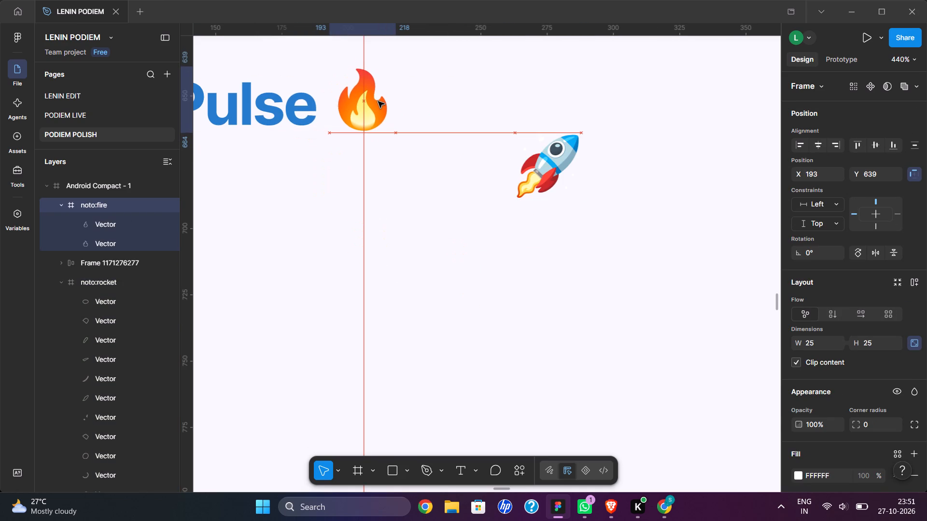
drag(378, 101, 378, 102)
drag(378, 102, 292, 105)
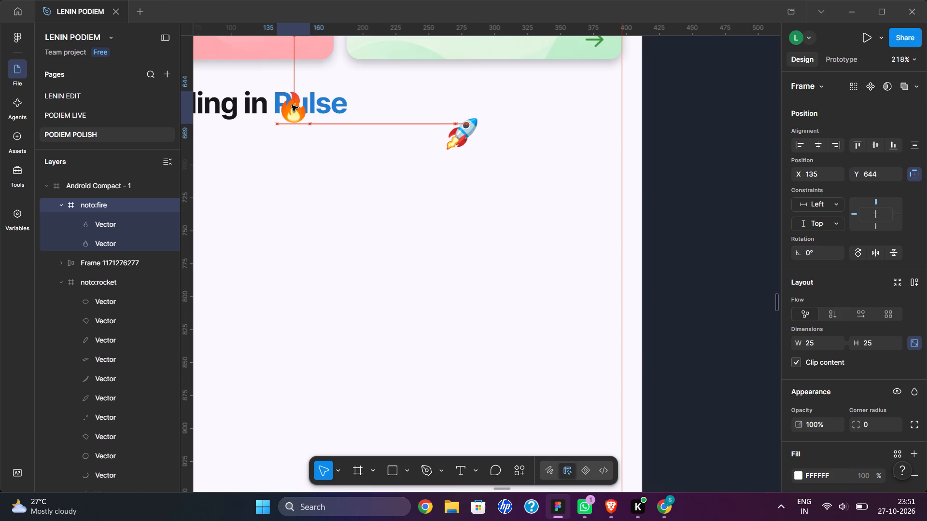
drag(292, 105, 344, 173)
drag(344, 173, 644, 202)
drag(644, 202, 407, 245)
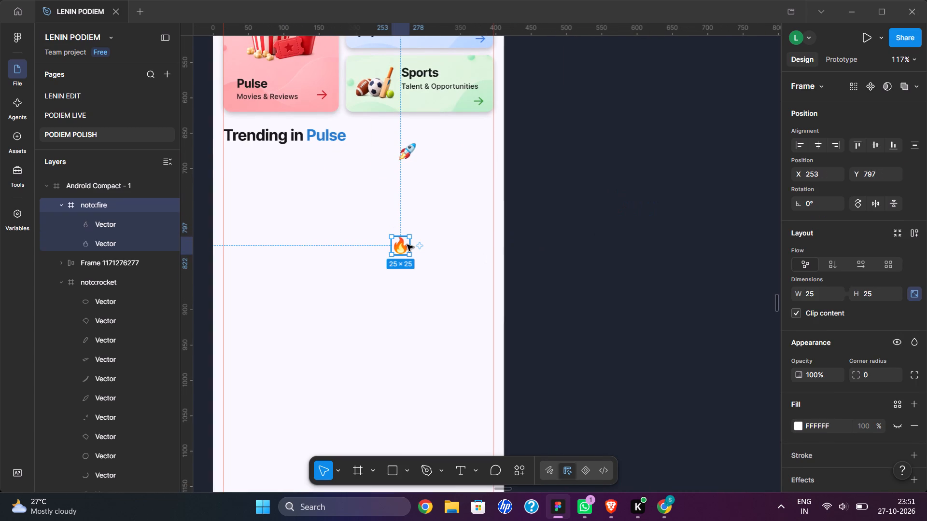
drag(407, 245, 361, 151)
drag(361, 151, 336, 128)
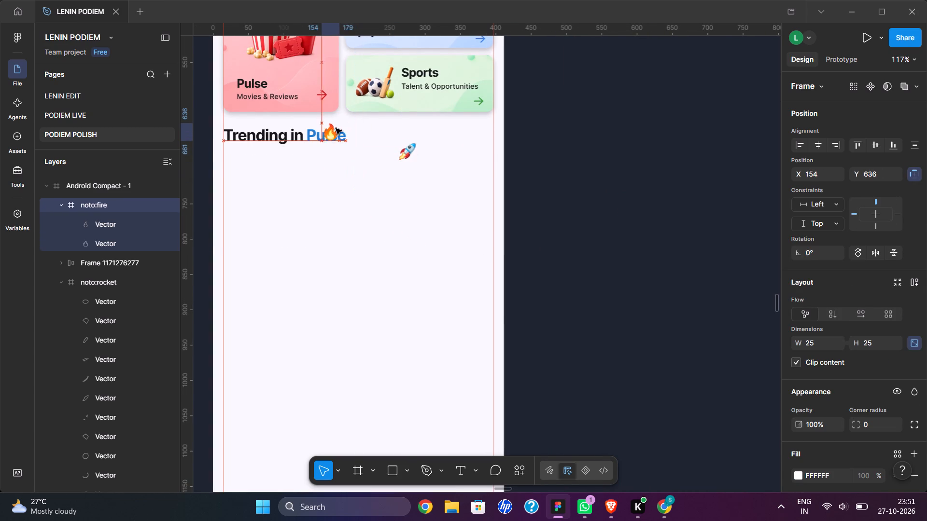
drag(336, 128, 323, 202)
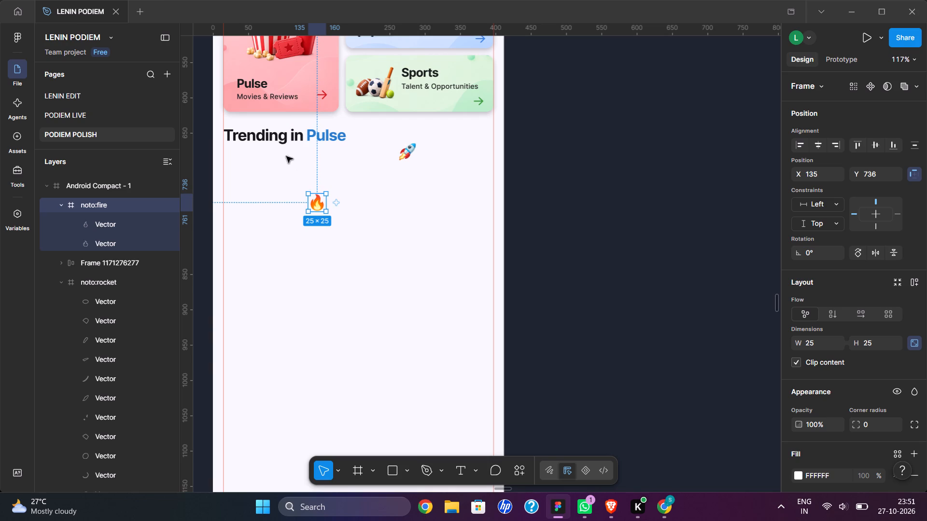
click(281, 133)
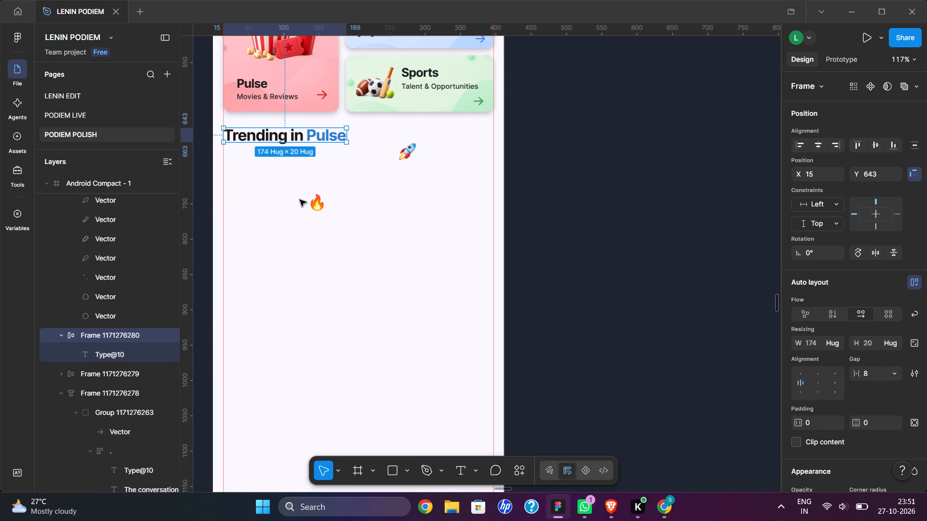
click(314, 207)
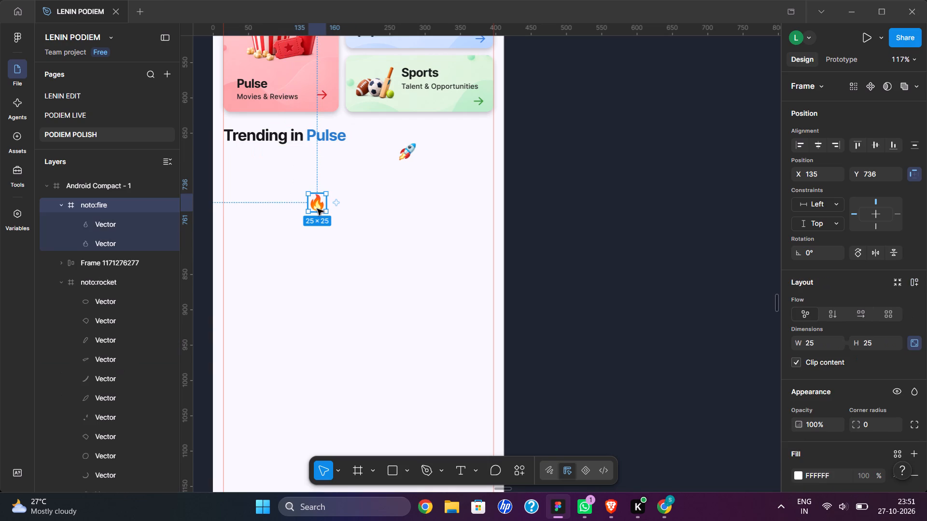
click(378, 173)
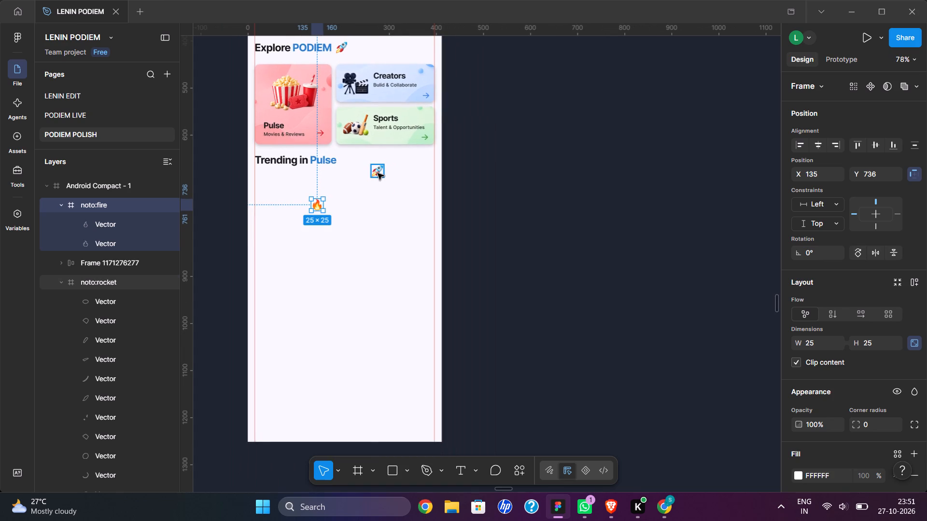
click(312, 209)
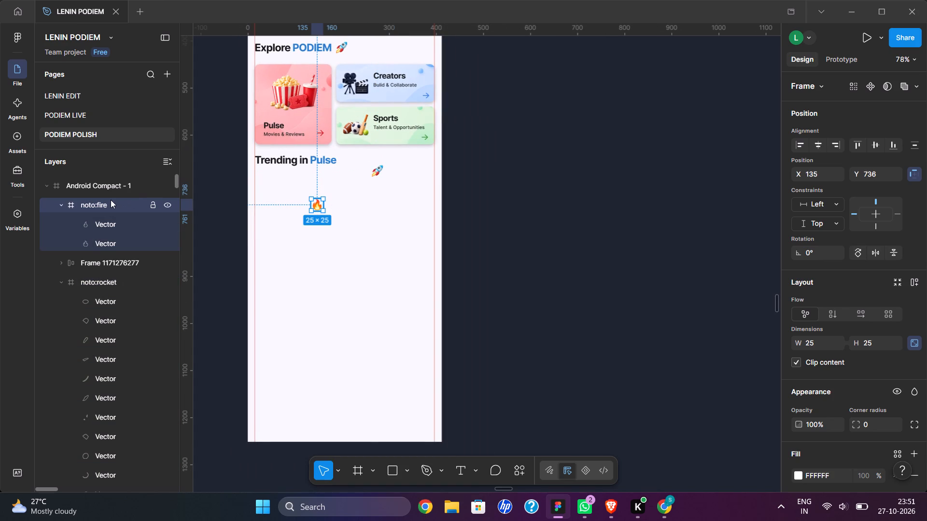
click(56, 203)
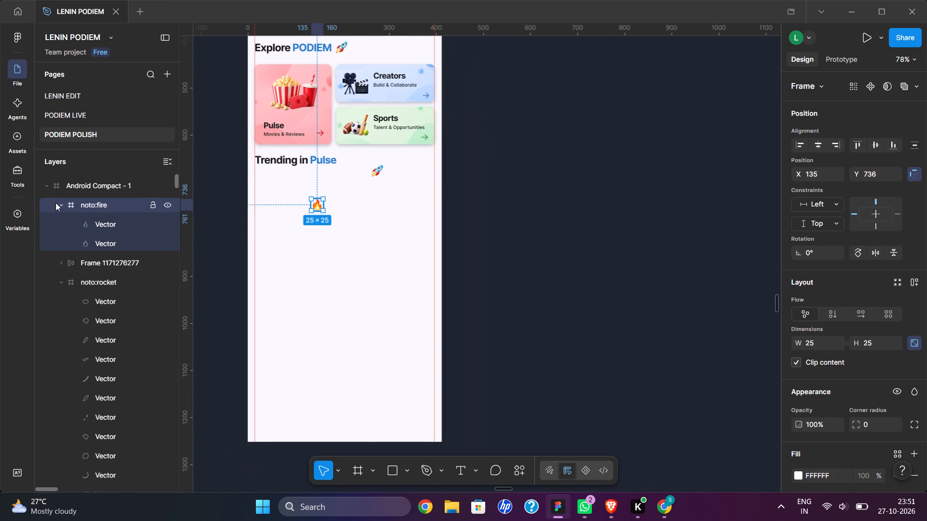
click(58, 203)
click(302, 166)
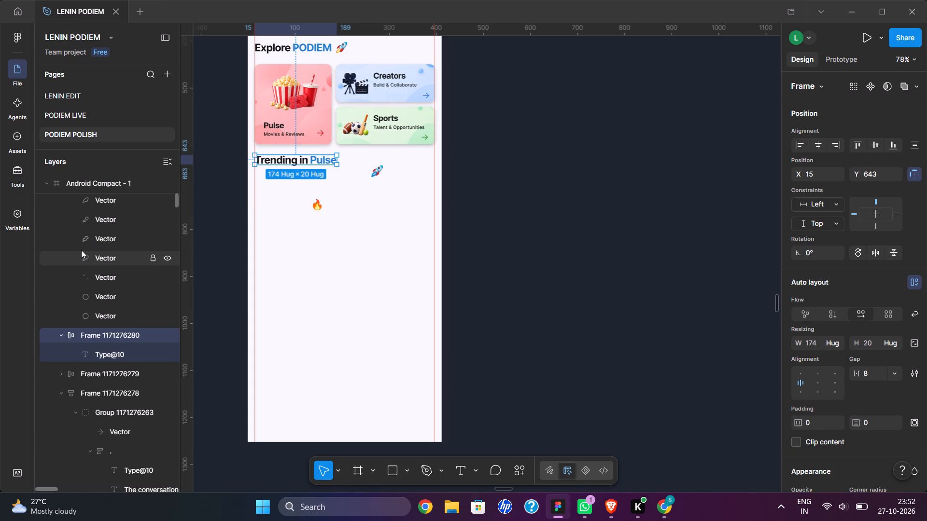
scroll(91, 266, up, 3)
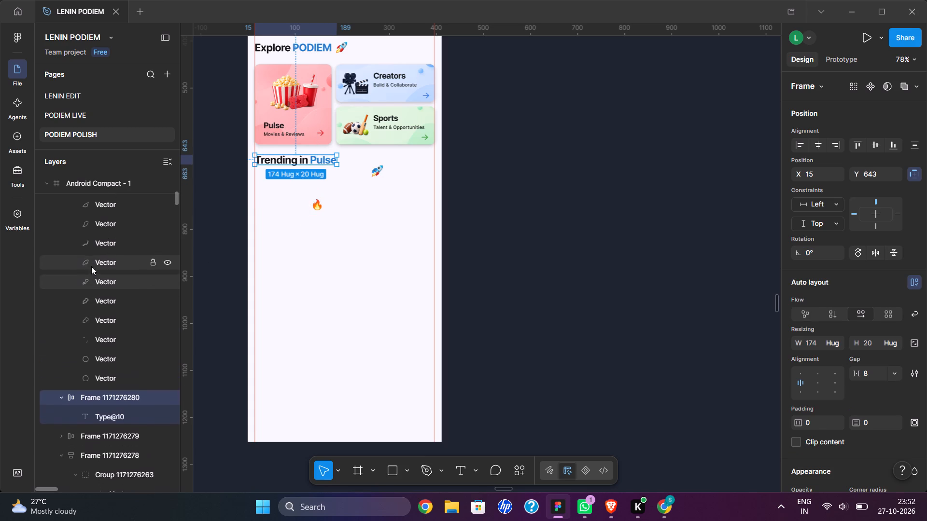
scroll(91, 266, up, 5)
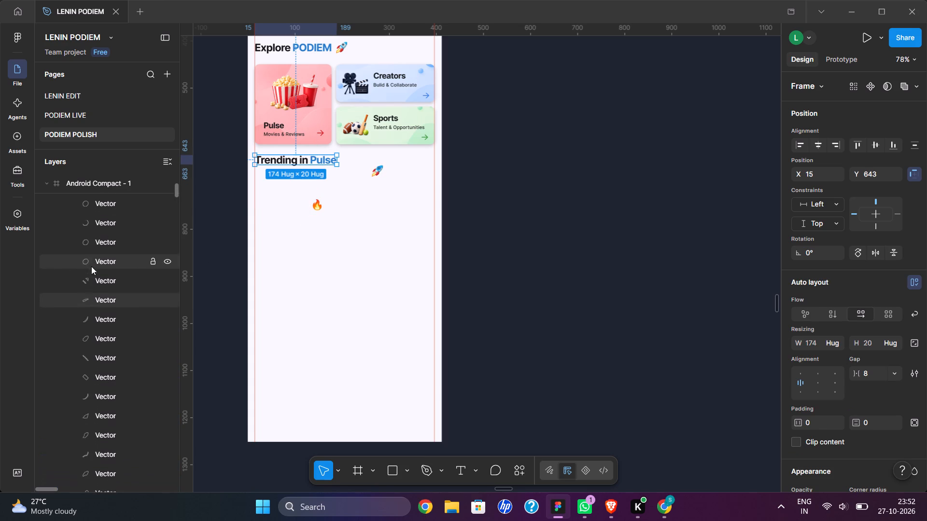
scroll(91, 266, up, 5)
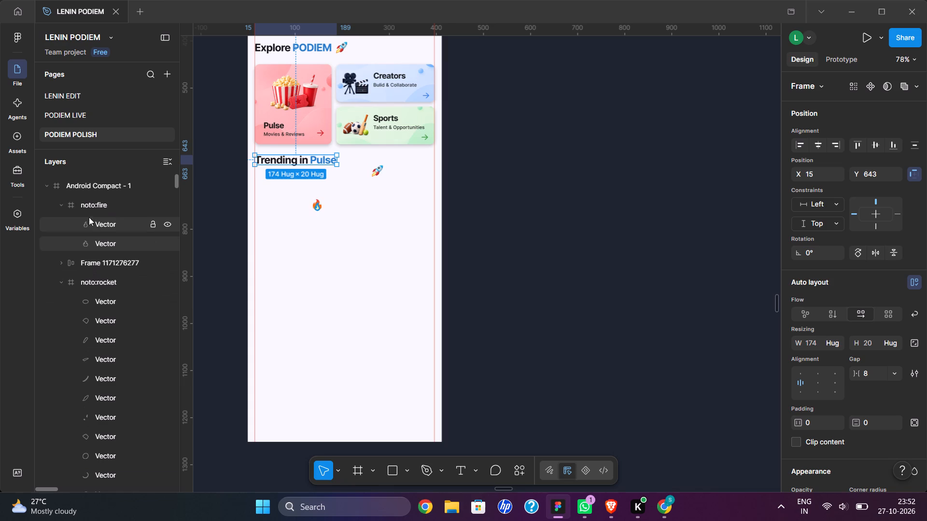
click(56, 204)
drag(82, 201, 102, 277)
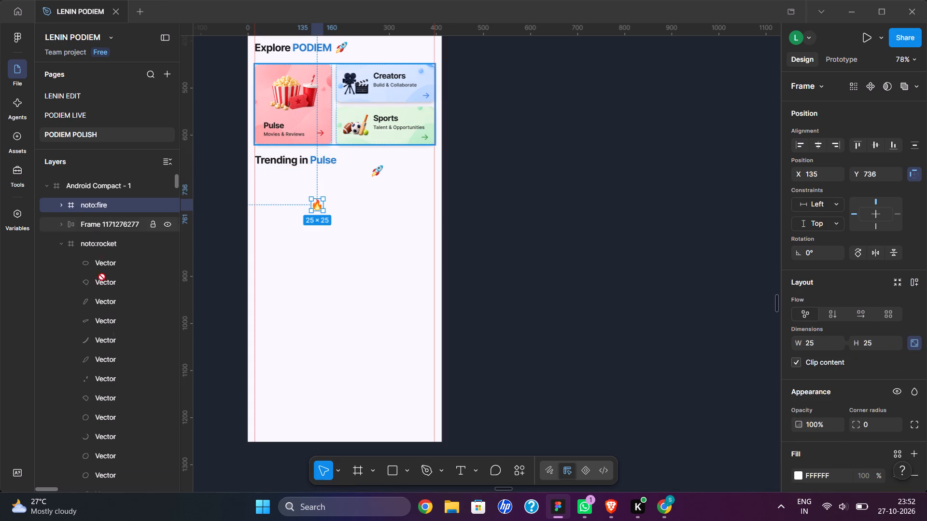
drag(102, 277, 113, 437)
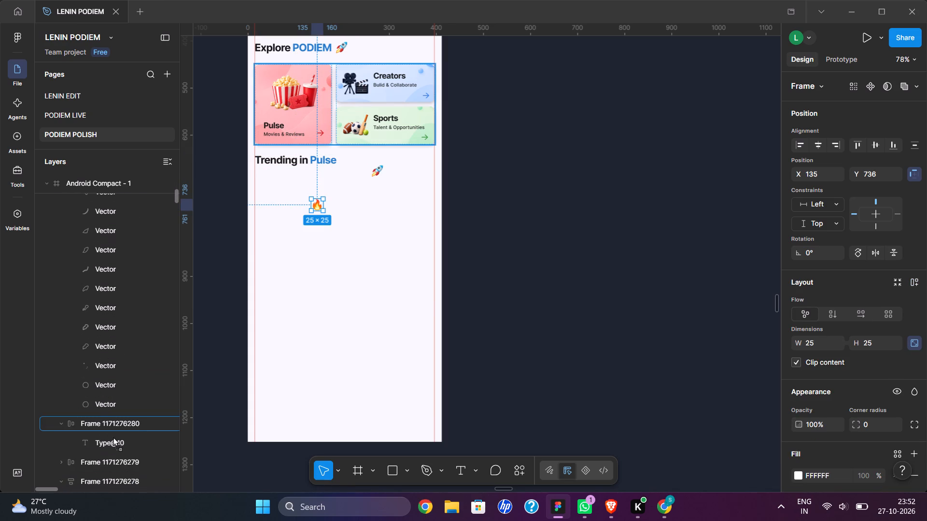
drag(113, 437, 110, 344)
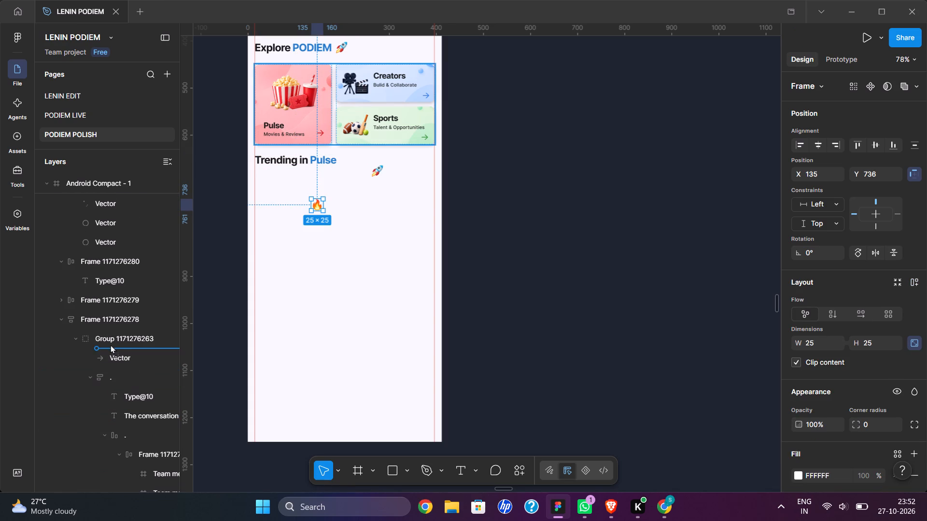
drag(110, 344, 96, 251)
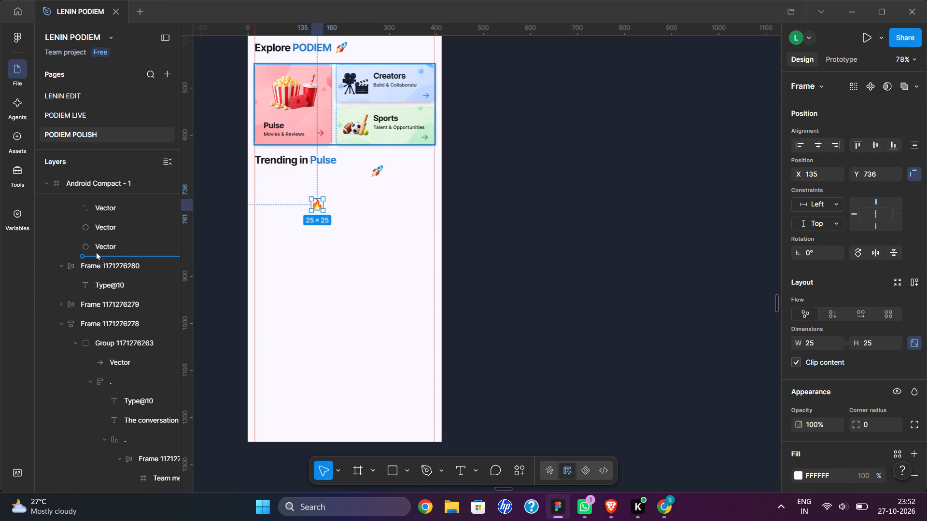
drag(96, 251, 75, 292)
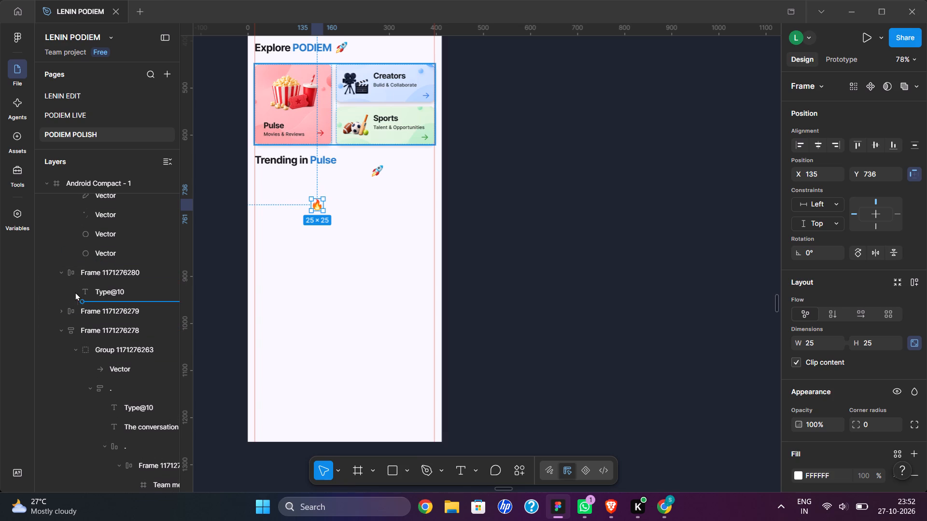
drag(75, 292, 85, 285)
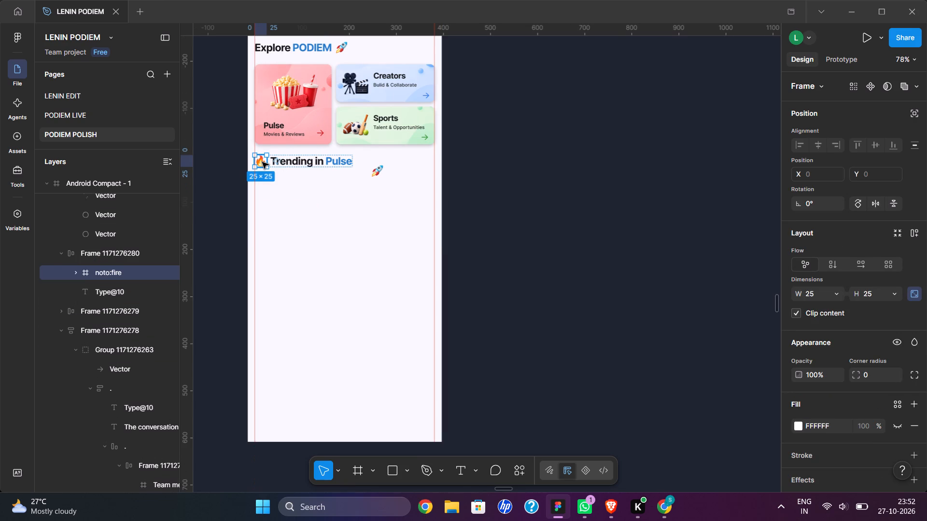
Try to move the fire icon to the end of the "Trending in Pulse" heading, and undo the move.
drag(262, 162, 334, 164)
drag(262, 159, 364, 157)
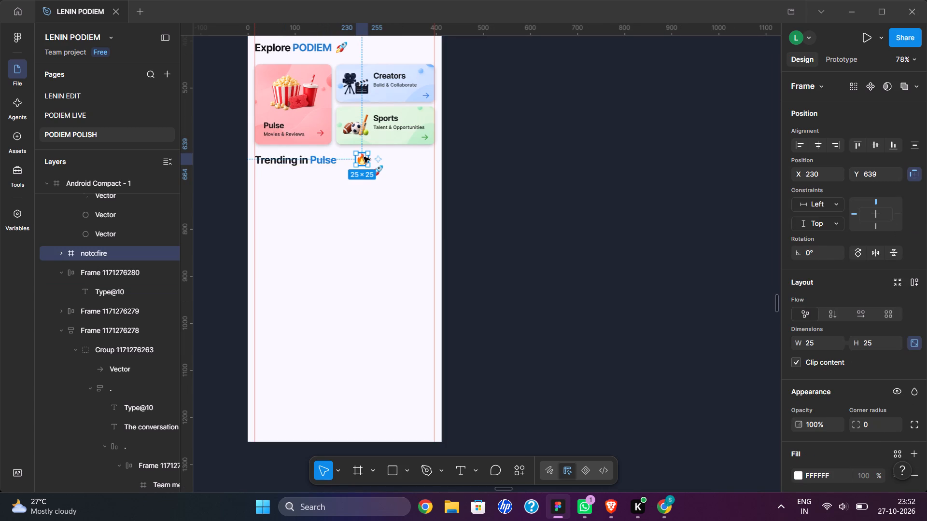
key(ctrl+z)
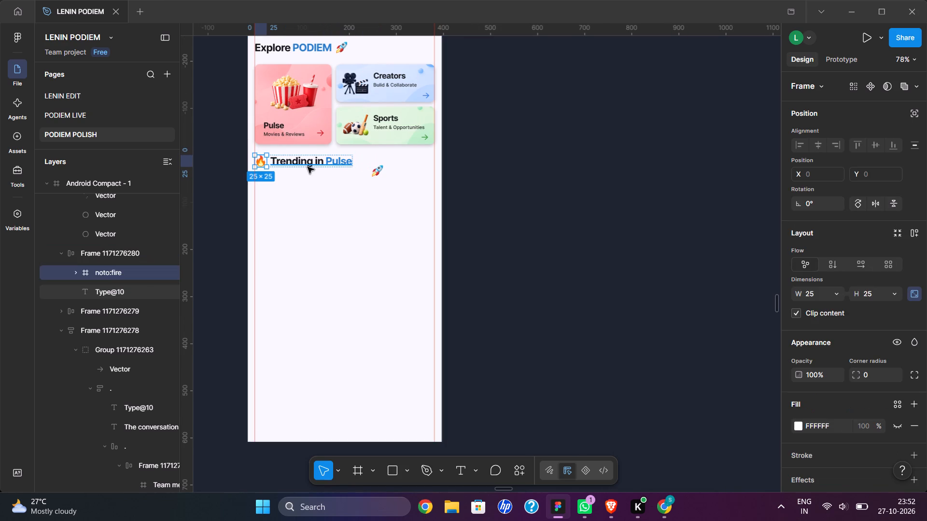
Reorder the fire icon within the heading's auto layout frame so it follows the "Trending in Pulse" text.
scroll(308, 167, right, 1)
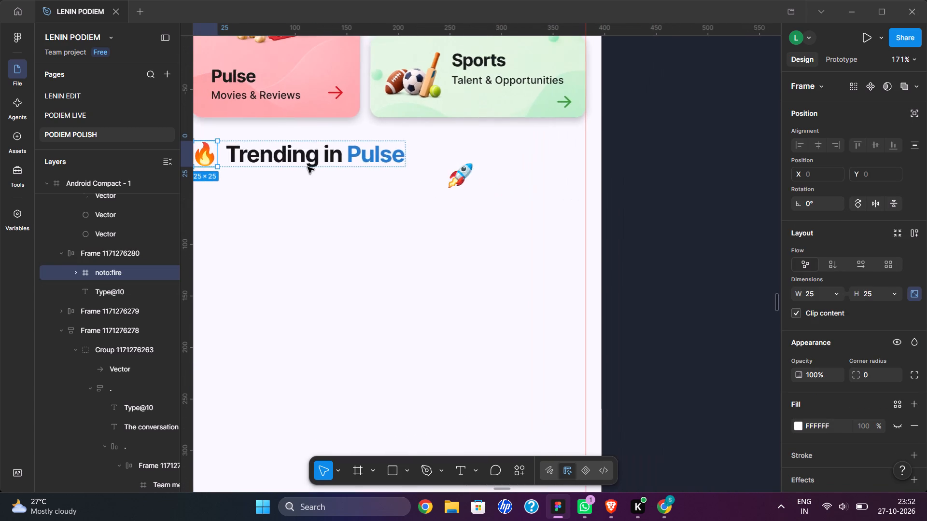
scroll(308, 167, right, 1)
drag(267, 154, 422, 157)
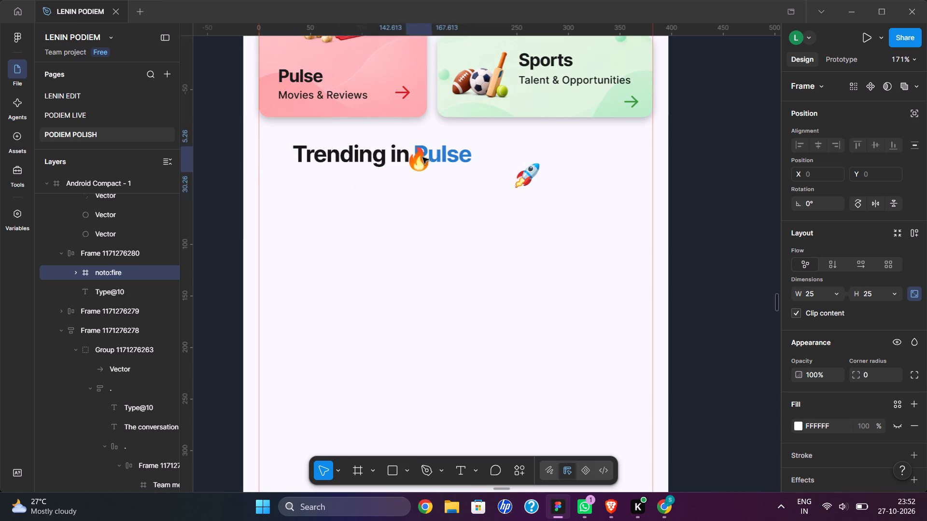
drag(422, 157, 455, 155)
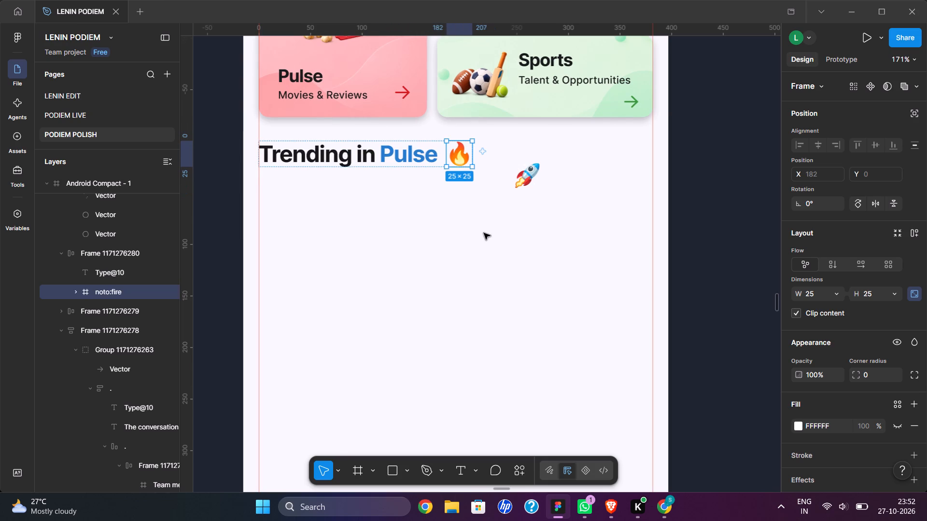
click(484, 233)
Delete the loose rocket icon beside the "Trending in Pulse" heading.
click(524, 184)
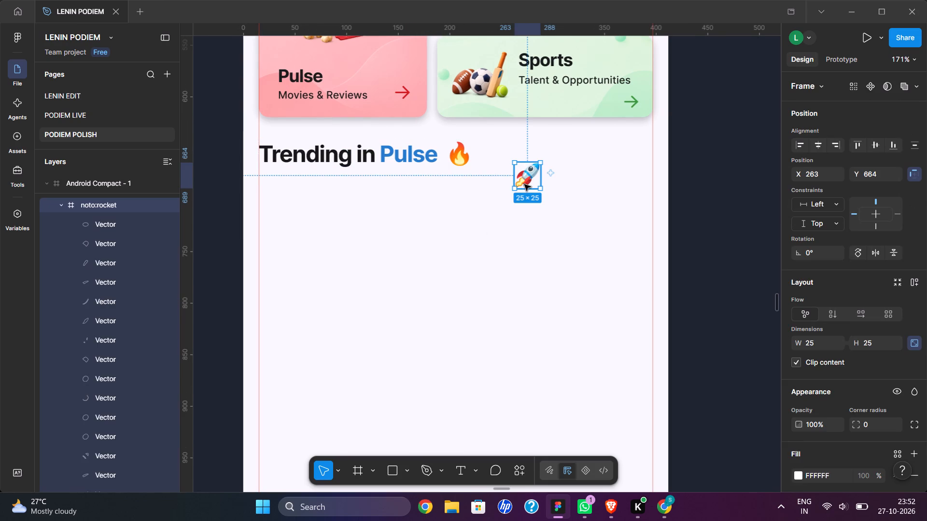
key(Delete)
Reduce the gap between the "Trending in Pulse" text and the fire icon to 5.
click(423, 157)
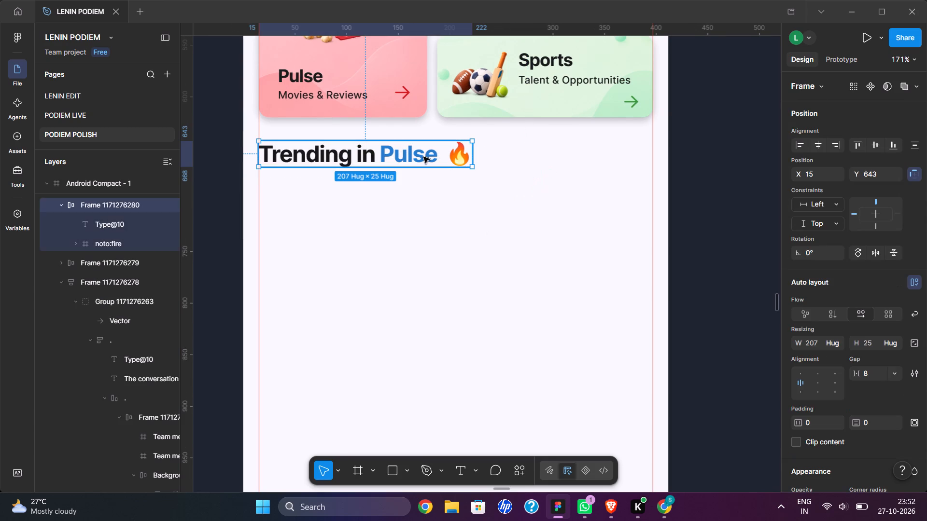
click(446, 158)
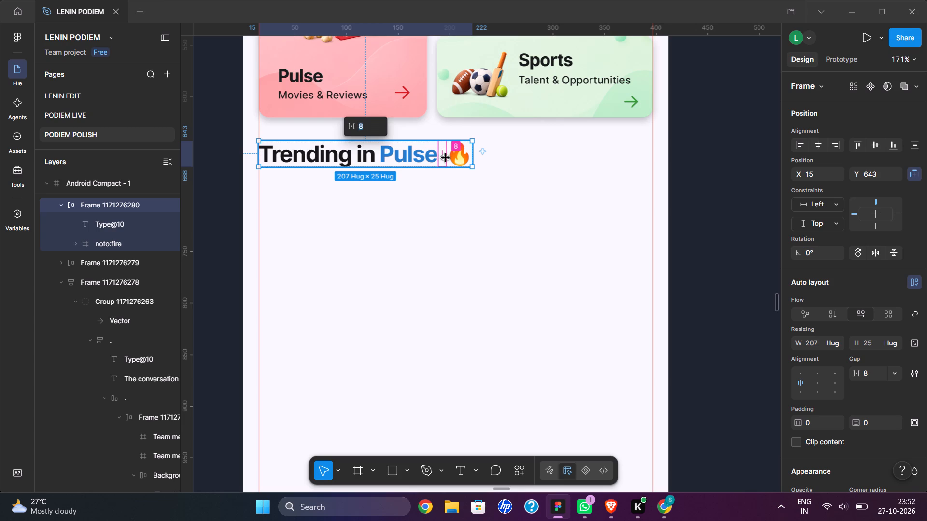
key(Down)
key(Down)
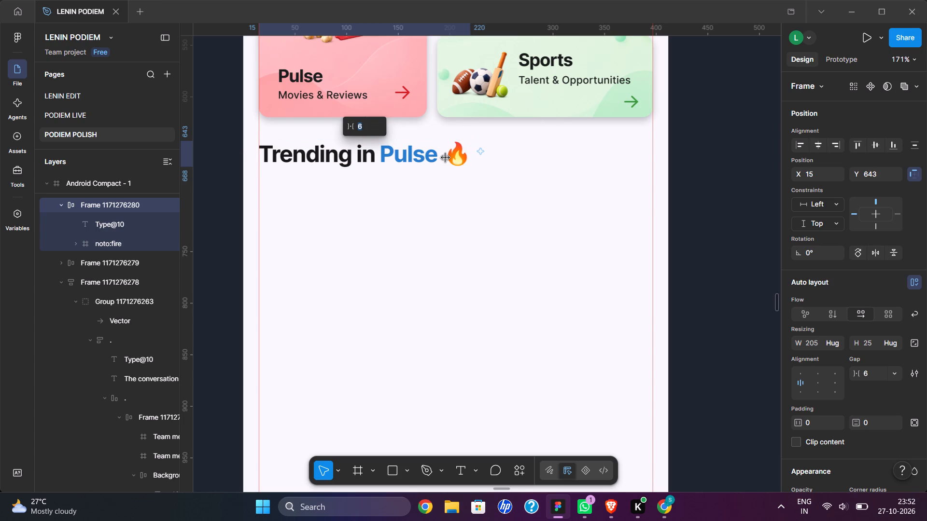
key(Down)
click(470, 209)
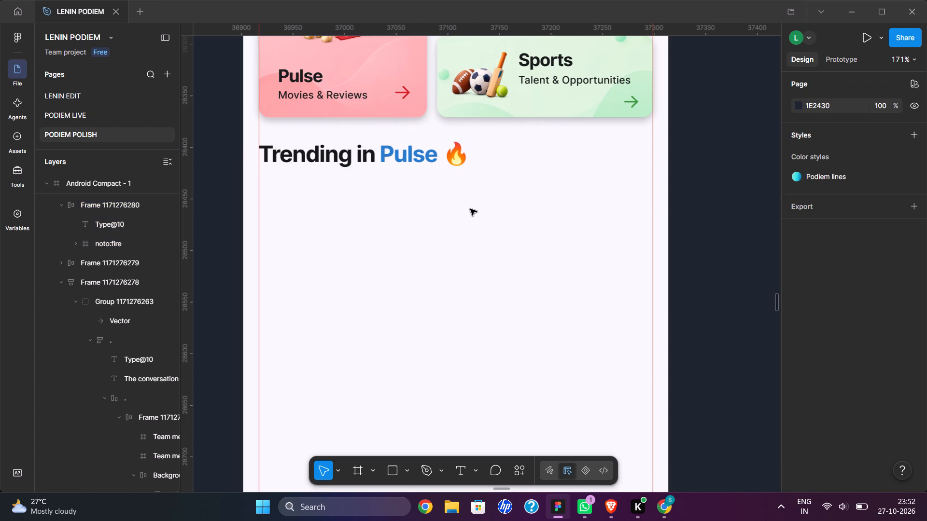
Move the "Trending in Pulse" heading frame down to Y 650, keeping X at 15.
click(379, 161)
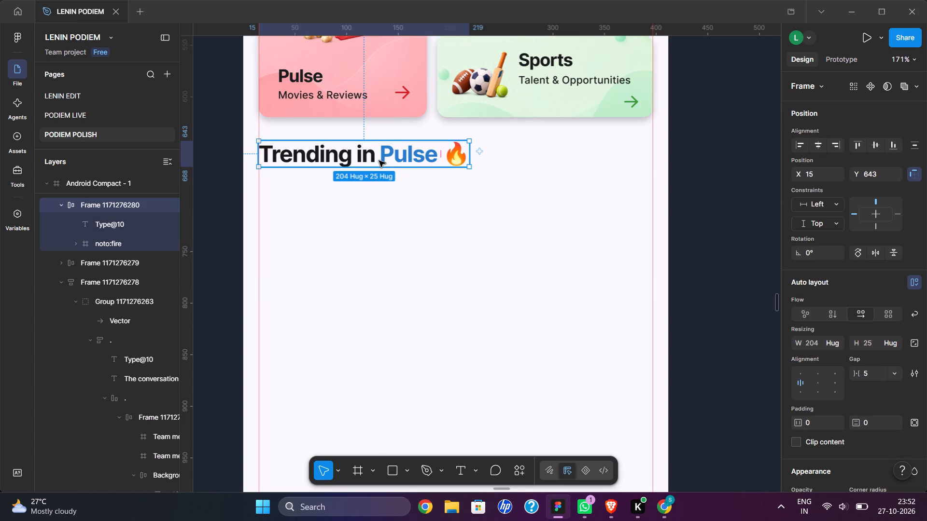
key(Down)
key(Down)
key(Down)
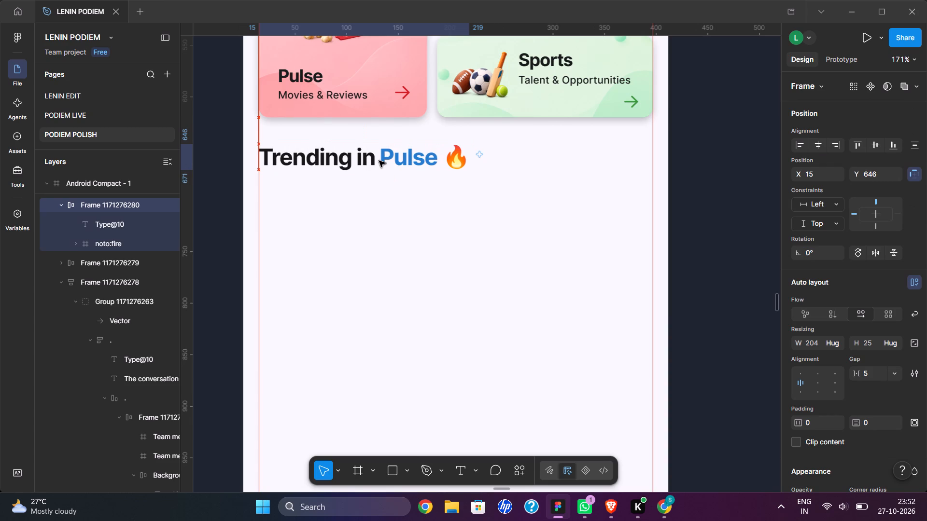
key(Down)
key(Down)
key(Down)
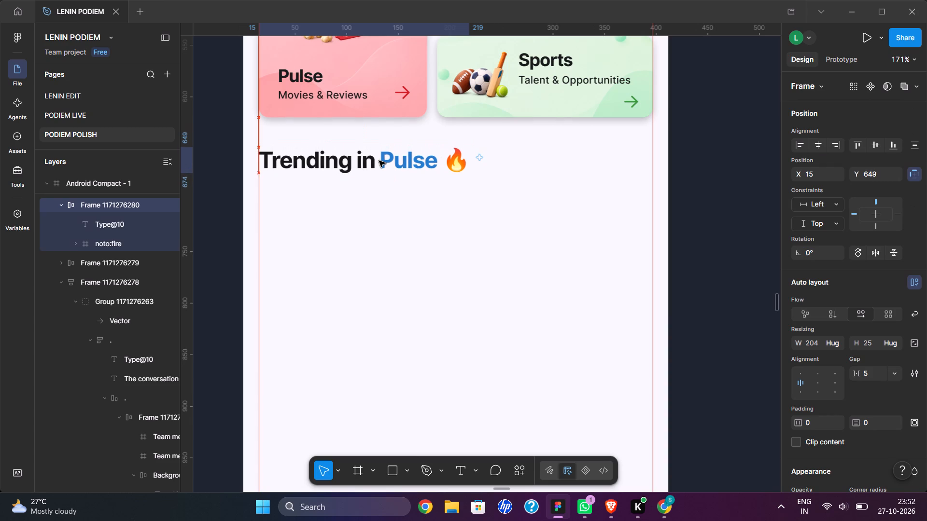
key(Down)
key(Down)
key(Down)
key(Down)
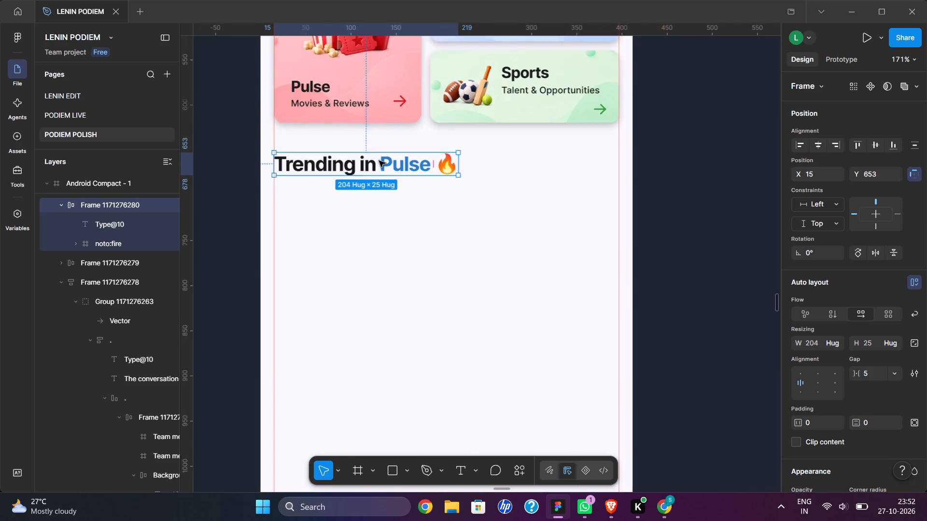
scroll(379, 161, up, 1)
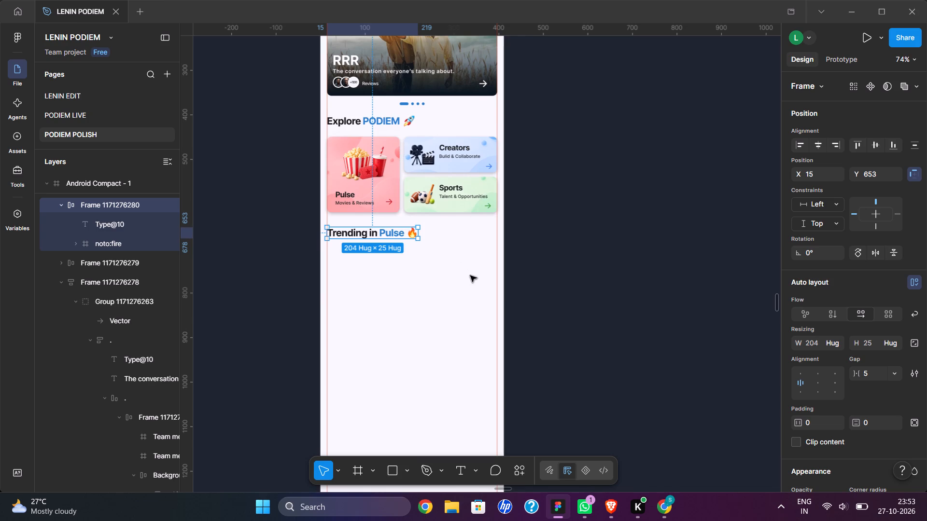
key(Up)
key(Up)
key(Up)
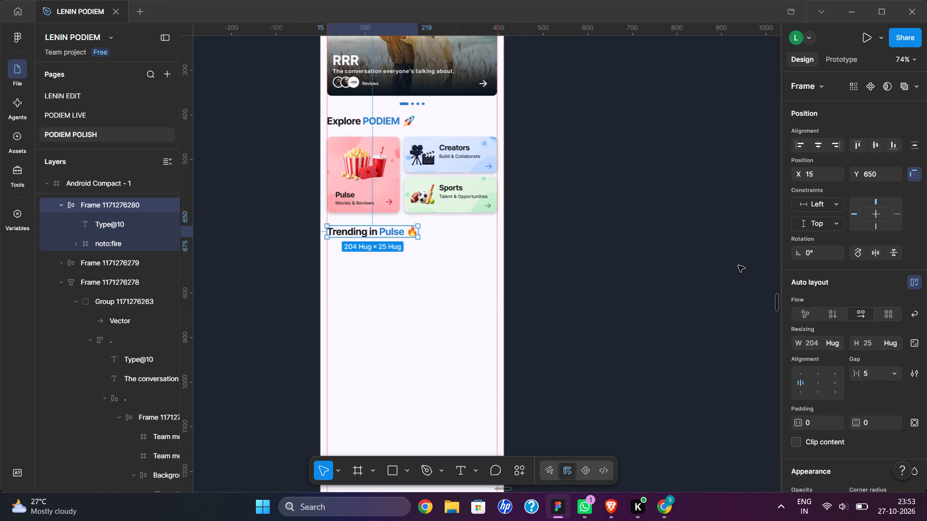
click(738, 265)
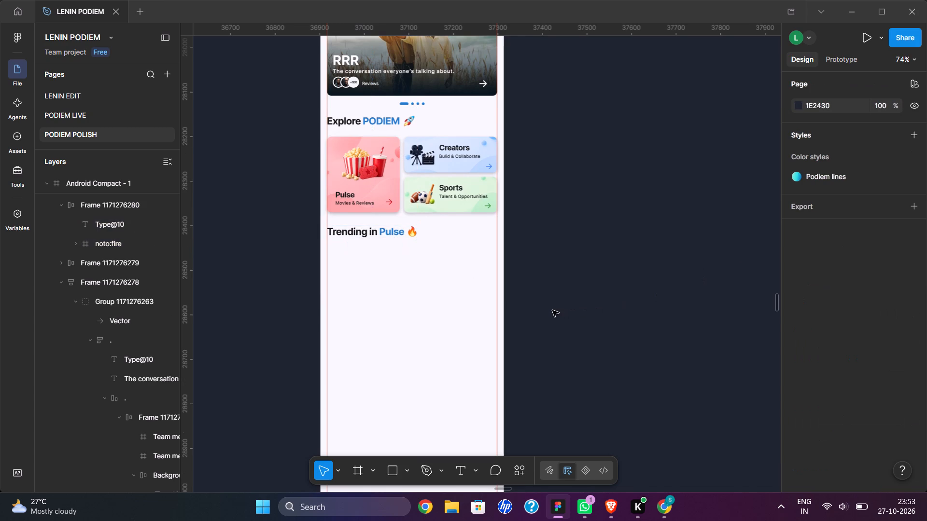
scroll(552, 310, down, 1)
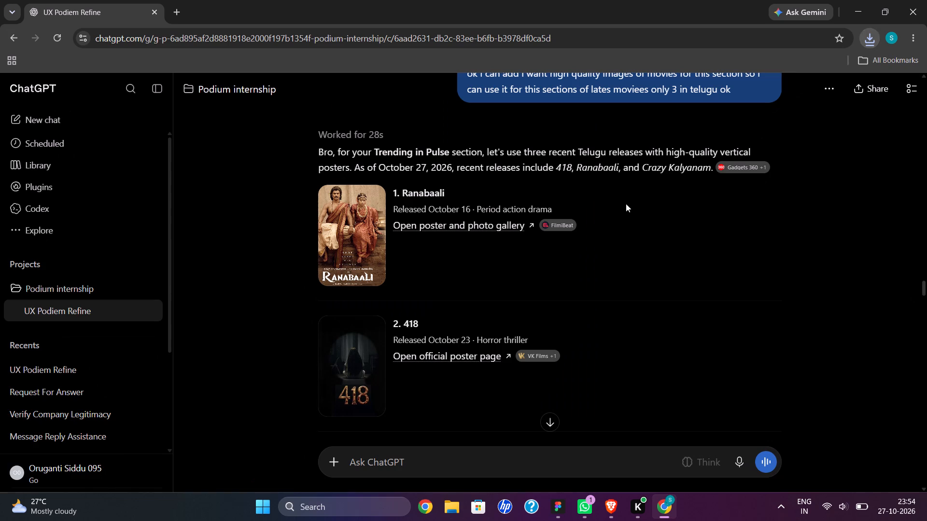
Preview the Crazy Kalyanam poster and look over the remaining poster suggestions in the conversation.
scroll(360, 328, down, 4)
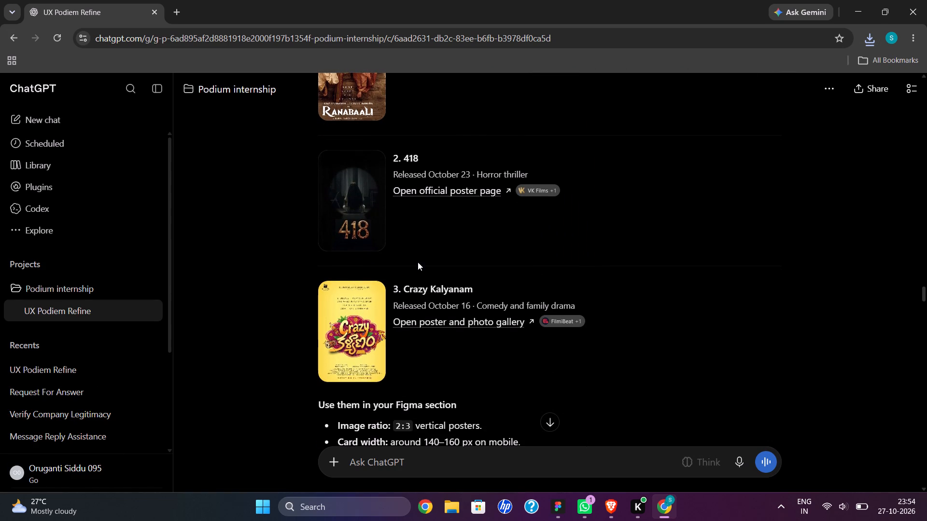
click(341, 320)
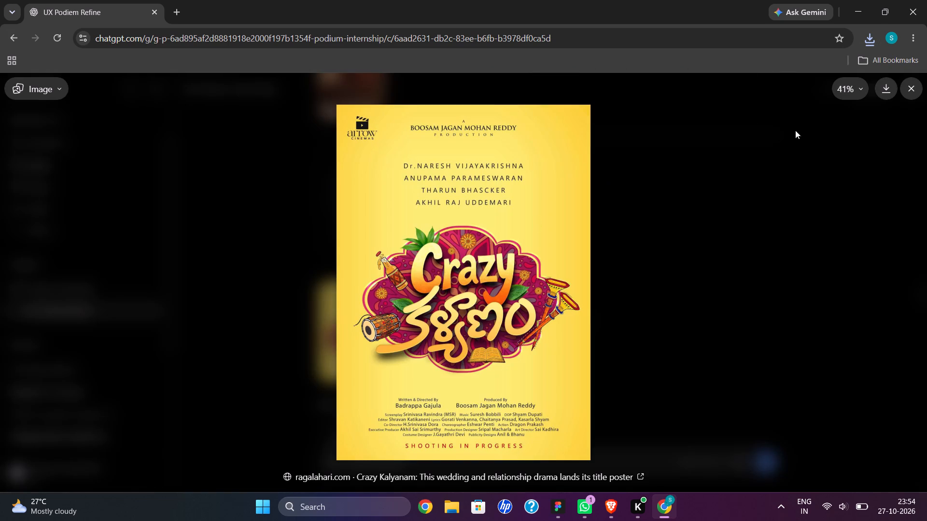
click(910, 93)
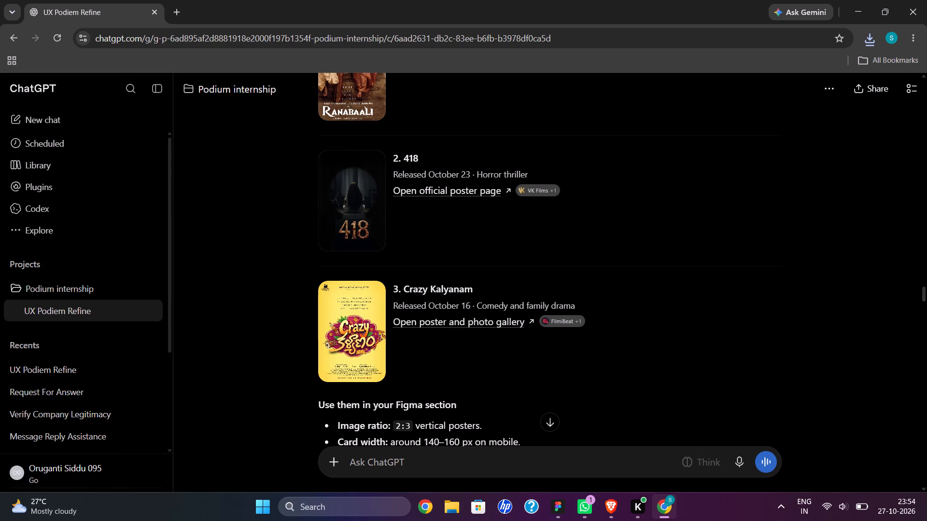
scroll(410, 288, up, 6)
scroll(410, 288, down, 7)
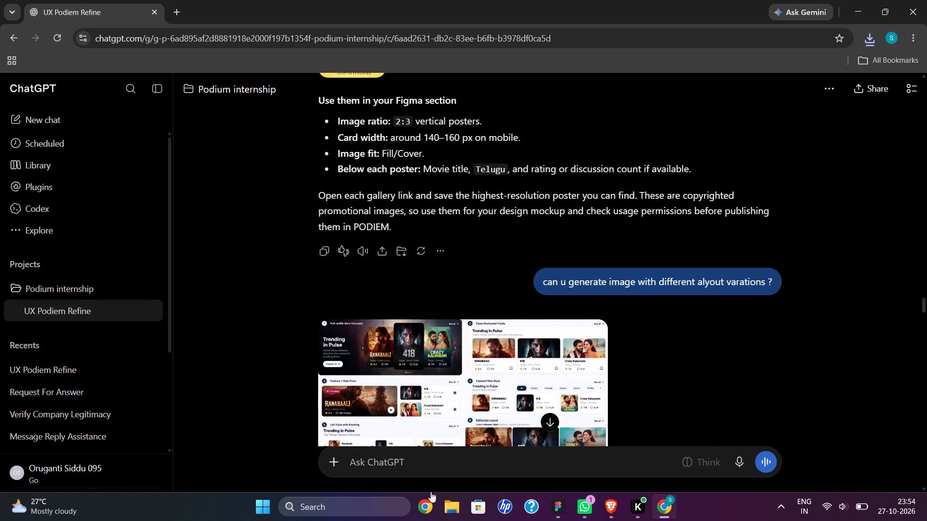
click(407, 458)
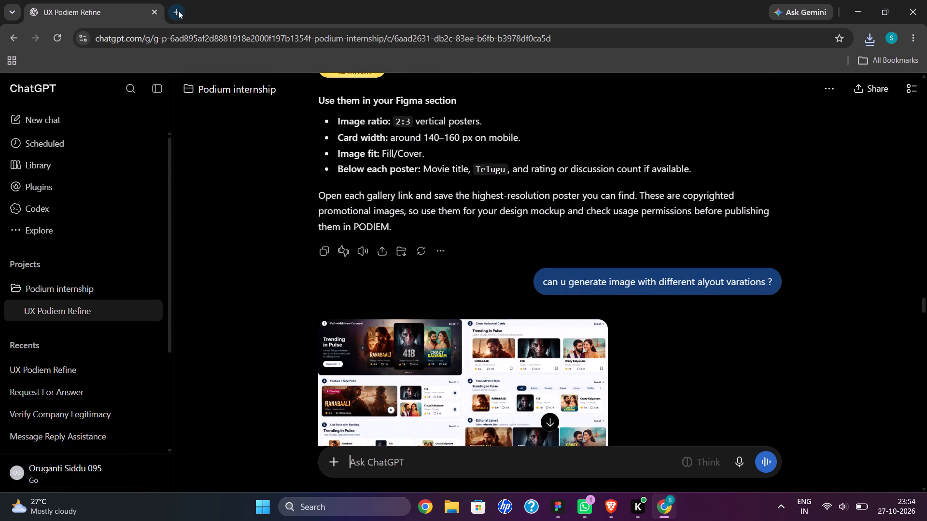
Search Google Images for "jailer 2 poster" in a new tab.
click(178, 11)
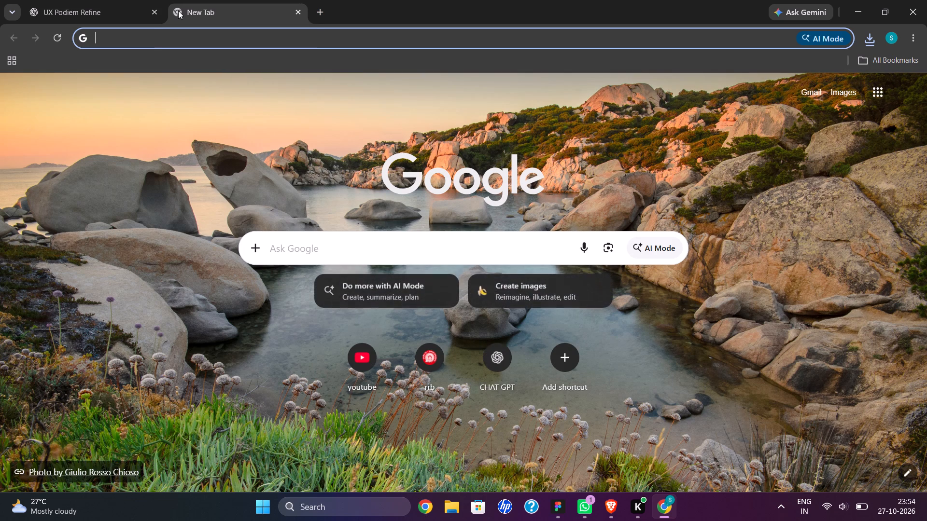
text(jailer 2 poster)
key(Return)
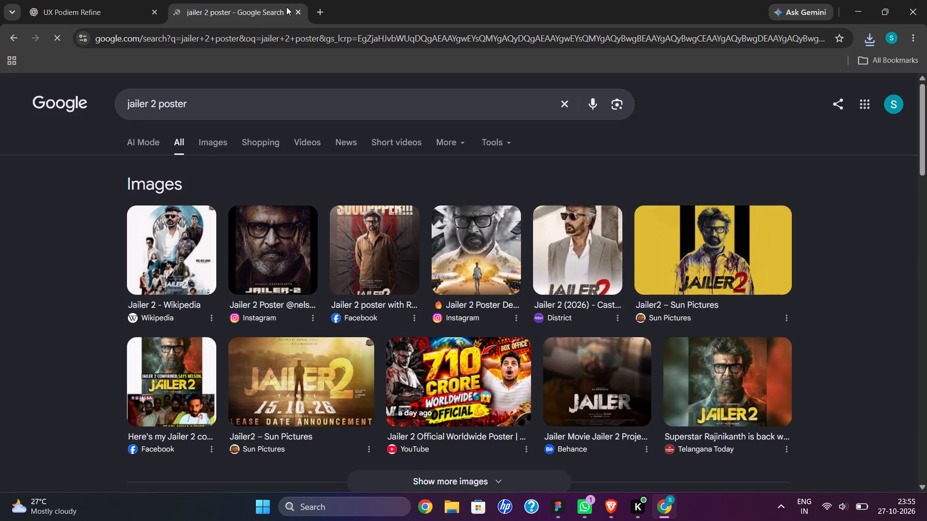
click(202, 143)
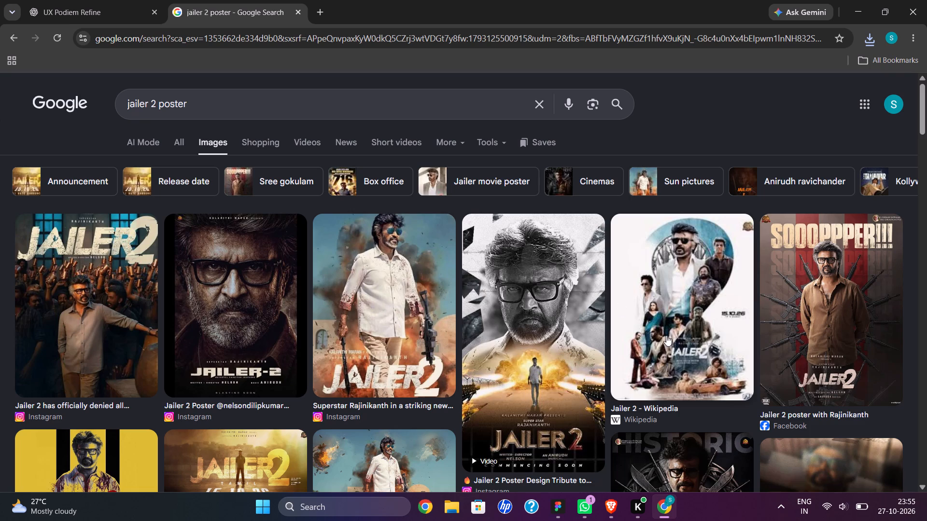
Save the "SOOOPPPER!!!" Jailer 2 poster with Rajinikanth as a JPEG named jailer 2 in Downloads.
right_click(828, 286)
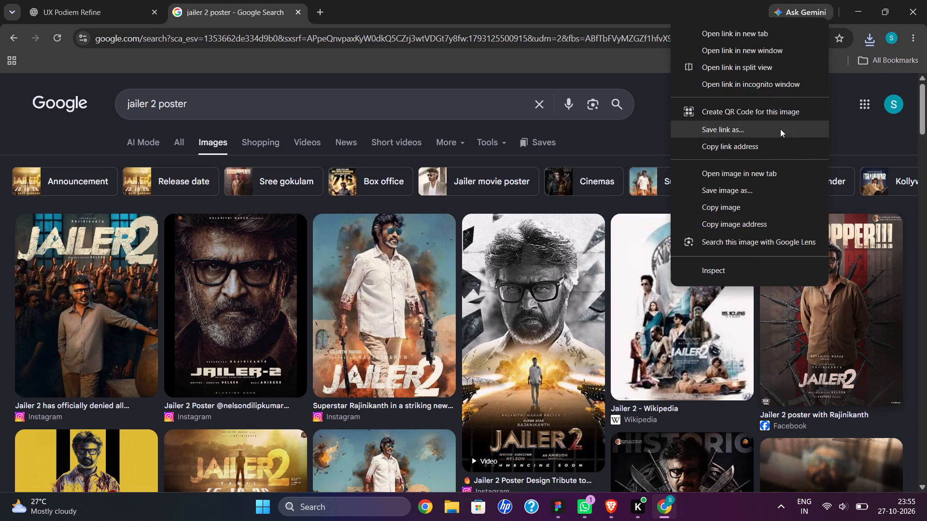
click(764, 182)
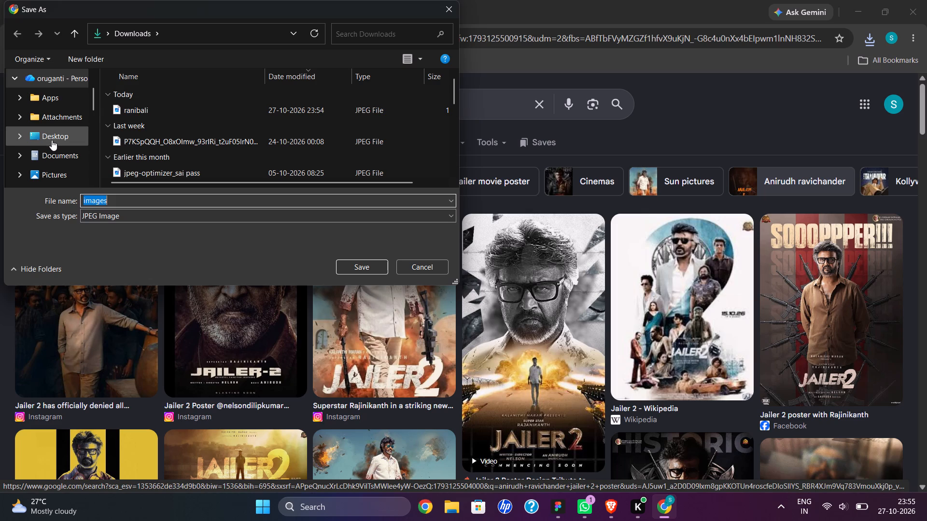
scroll(53, 141, down, 1)
click(61, 171)
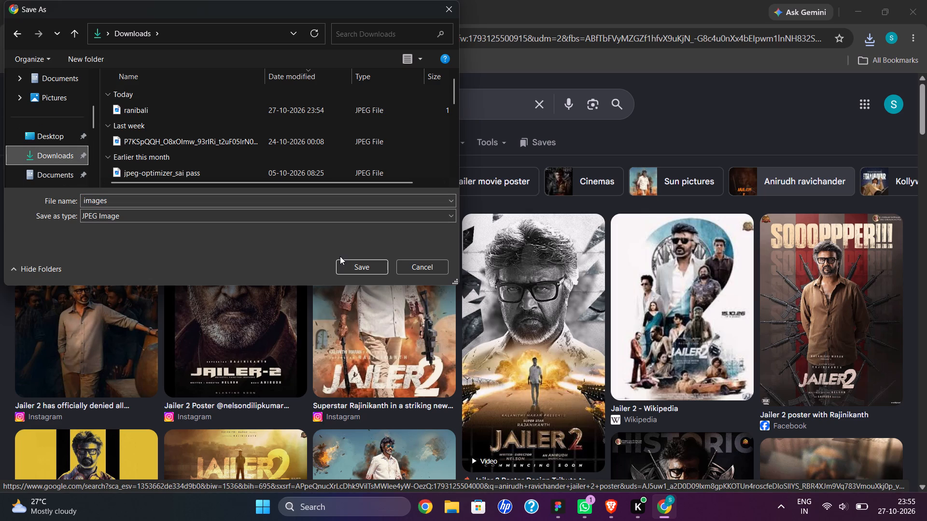
click(184, 197)
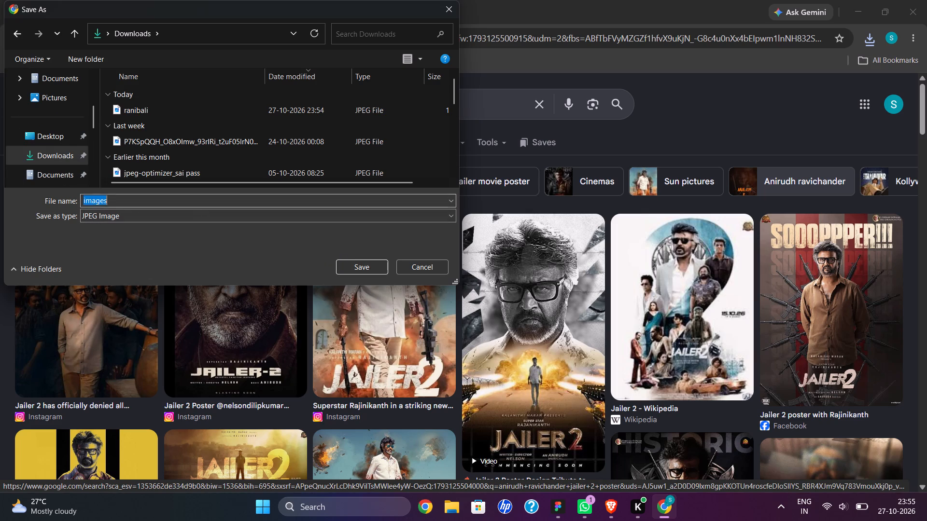
text(jaile)
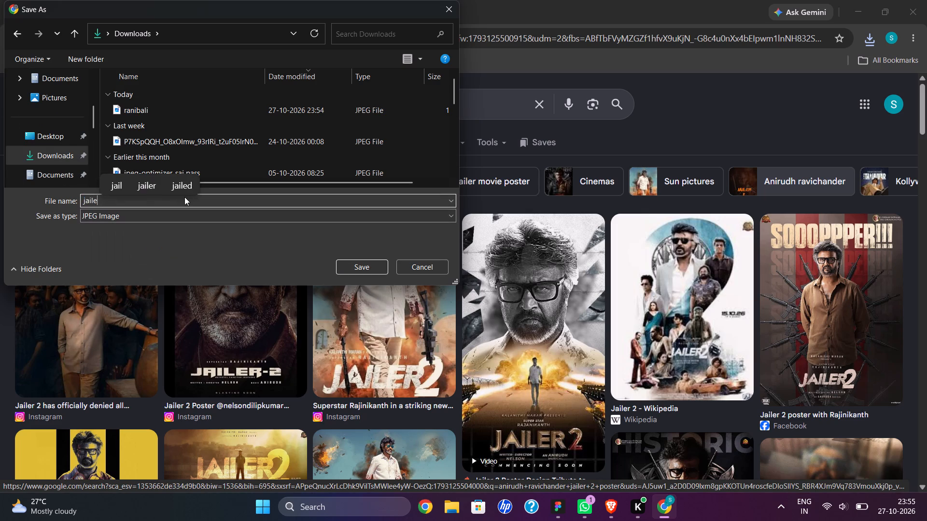
text(r)
key(space)
key(2)
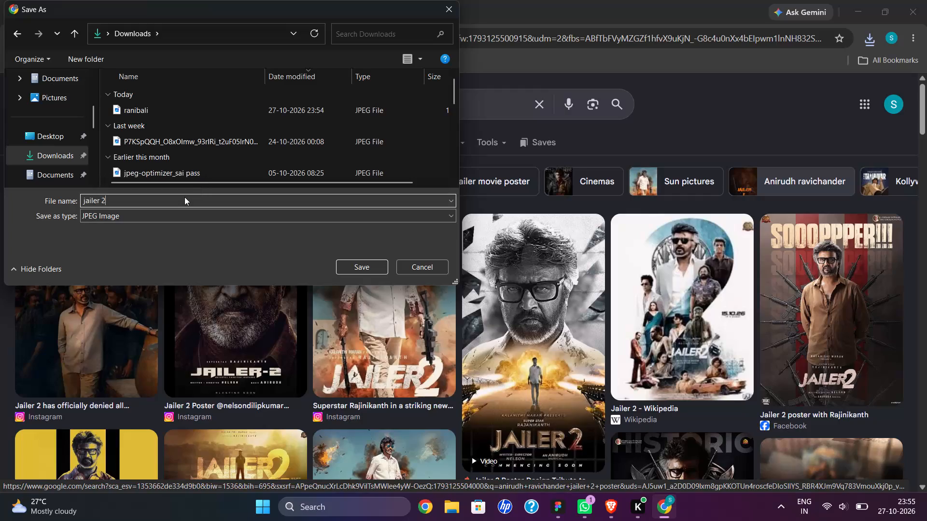
key(Return)
Search Google Images for "latest english best moview".
scroll(480, 355, down, 1)
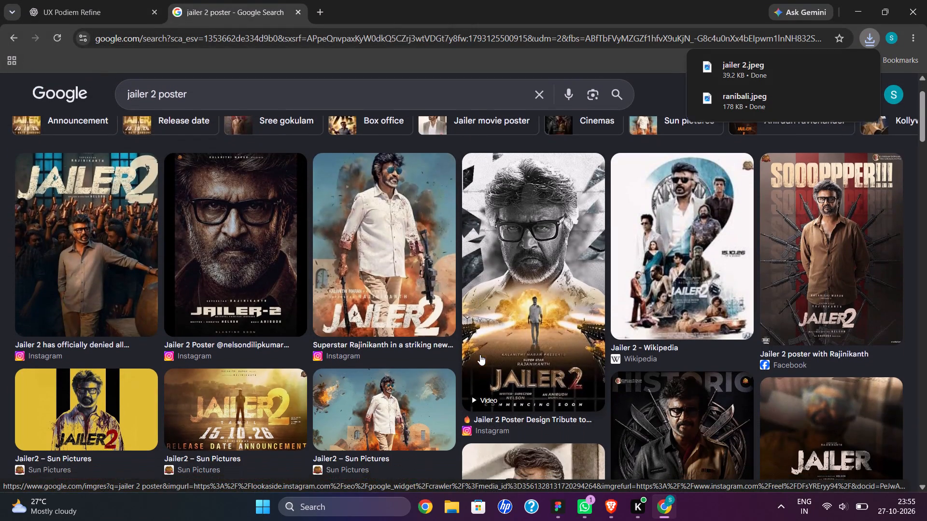
scroll(480, 355, down, 5)
scroll(480, 355, up, 4)
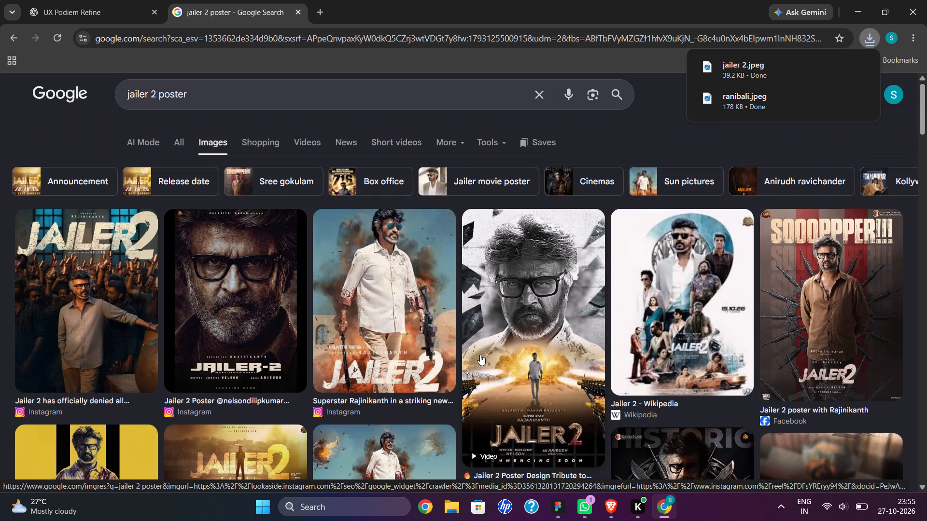
click(536, 100)
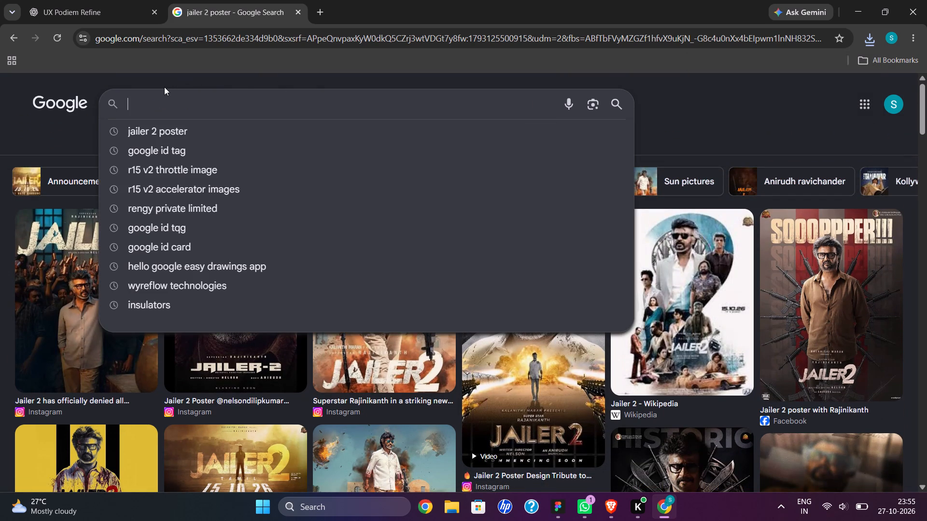
text(lates)
key(space)
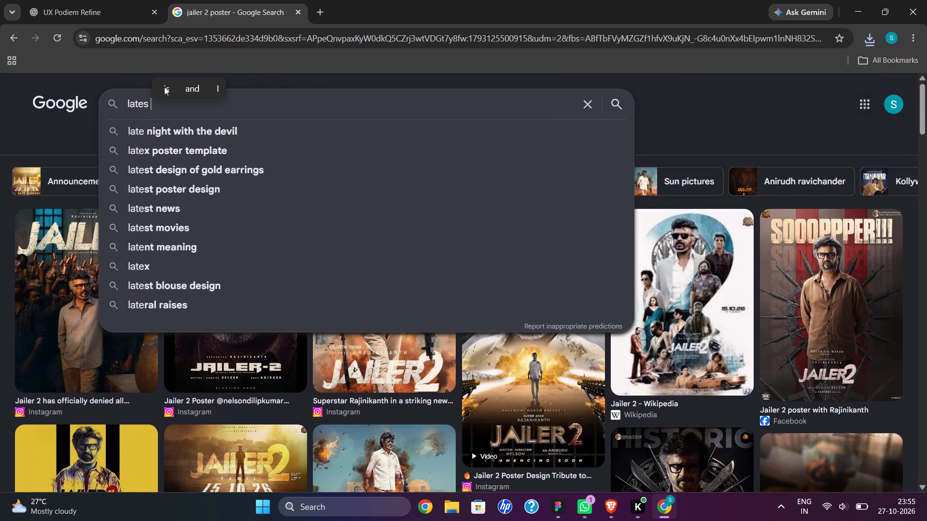
key(BackSpace)
text(t englie)
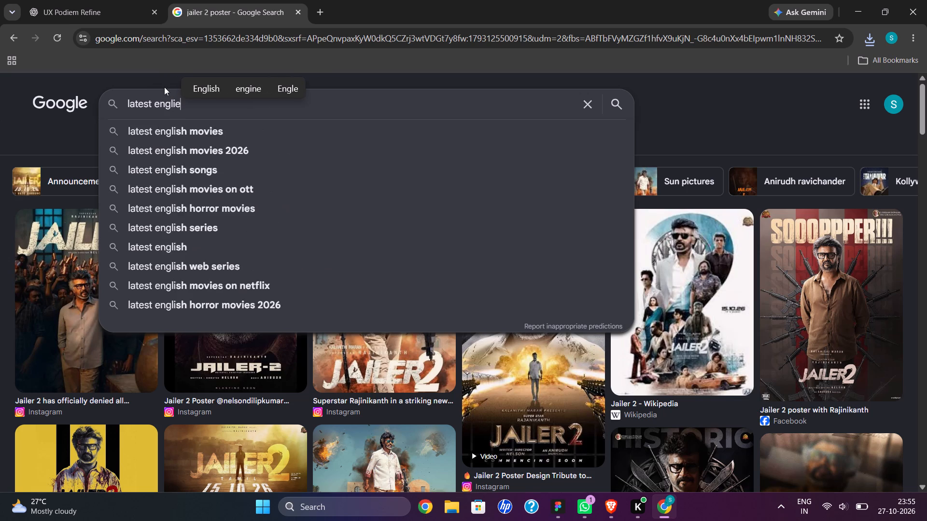
text(sh)
key(space)
key(BackSpace)
key(BackSpace)
key(BackSpace)
key(BackSpace)
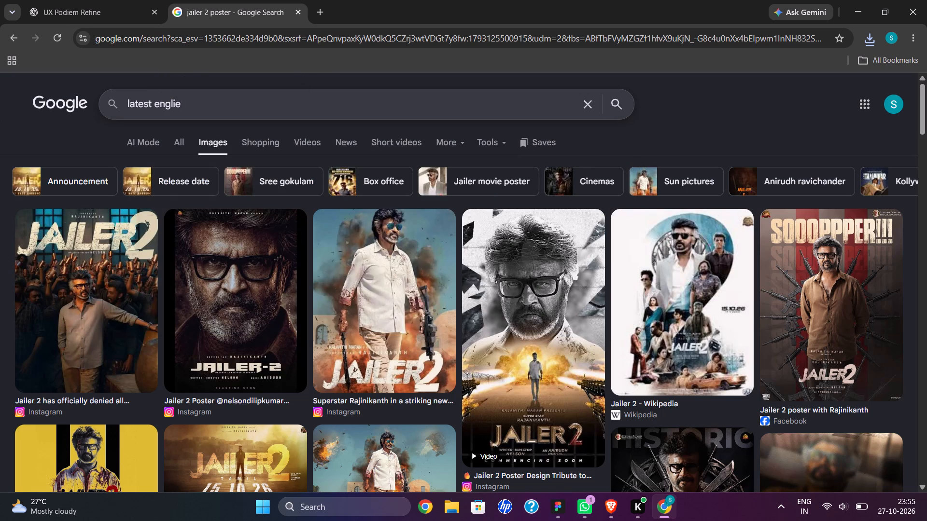
key(BackSpace)
text(ish best)
key(space)
key(Up)
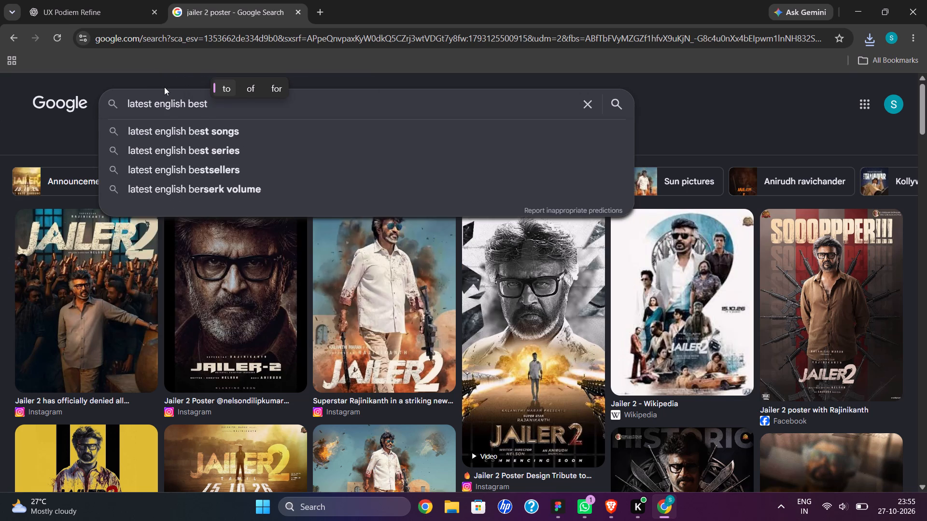
key(Down)
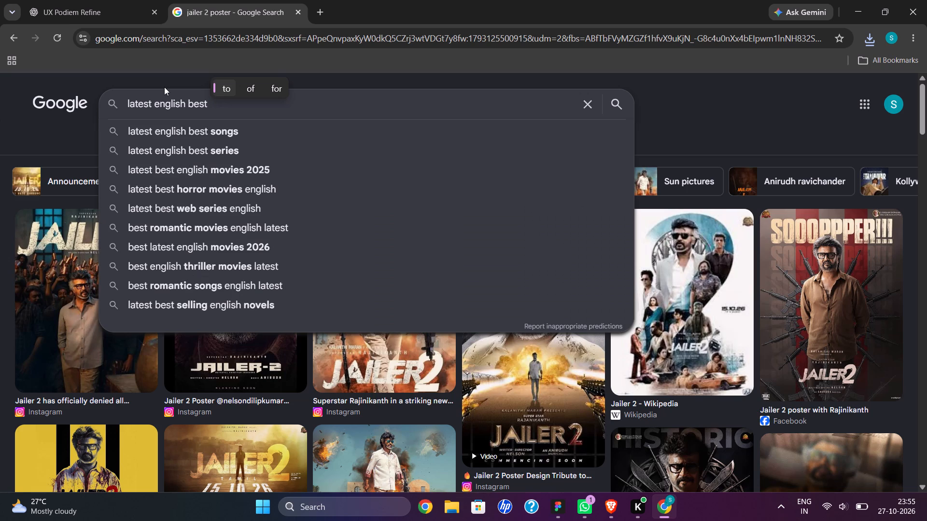
key(Down)
text(mov)
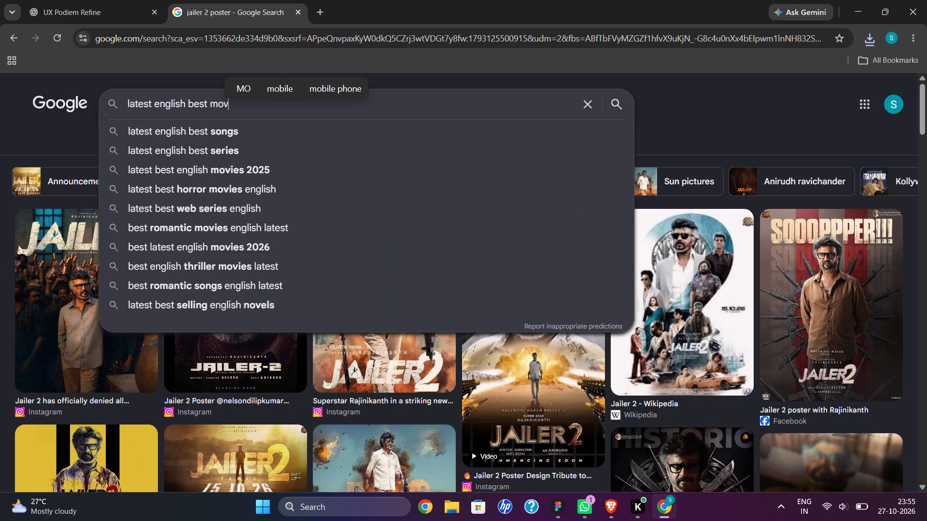
text(iew)
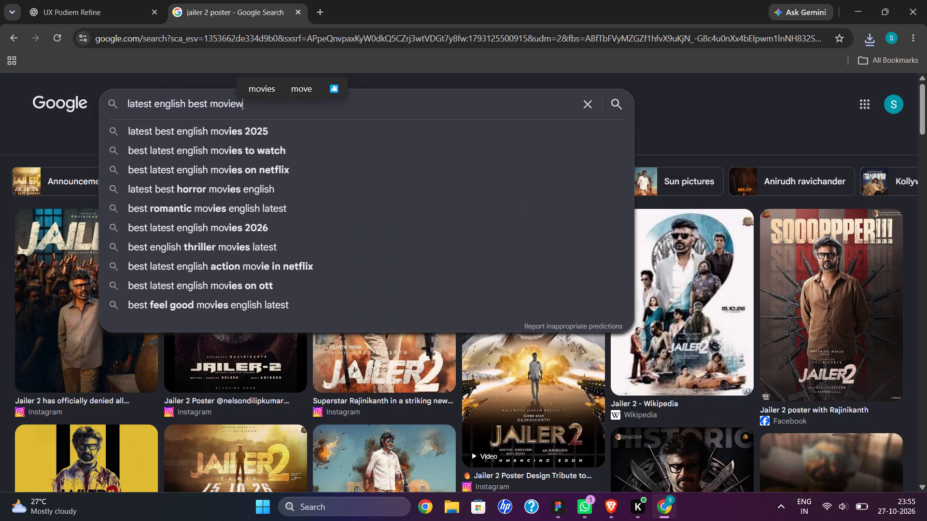
key(Return)
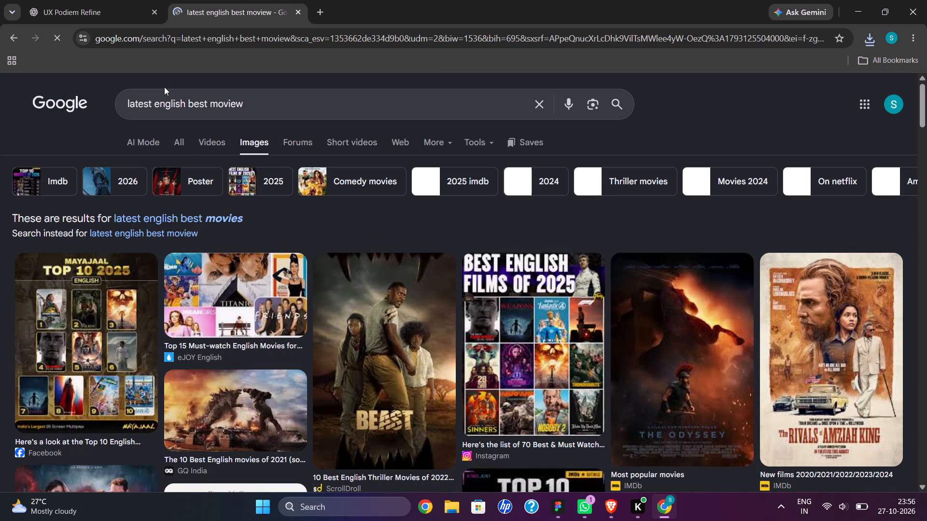
Save the Christopher Robin poster from the image results as a JPEG named cr movie in Downloads.
scroll(164, 87, right, 1)
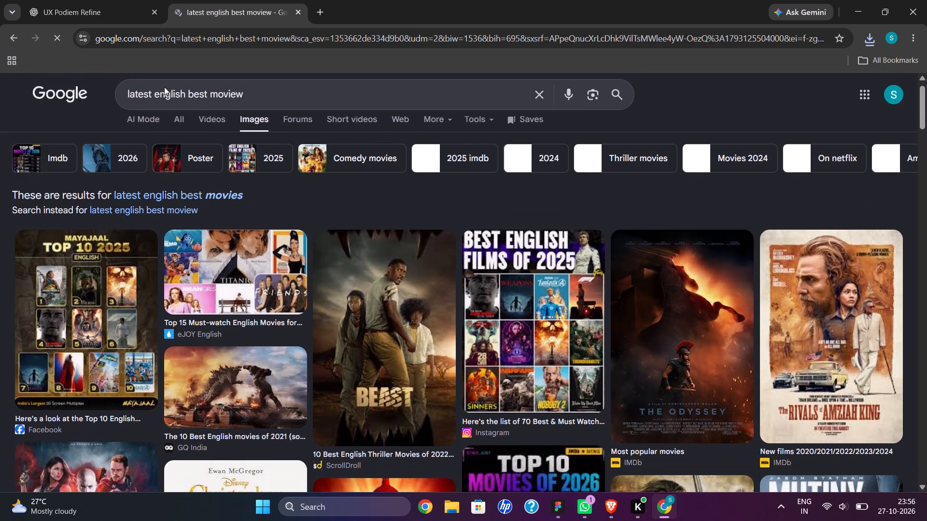
scroll(164, 87, right, 1)
scroll(164, 87, down, 3)
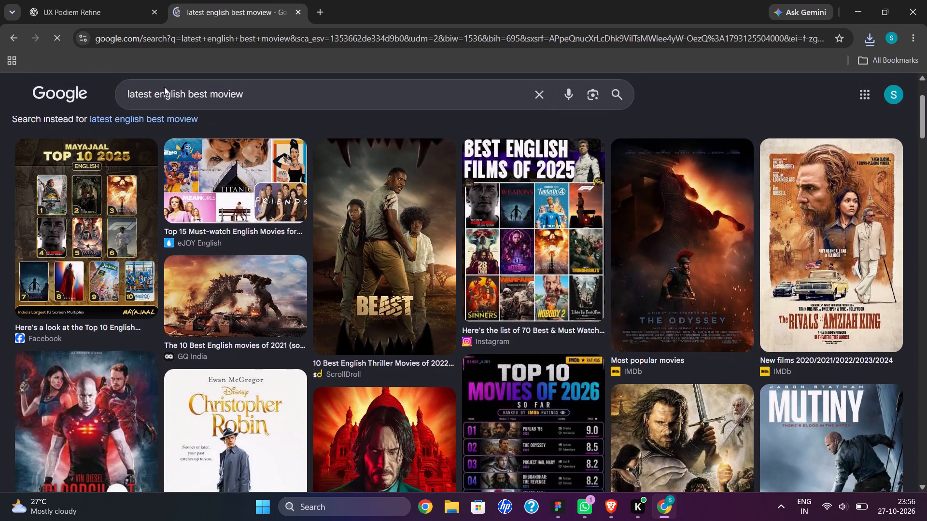
scroll(164, 87, down, 3)
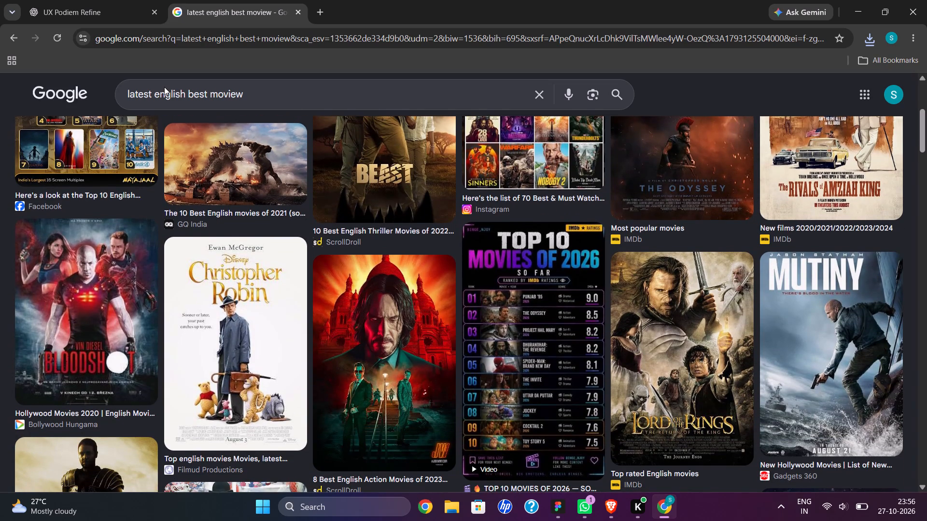
scroll(164, 87, down, 2)
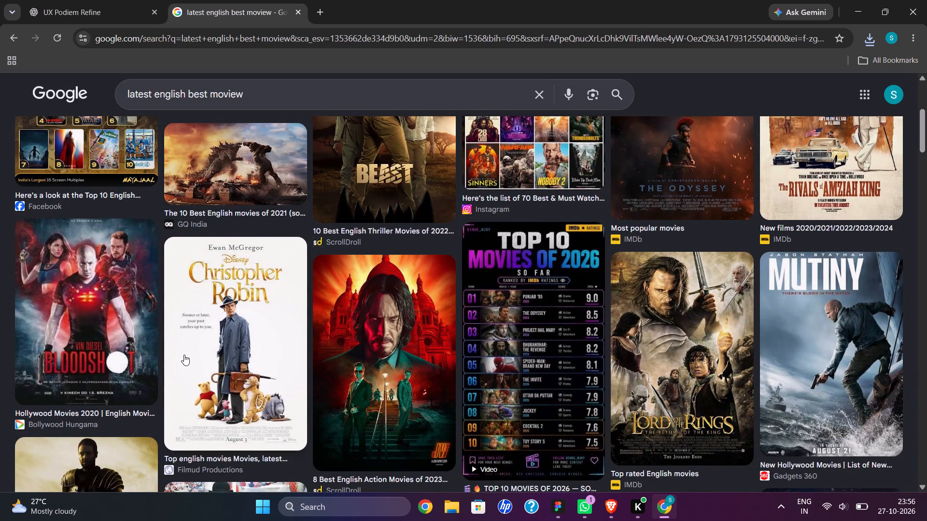
right_click(184, 355)
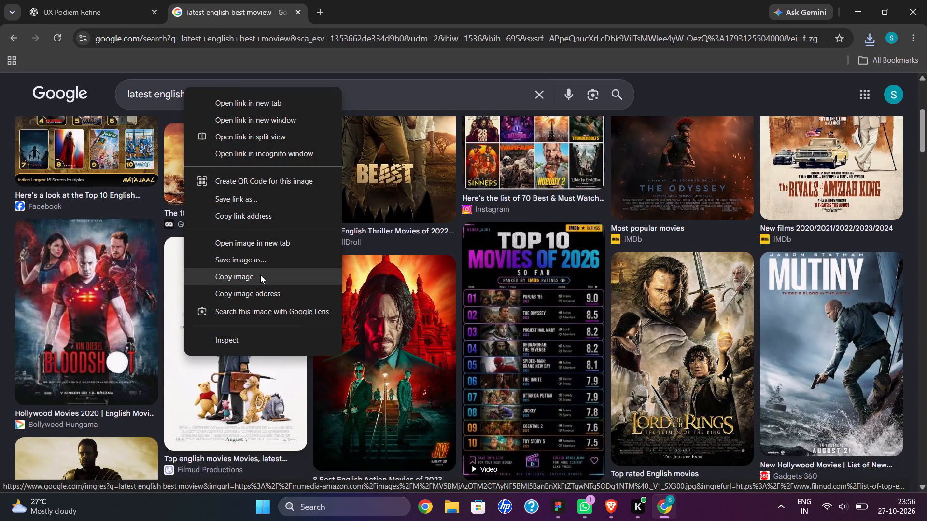
click(265, 266)
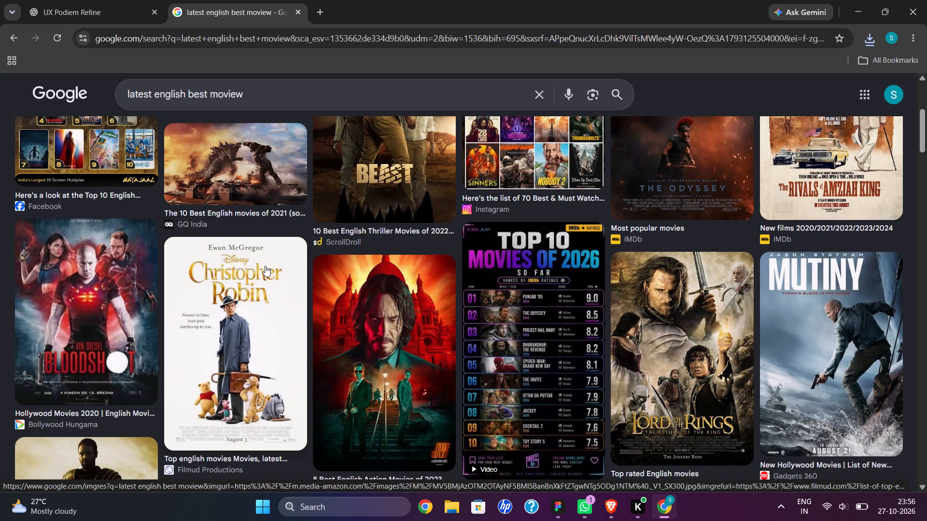
right_click(265, 266)
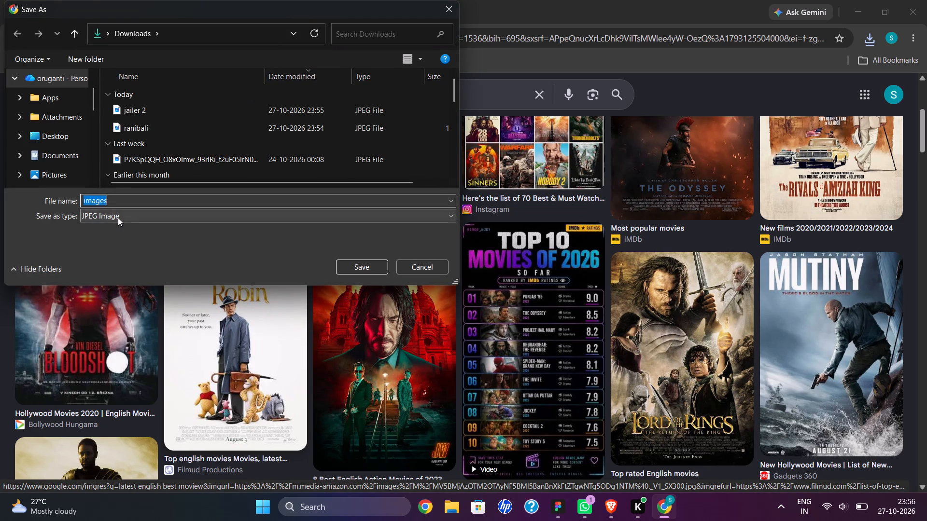
text(cr)
key(space)
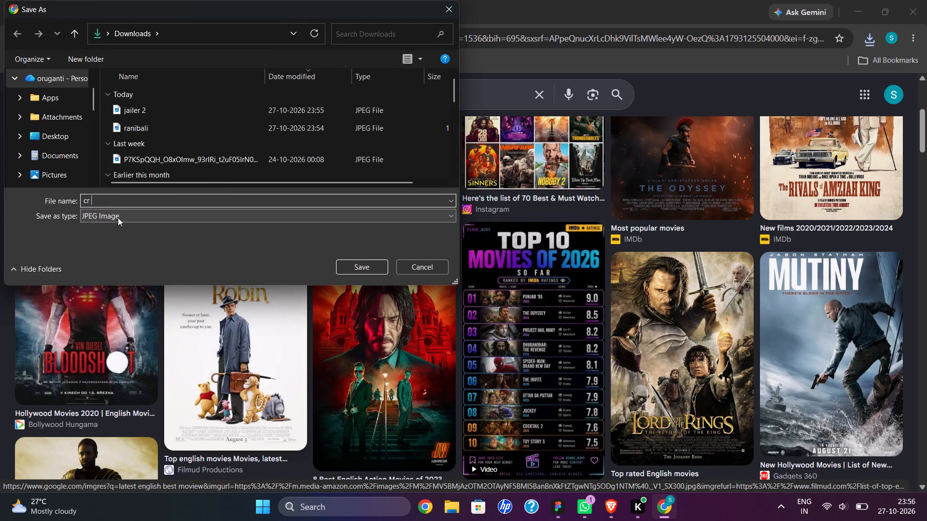
text(movie)
key(Return)
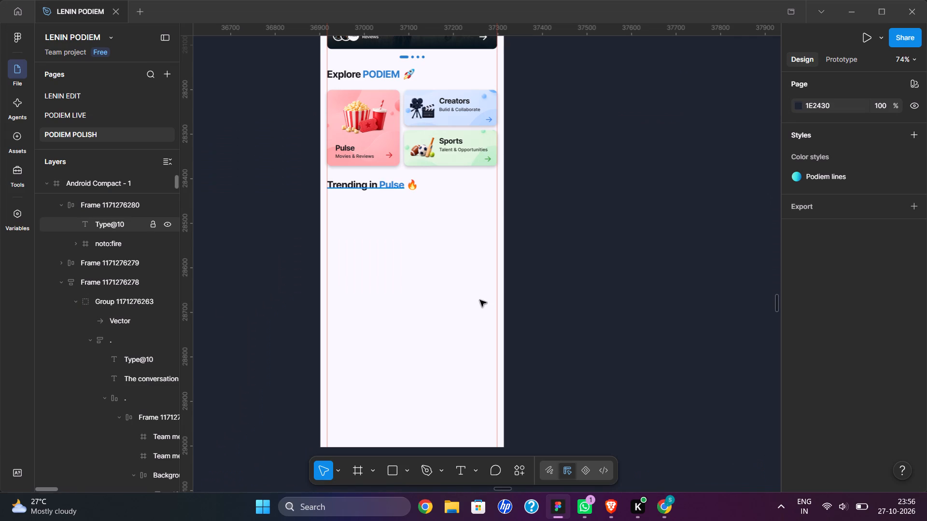
In Figma, import ranibali, jailer 2 and cr movie from Downloads and place them in a row beside the Android Compact - 1 frame.
click(17, 34)
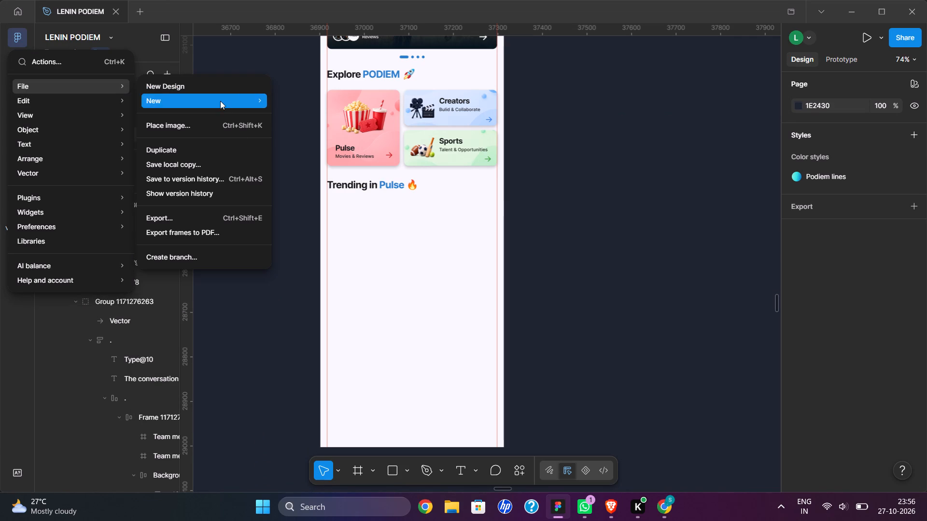
click(236, 126)
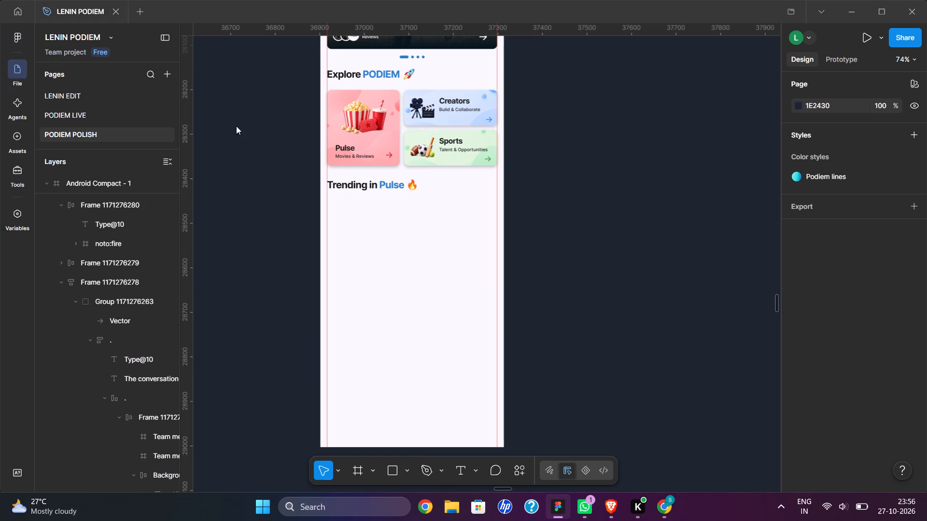
click(197, 114)
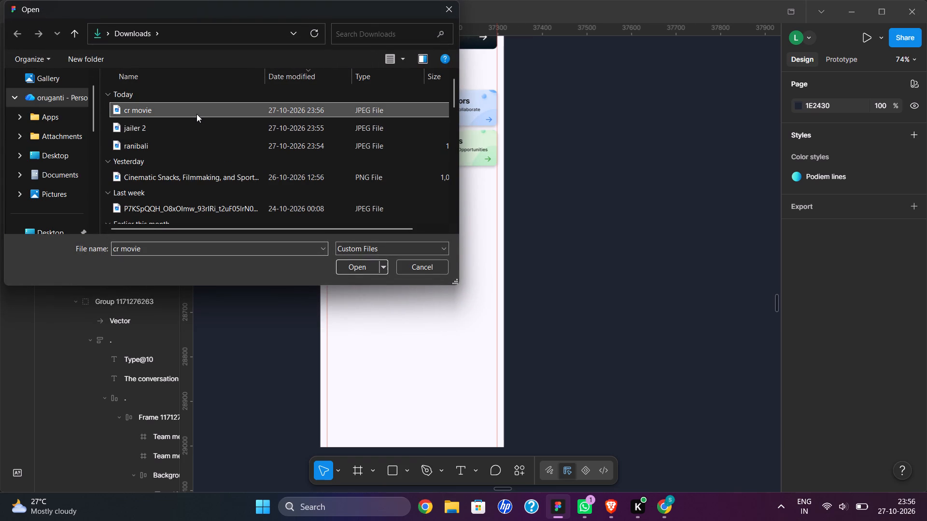
shift+click(190, 126)
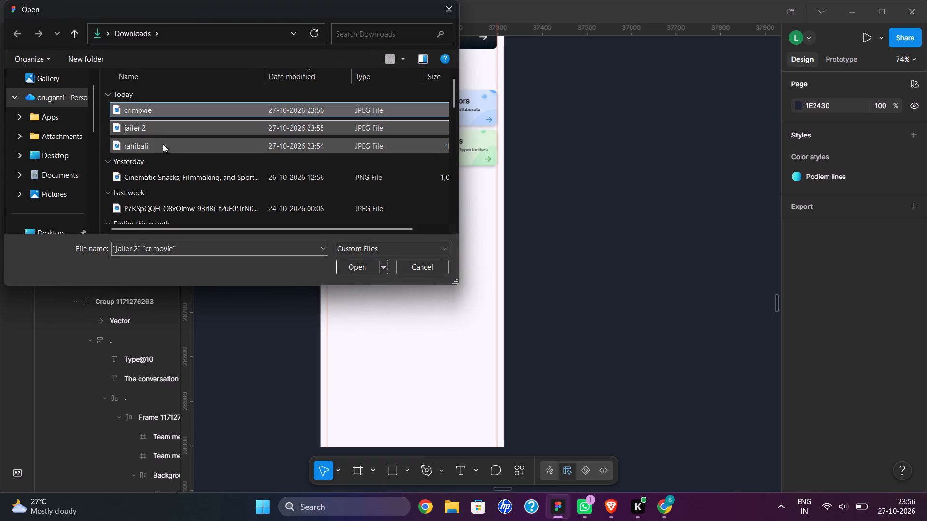
shift+click(159, 145)
key(Return)
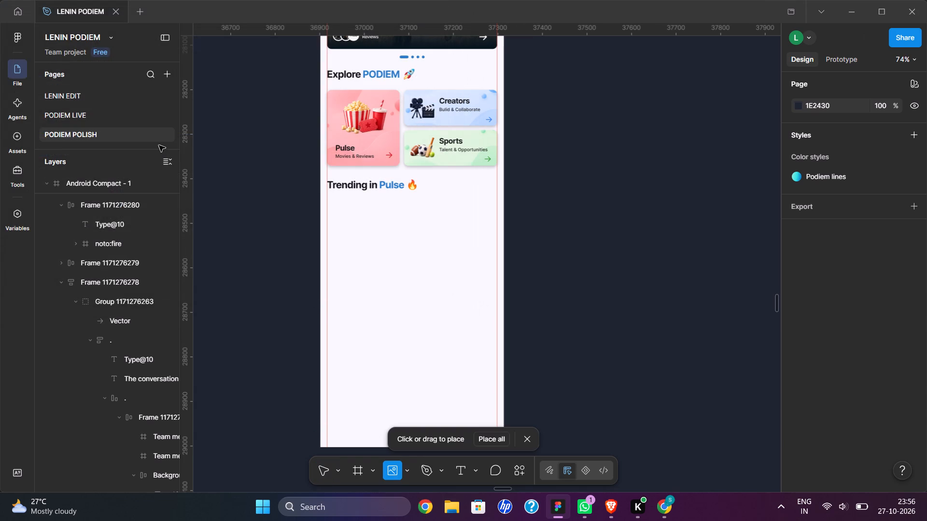
click(666, 251)
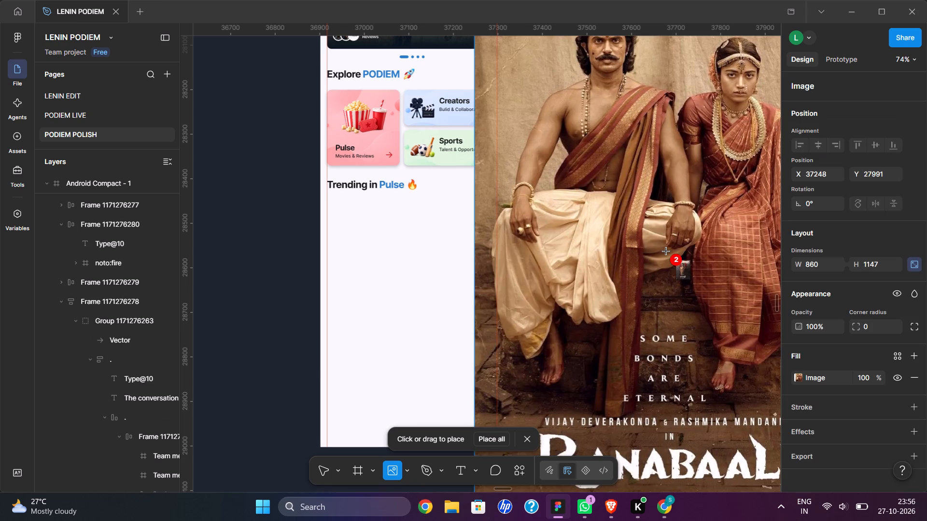
scroll(666, 251, left, 4)
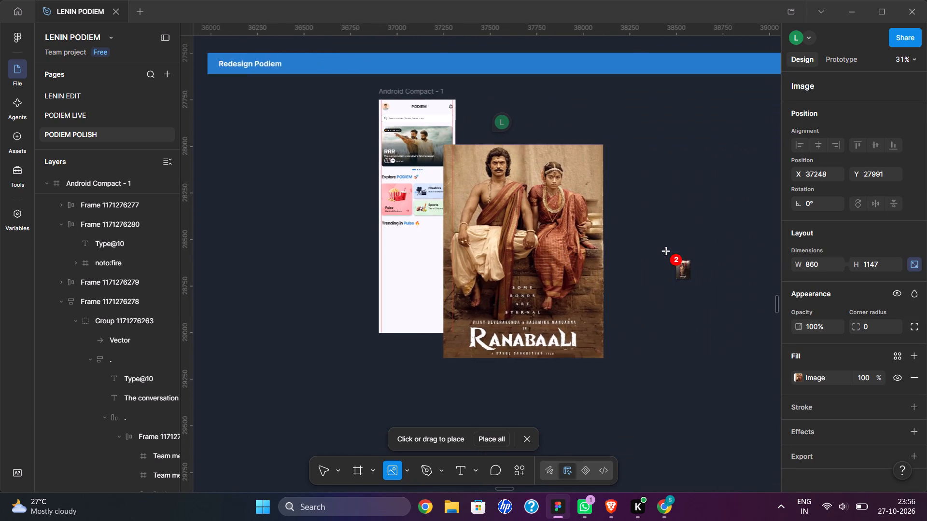
scroll(666, 251, left, 1)
click(587, 225)
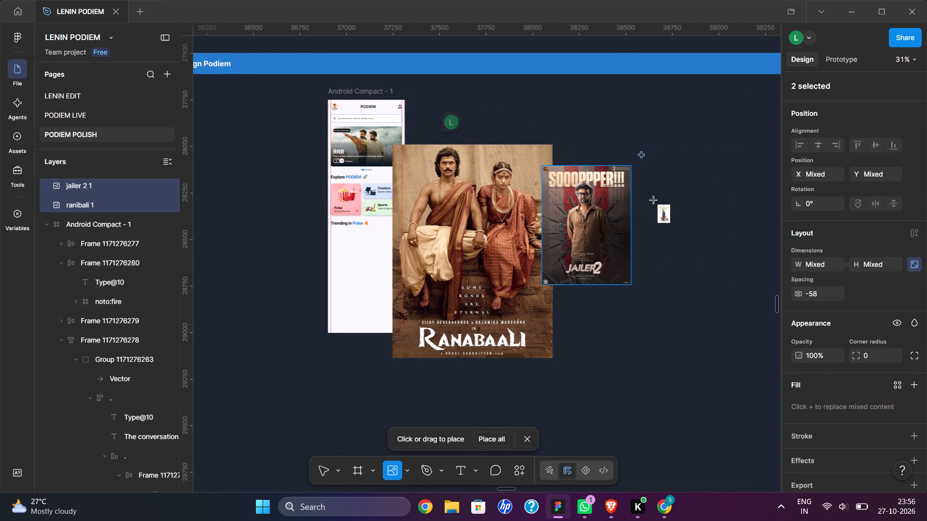
click(686, 206)
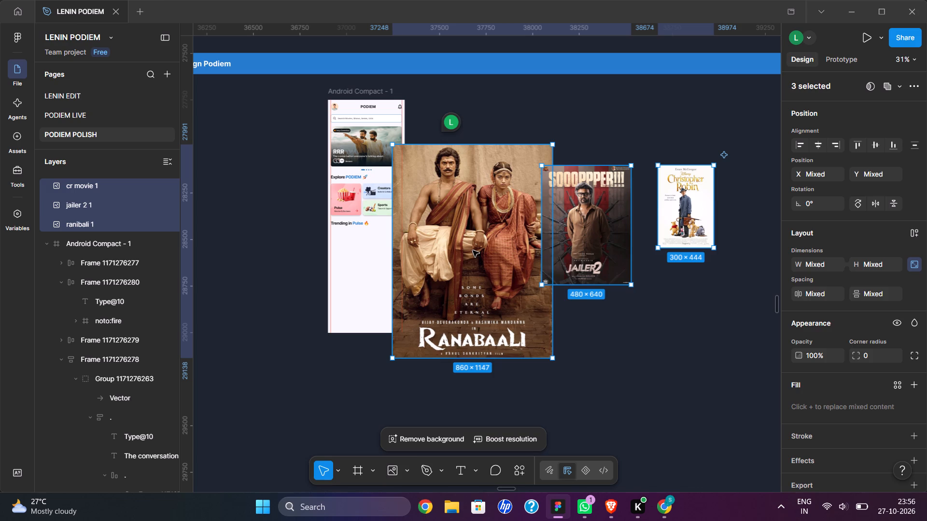
Move the Ranabaali poster into the gap between the phone frame and the Jailer 2 poster, and set its width to 120.
click(473, 250)
drag(554, 357, 479, 253)
drag(431, 173, 484, 202)
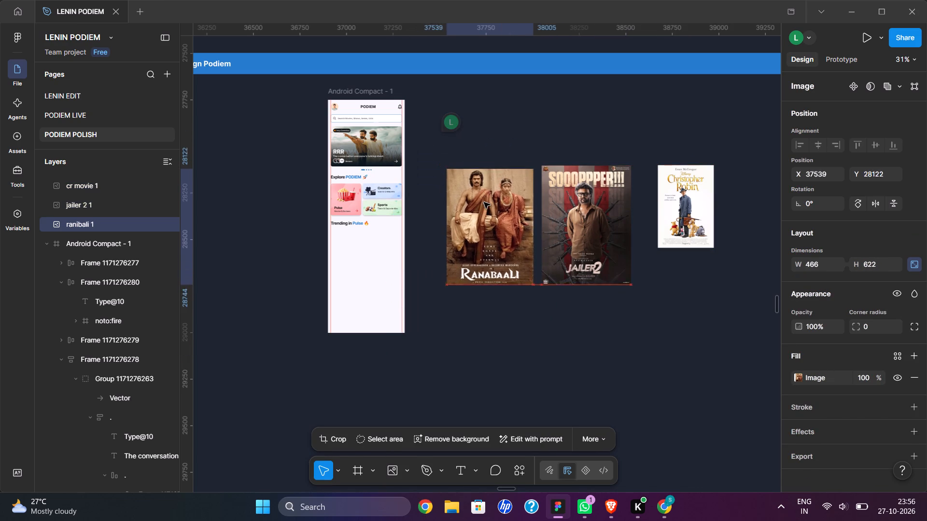
drag(484, 202, 471, 202)
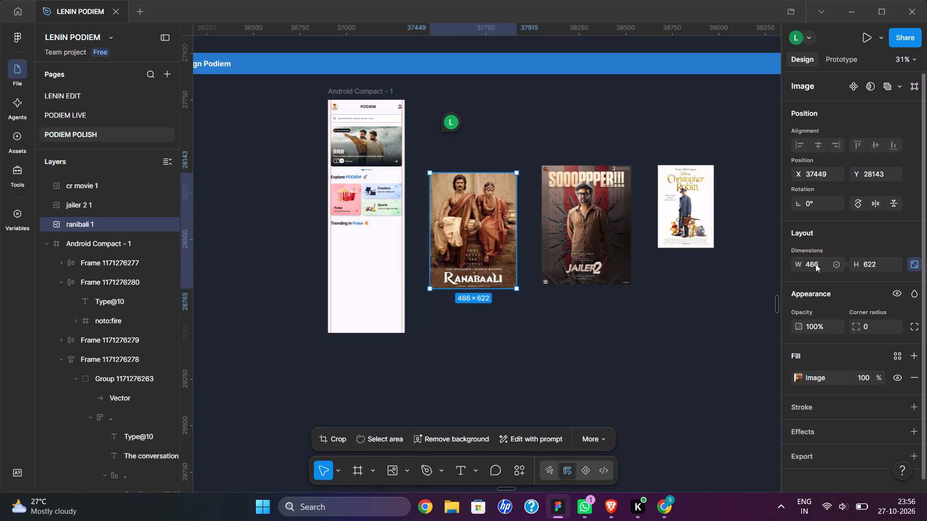
click(815, 264)
text(120)
Set the width of both the Jailer 2 and Christopher Robin posters to 120, keeping their proportions.
click(593, 201)
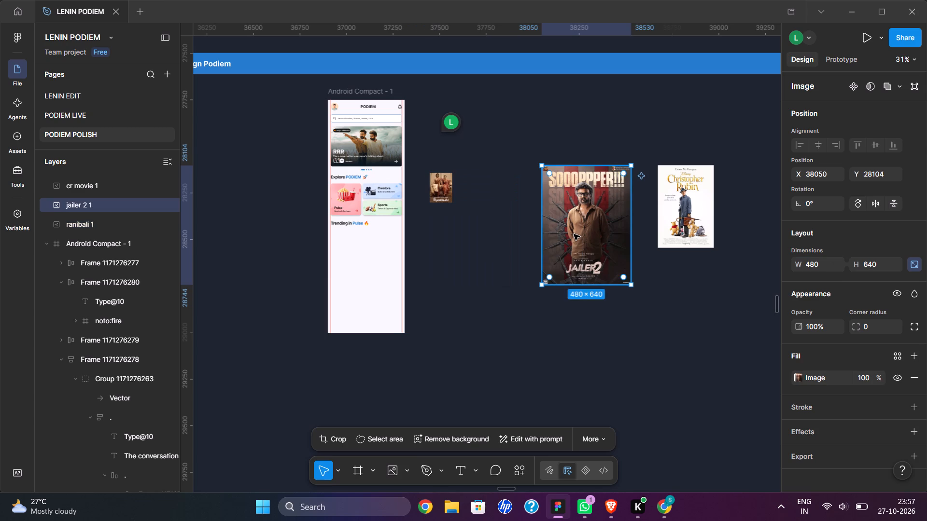
click(814, 267)
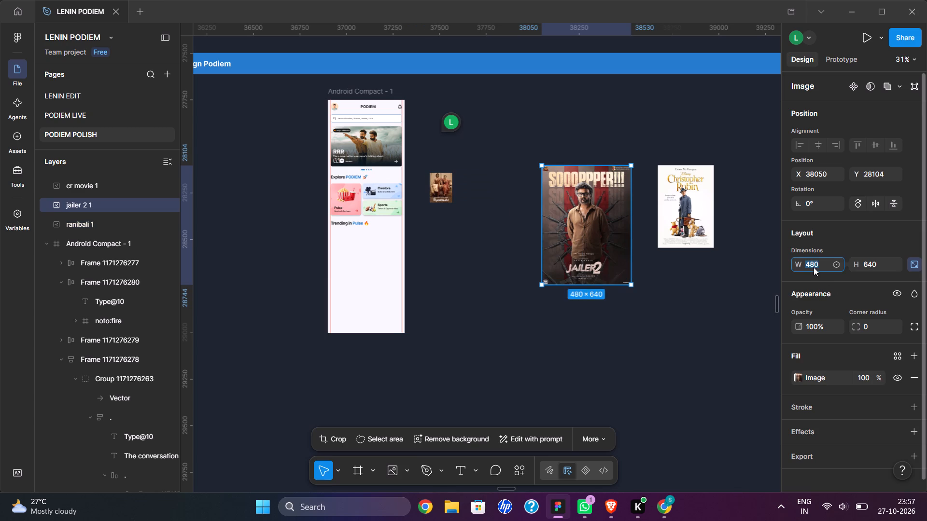
text(120)
click(668, 223)
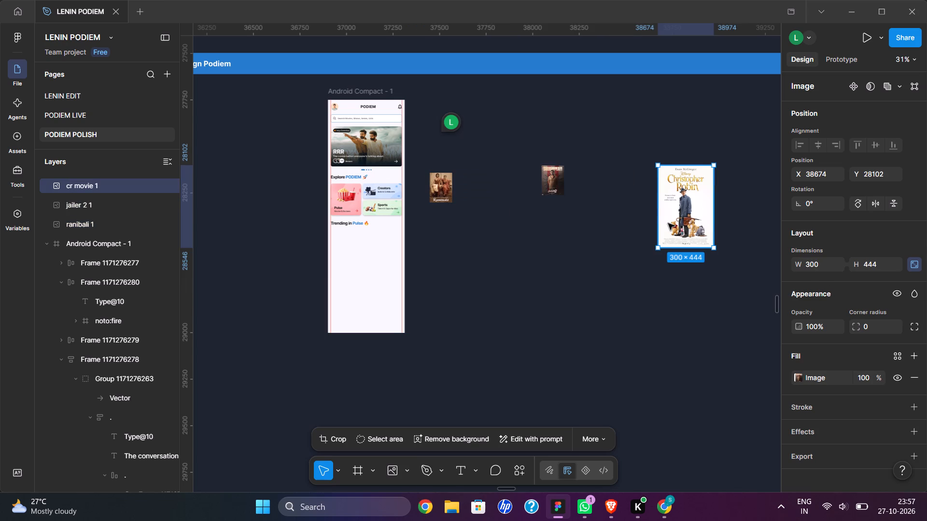
click(819, 260)
text(120)
click(573, 274)
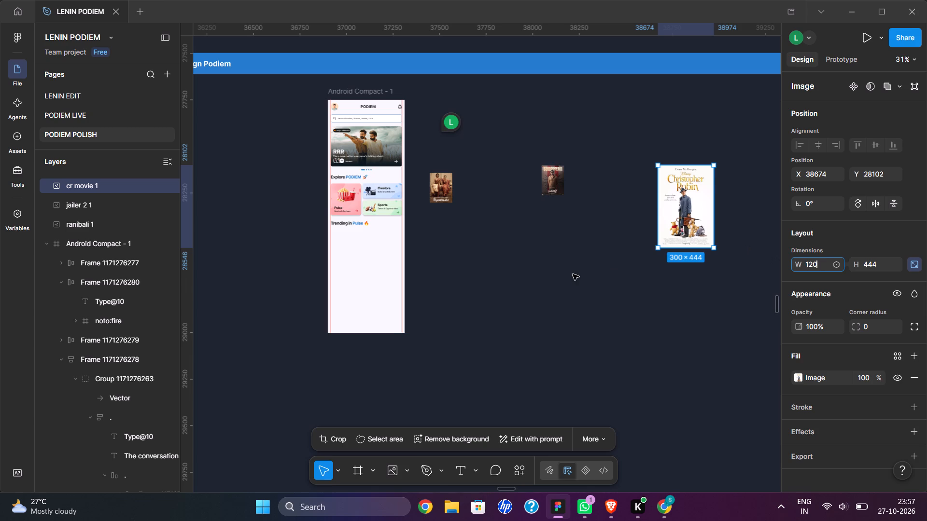
Gather the posters beside the Android Compact - 1 frame, with Christopher Robin right of Ranabaali and Jailer 2 below Ranabaali, outside the frame.
drag(670, 184, 489, 205)
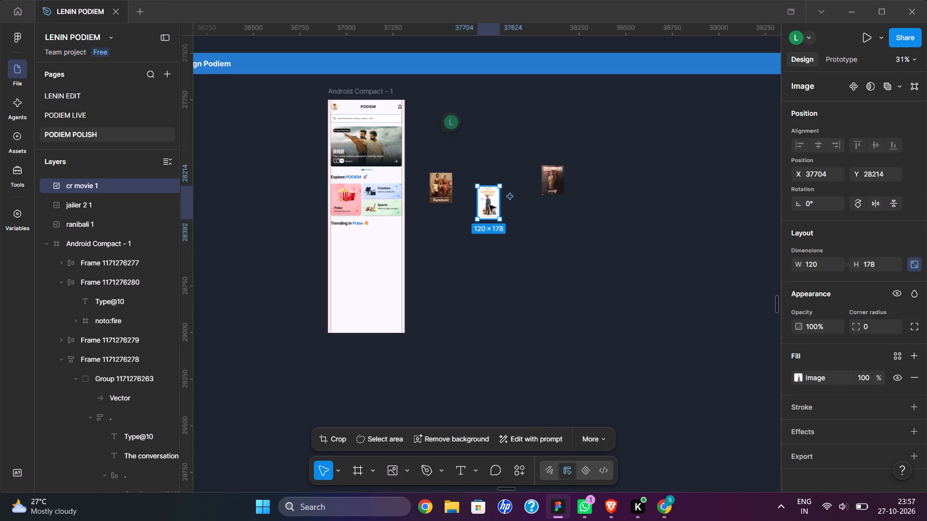
scroll(489, 205, up, 2)
drag(699, 267, 674, 277)
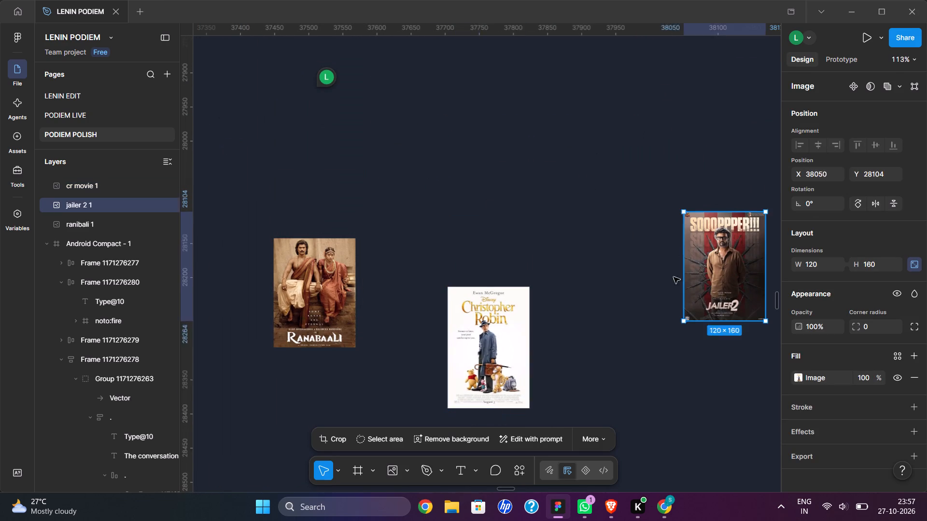
drag(674, 277, 262, 392)
scroll(262, 392, right, 2)
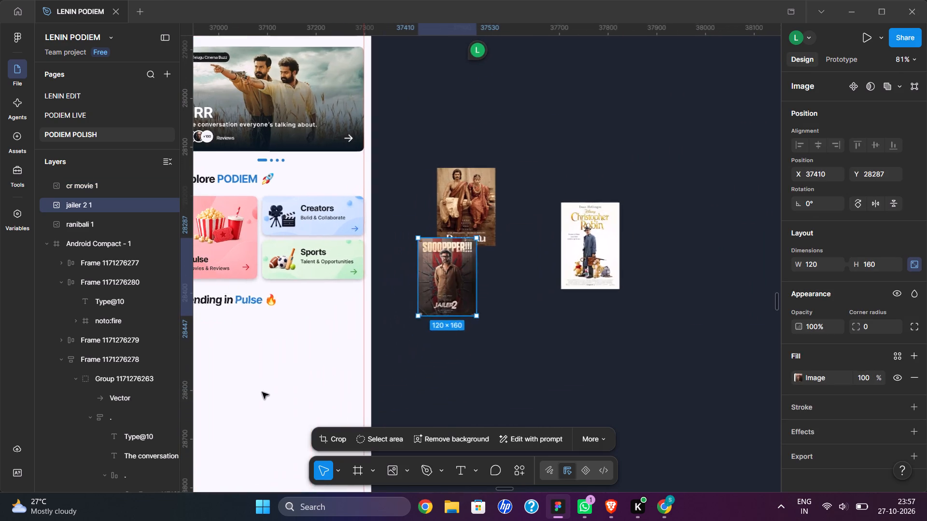
scroll(262, 392, right, 2)
scroll(262, 392, down, 1)
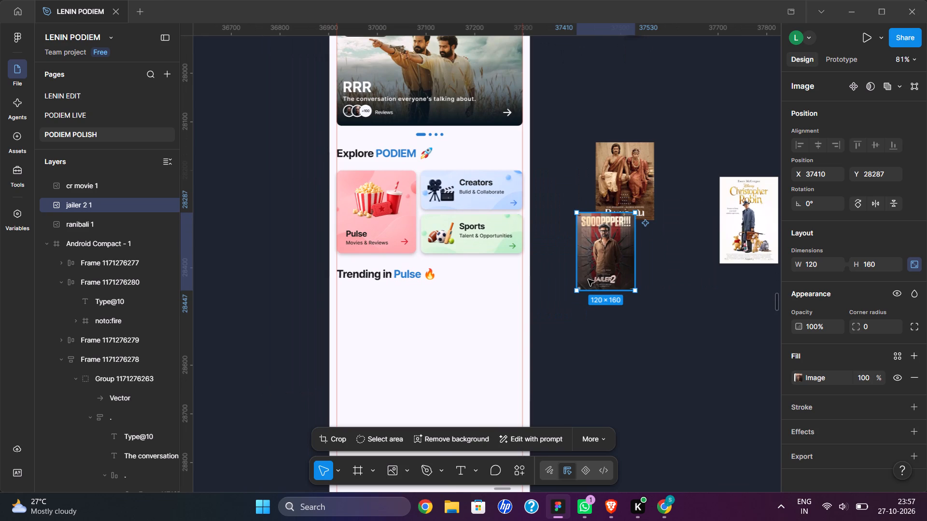
drag(595, 266, 579, 315)
scroll(579, 315, left, 1)
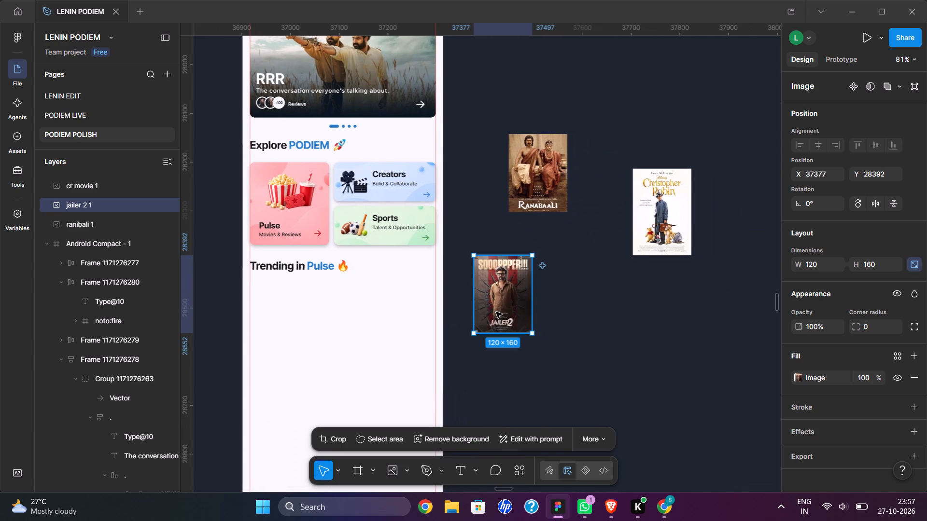
drag(496, 312, 510, 365)
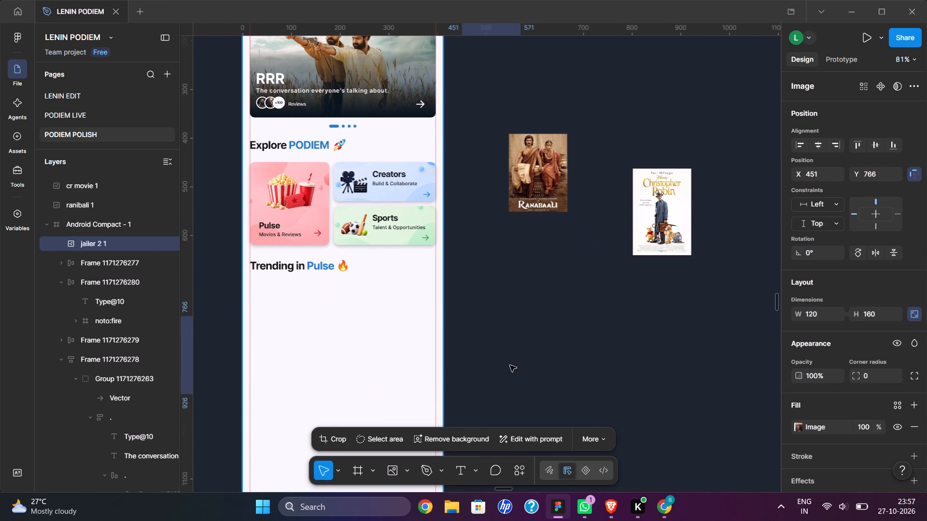
drag(510, 365, 519, 360)
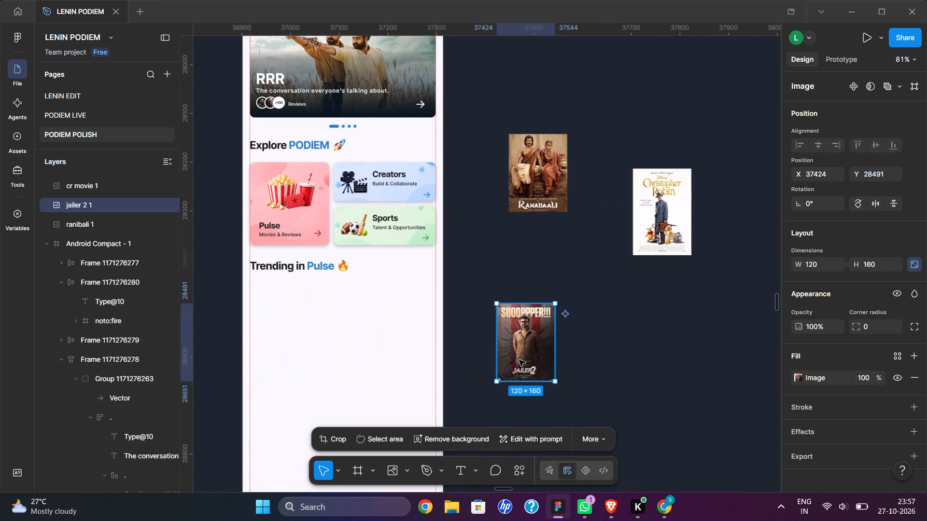
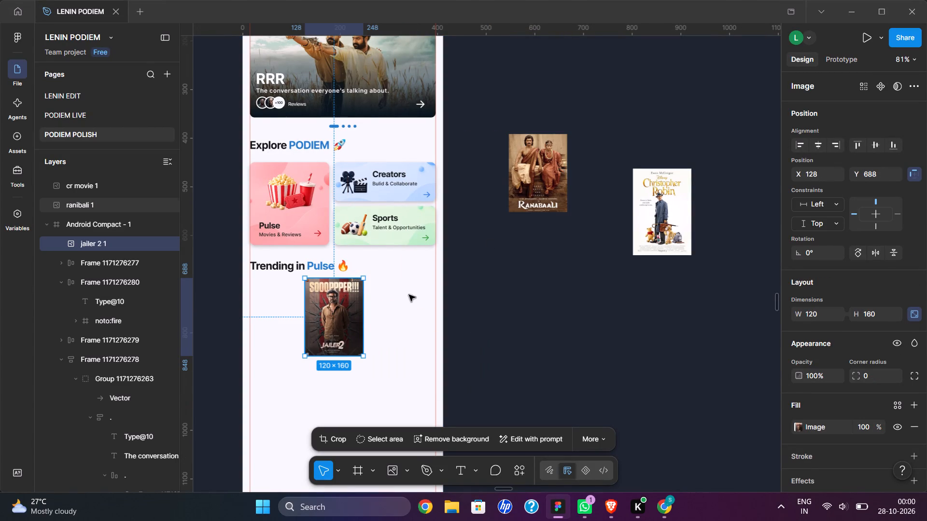
Move the Jailer 2 poster under the "Trending in Pulse" heading near the frame's left margin, at about X 18, Y 711.
scroll(337, 324, right, 2)
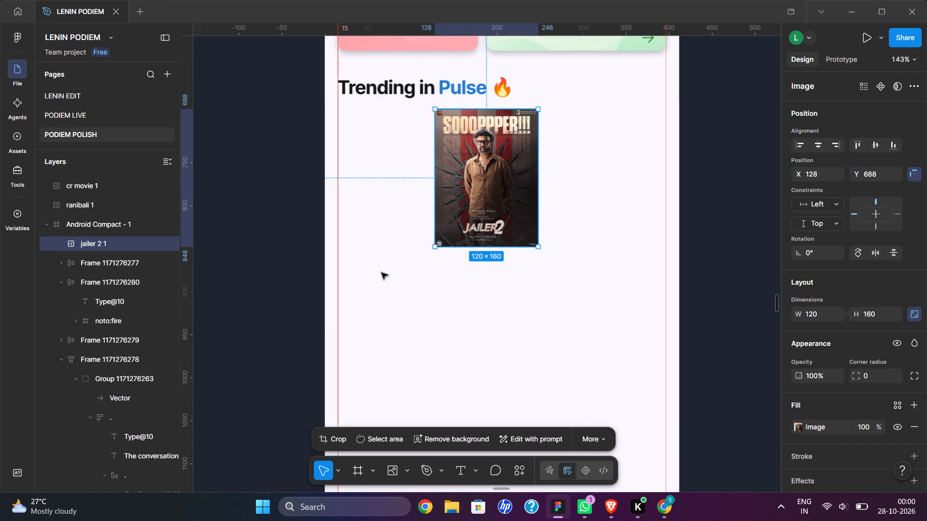
drag(472, 204, 379, 208)
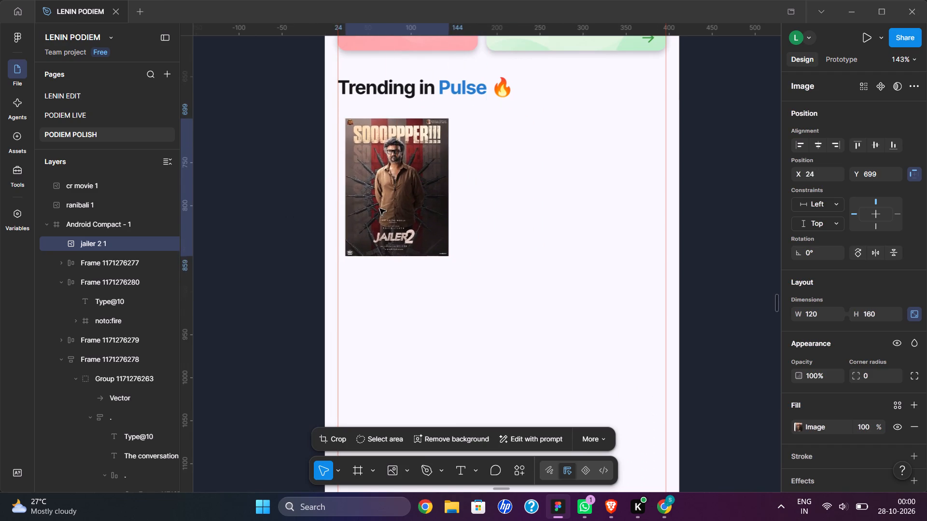
drag(379, 208, 376, 222)
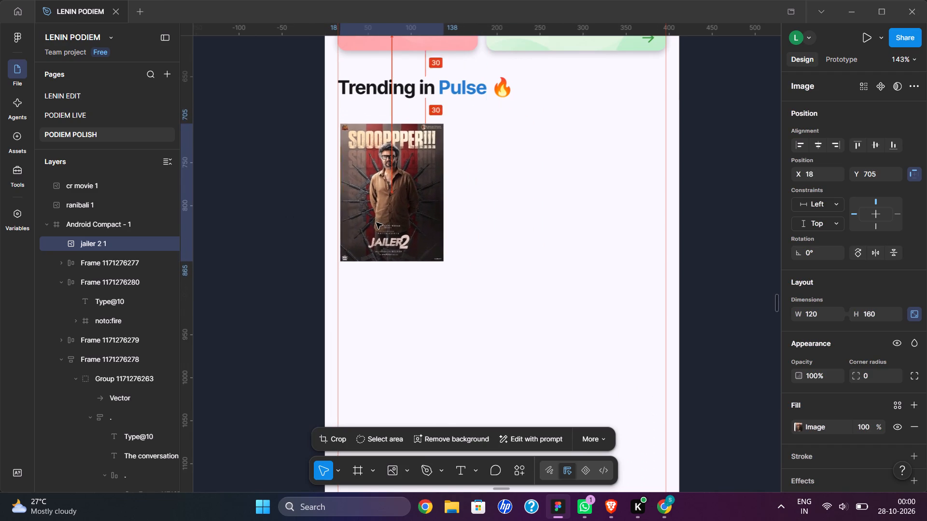
drag(376, 222, 377, 224)
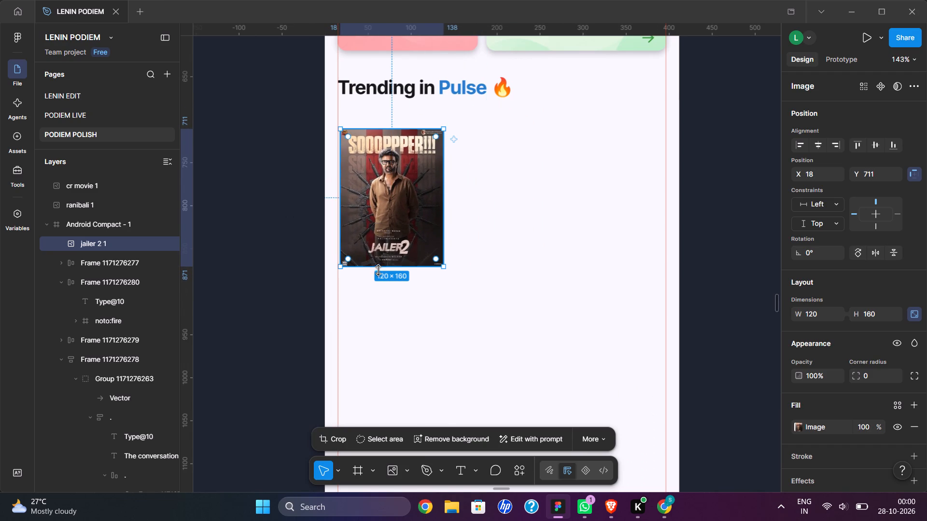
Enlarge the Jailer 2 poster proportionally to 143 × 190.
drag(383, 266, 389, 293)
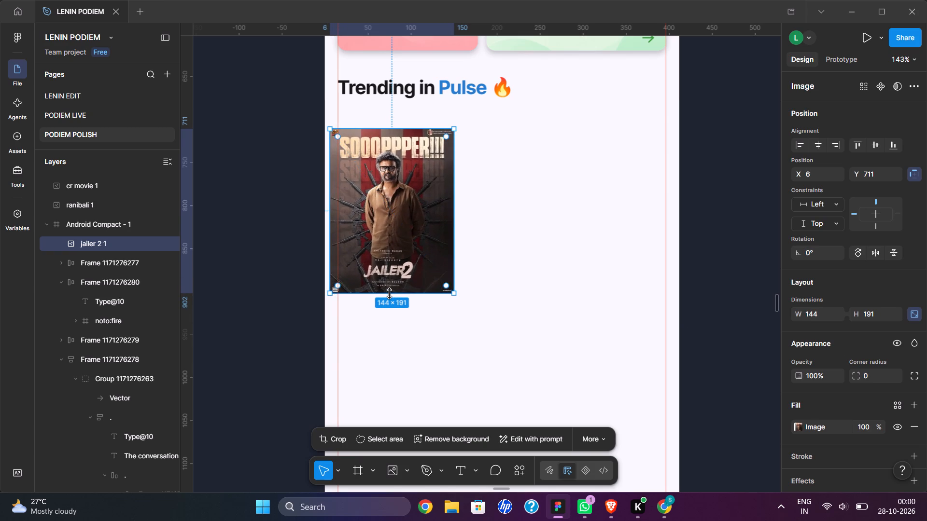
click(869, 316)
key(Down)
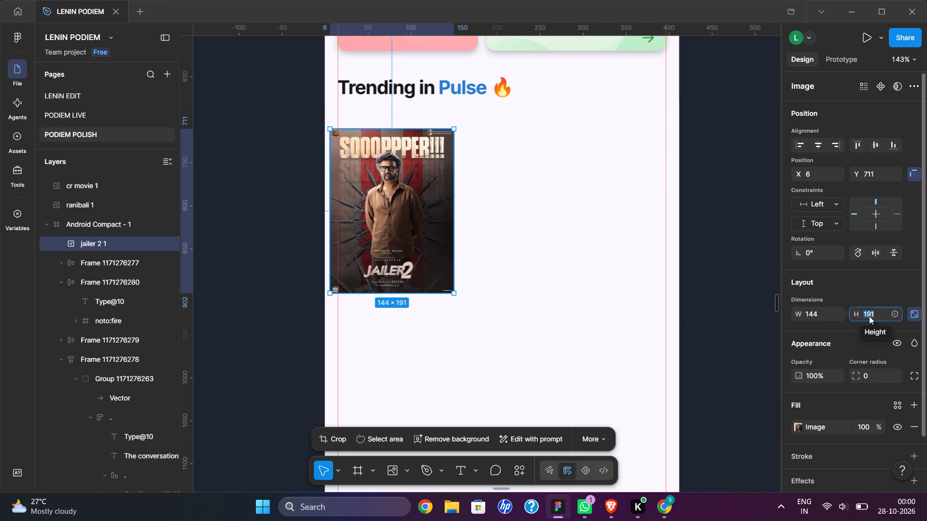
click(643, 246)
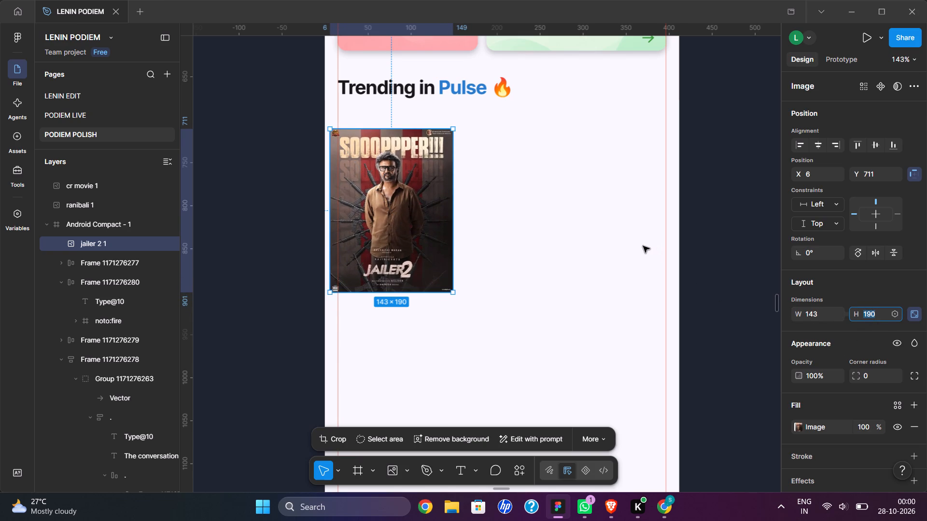
Reposition the Jailer 2 poster just inside the left margin guide below the heading, at X 18, Y 700.
click(414, 248)
drag(414, 248, 431, 248)
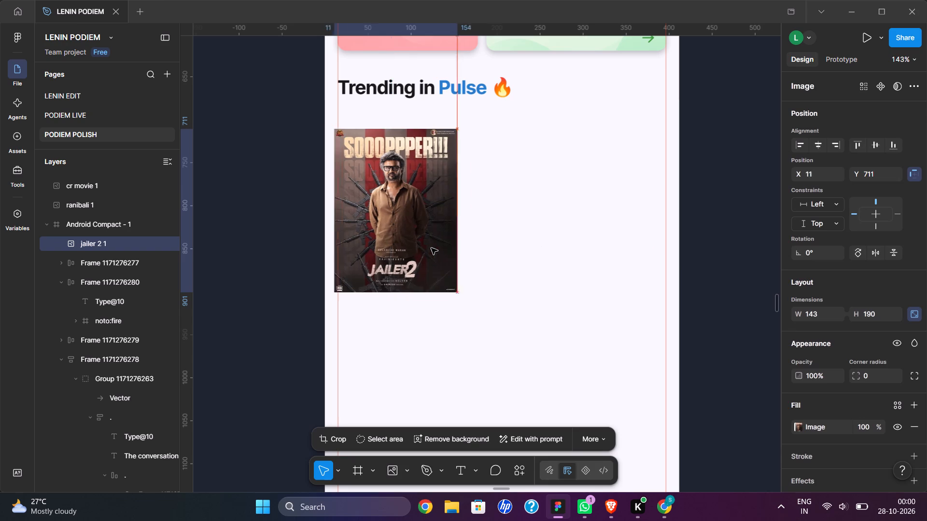
drag(431, 248, 427, 253)
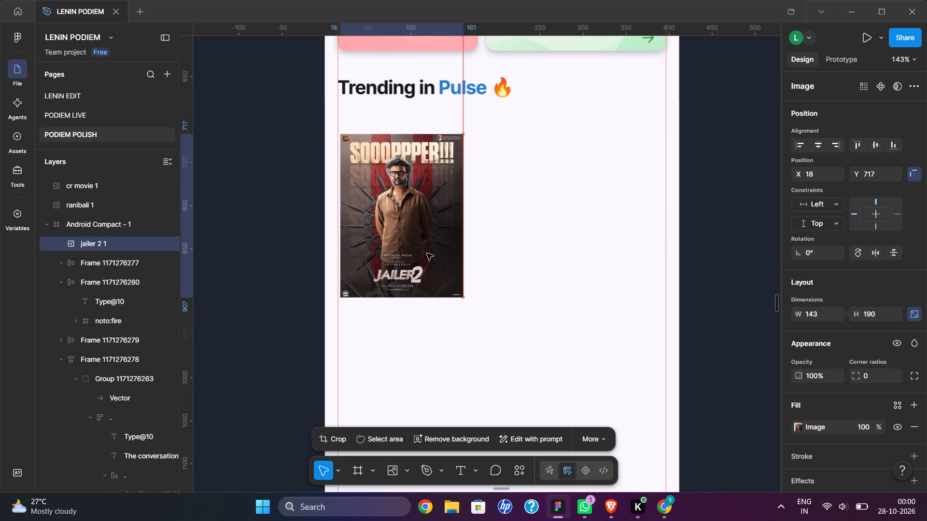
drag(427, 253, 427, 239)
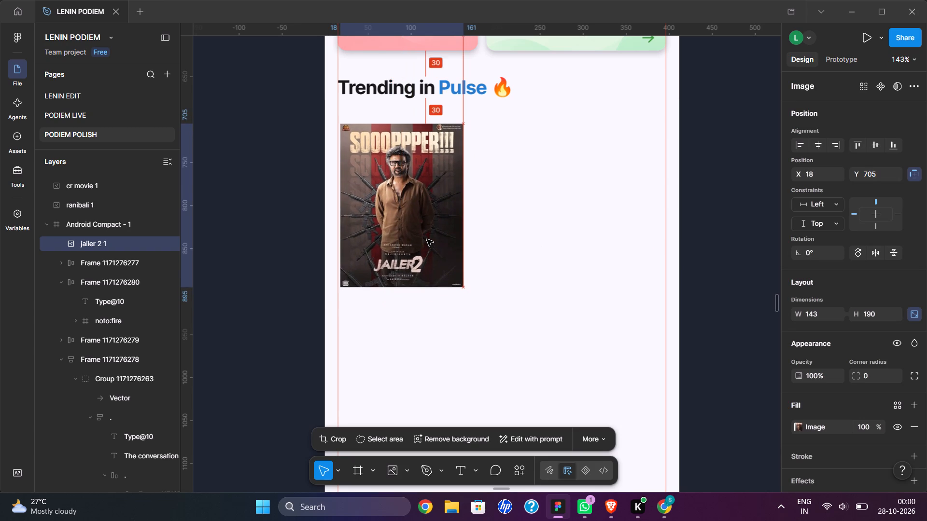
drag(427, 239, 427, 239)
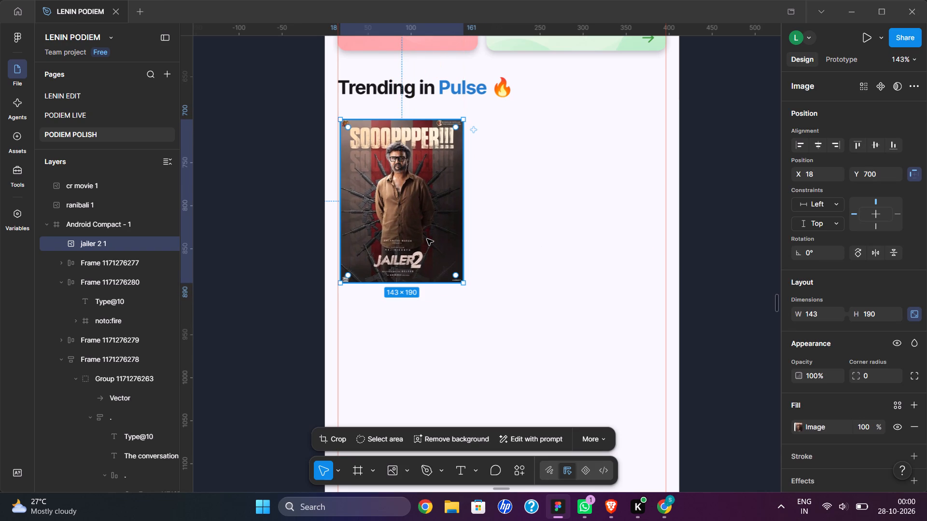
Reduce the Jailer 2 poster's width to 135, keeping its proportions.
click(820, 317)
key(Down)
key(Down)
key(Down)
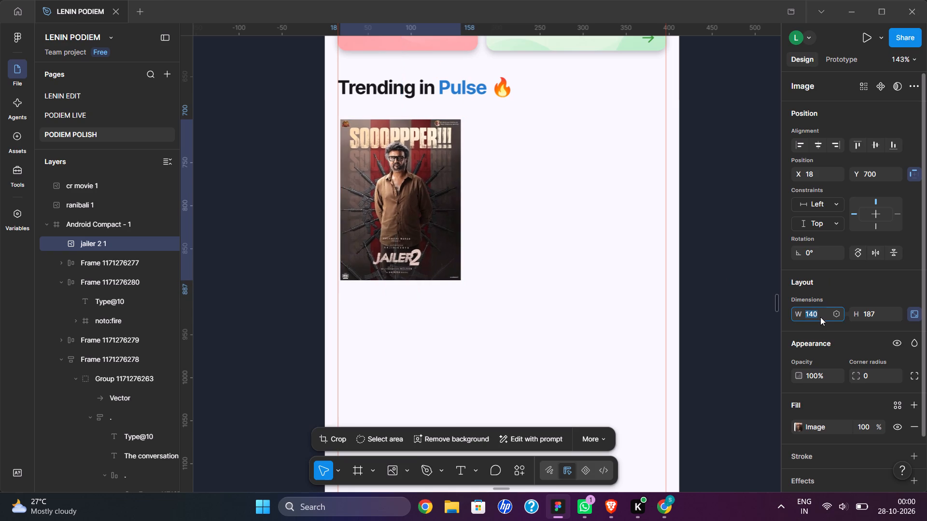
key(Down)
key(Down)
key(Down)
key(Down)
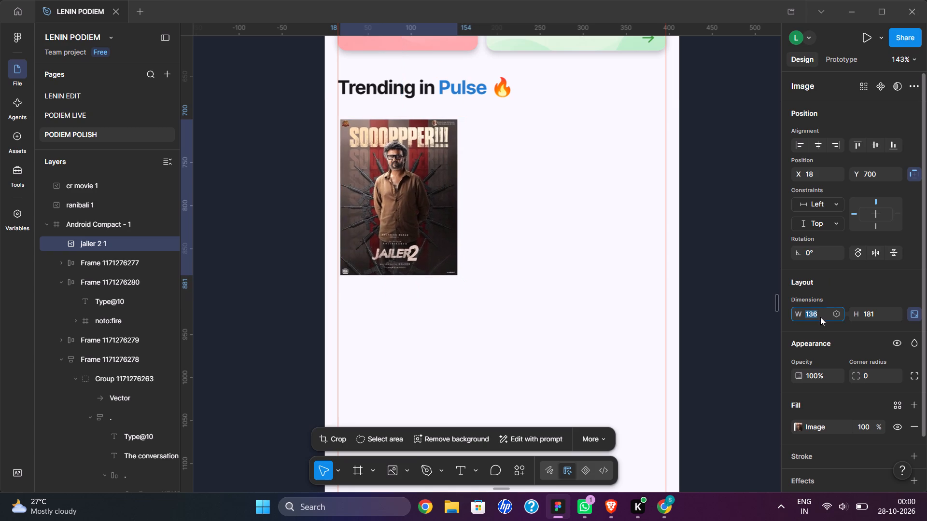
key(Down)
key(Down)
key(Down)
key(Up)
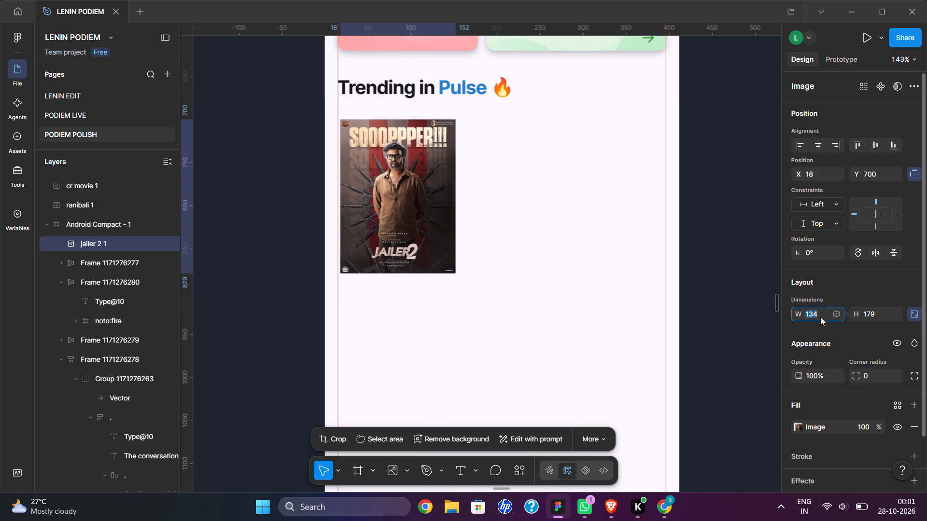
key(Up)
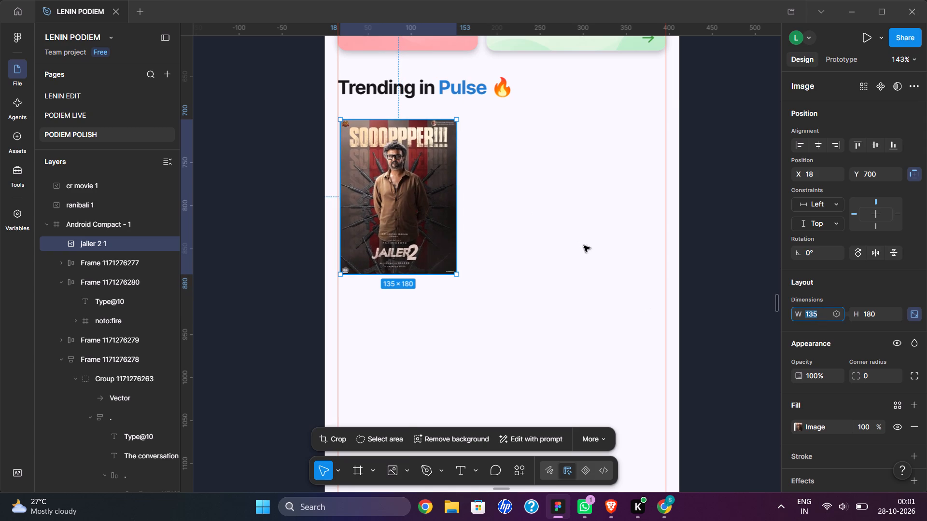
Set the width of the Ranabaali poster outside the frame to 135, keeping its proportions.
scroll(584, 246, left, 2)
click(609, 95)
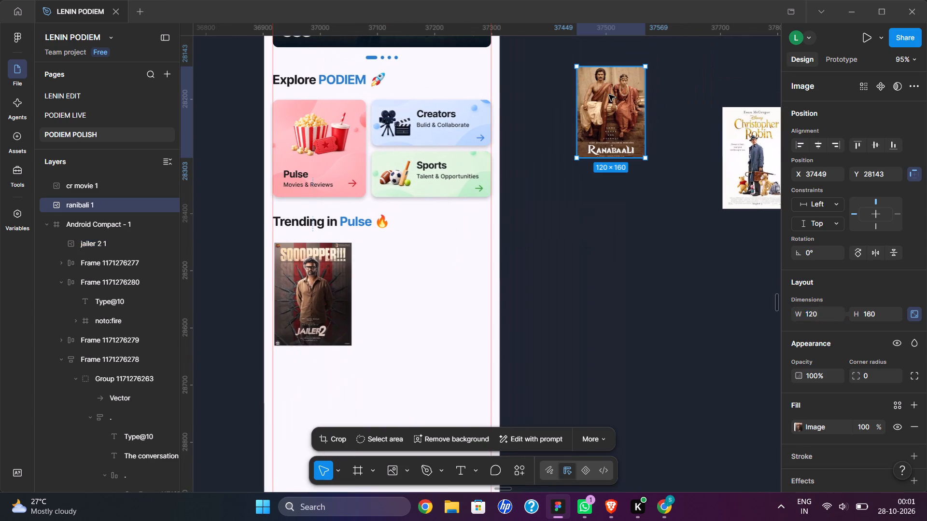
click(817, 263)
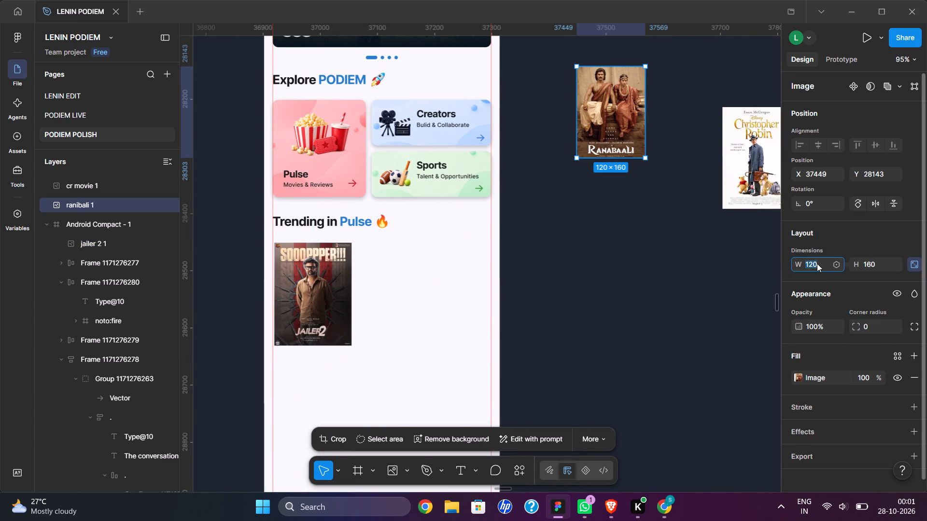
text(135)
click(658, 293)
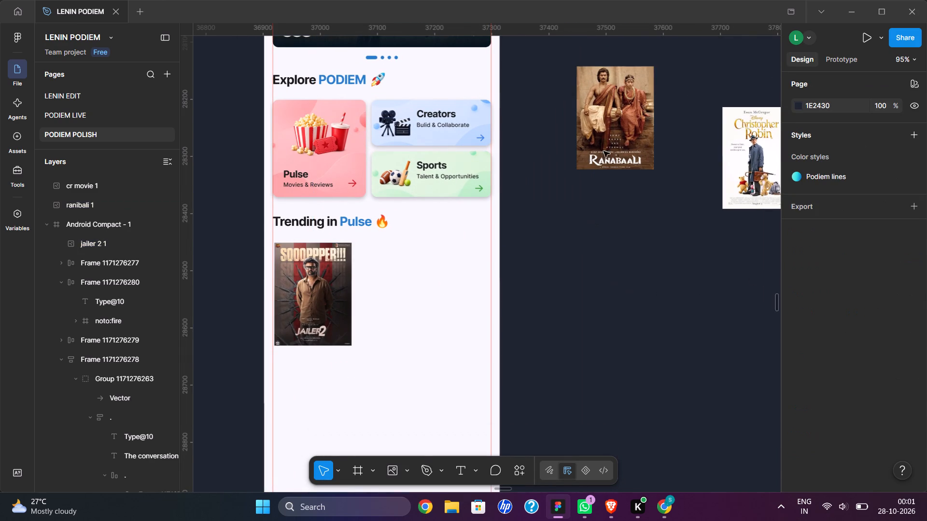
Place the Ranabaali poster right of Jailer 2 in the phone frame, aligned with its top edge at X 167, Y 700.
click(617, 118)
drag(617, 118, 404, 299)
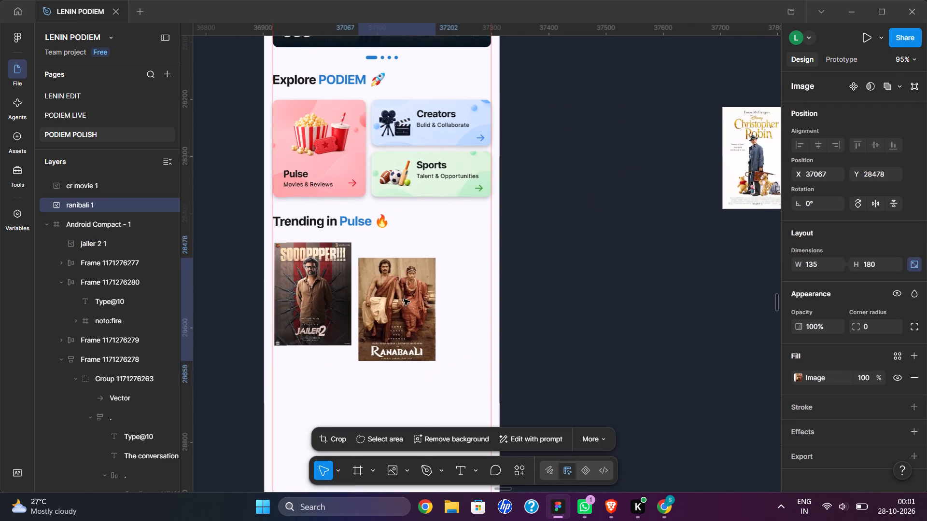
drag(404, 299, 400, 294)
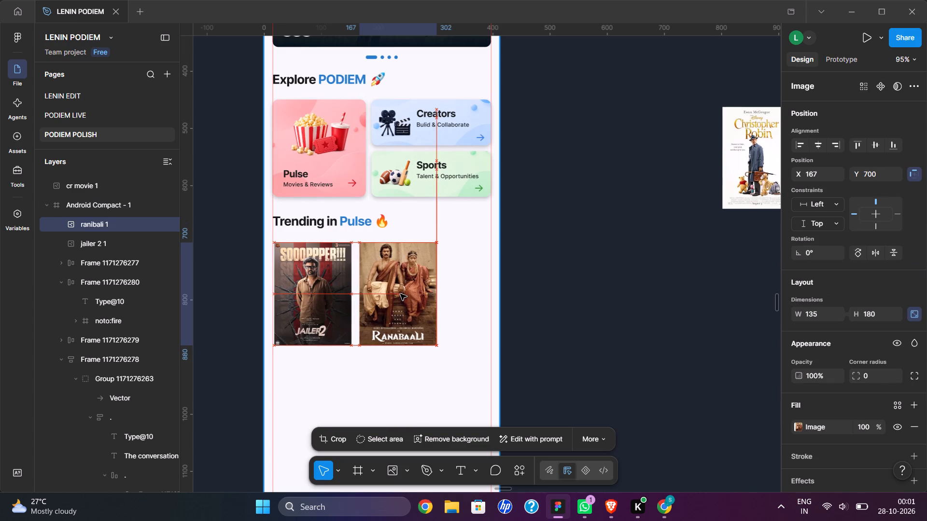
drag(400, 294, 401, 293)
Bring the Christopher Robin poster closer to the phone frame and set its width to 135, keeping its proportions.
click(746, 174)
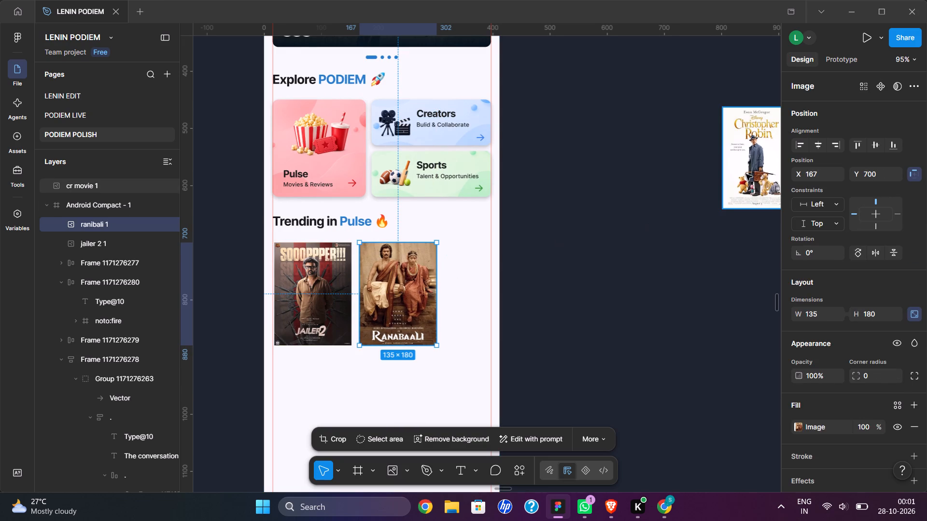
drag(756, 163, 618, 219)
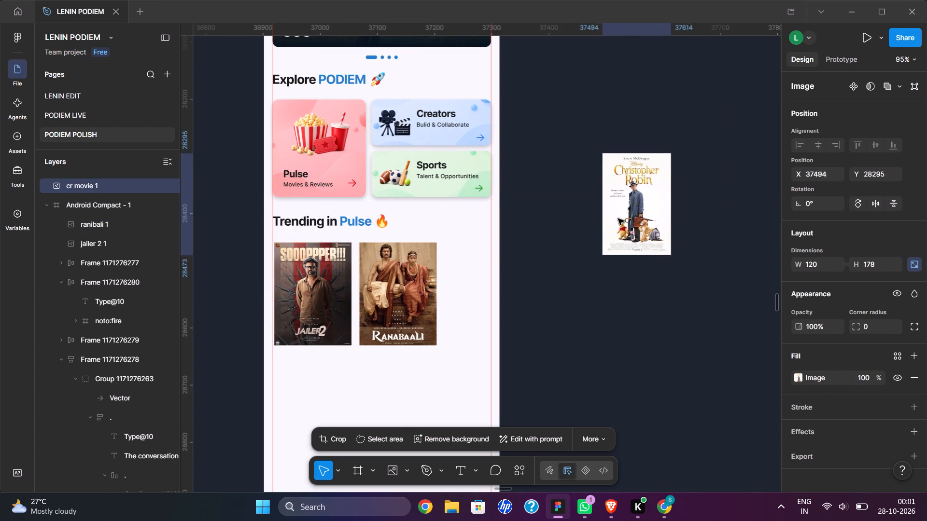
drag(618, 219, 604, 230)
click(819, 266)
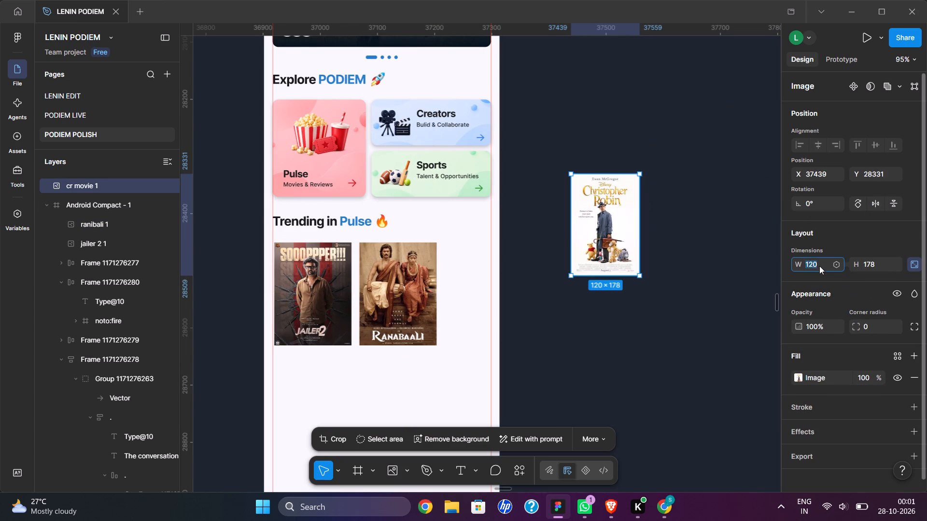
text(135)
click(636, 315)
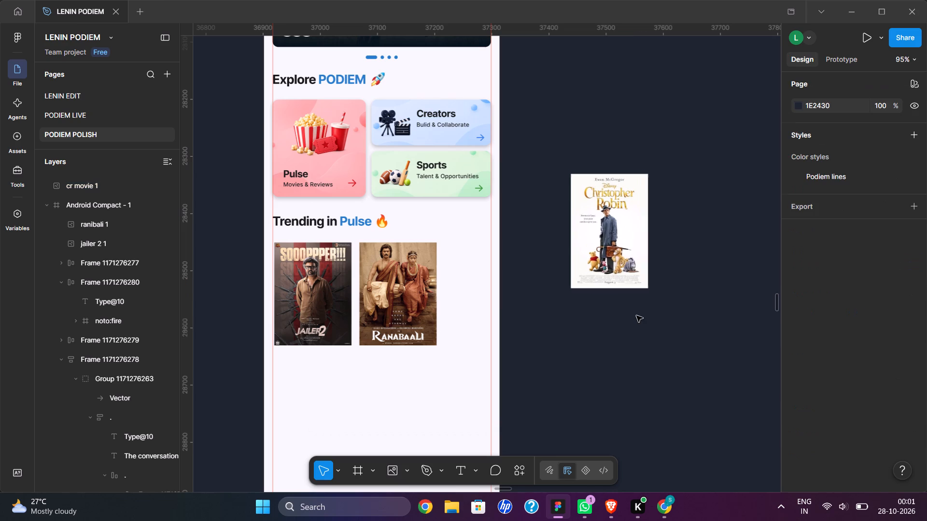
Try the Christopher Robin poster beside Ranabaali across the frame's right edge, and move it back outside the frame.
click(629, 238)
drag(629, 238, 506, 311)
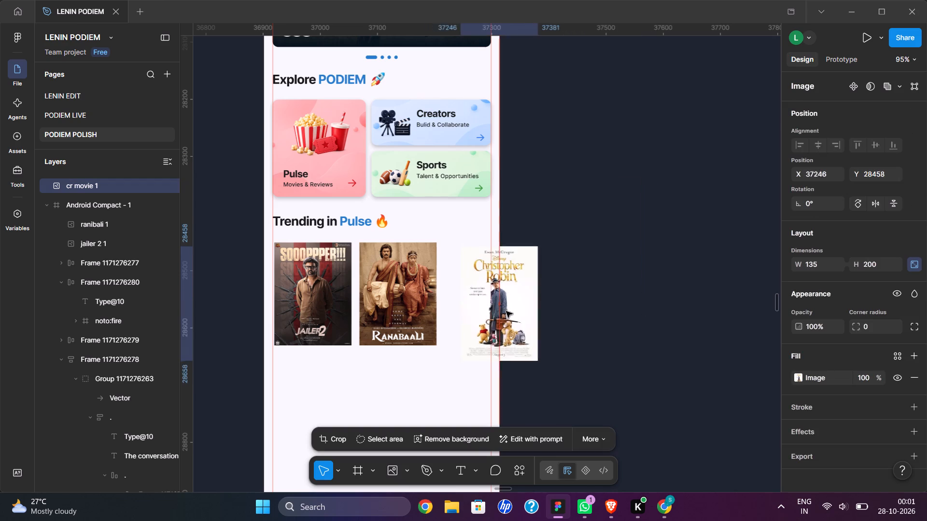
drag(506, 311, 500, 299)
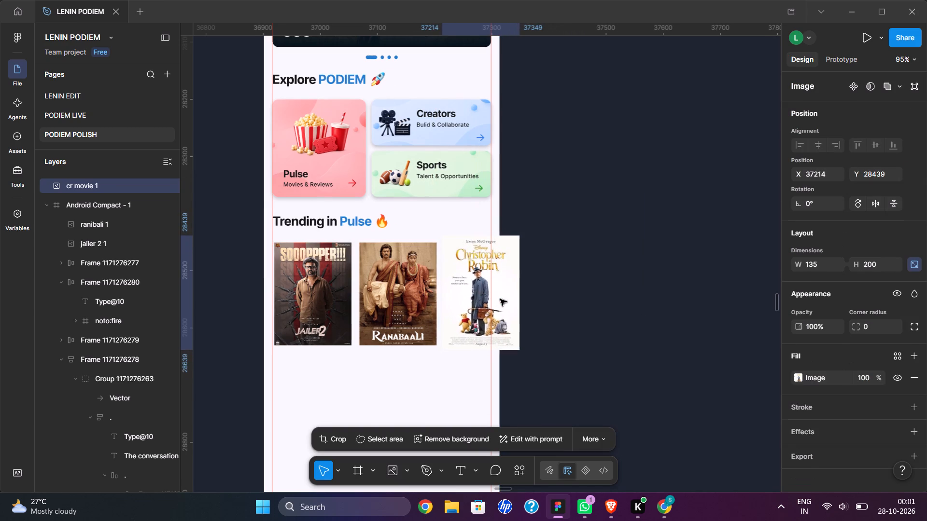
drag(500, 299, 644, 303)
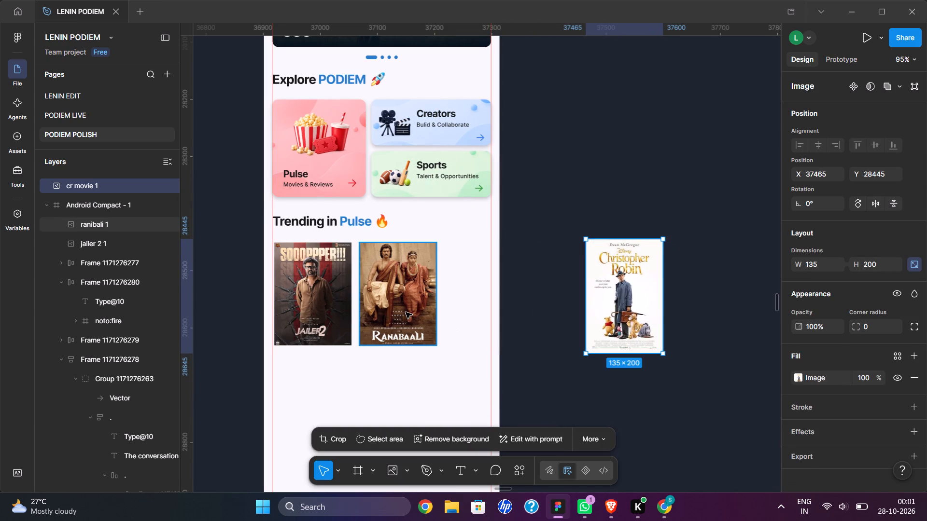
Check the Ranabaali and Jailer 2 posters' dimensions and unlock the Christopher Robin poster's aspect ratio.
click(406, 312)
click(309, 316)
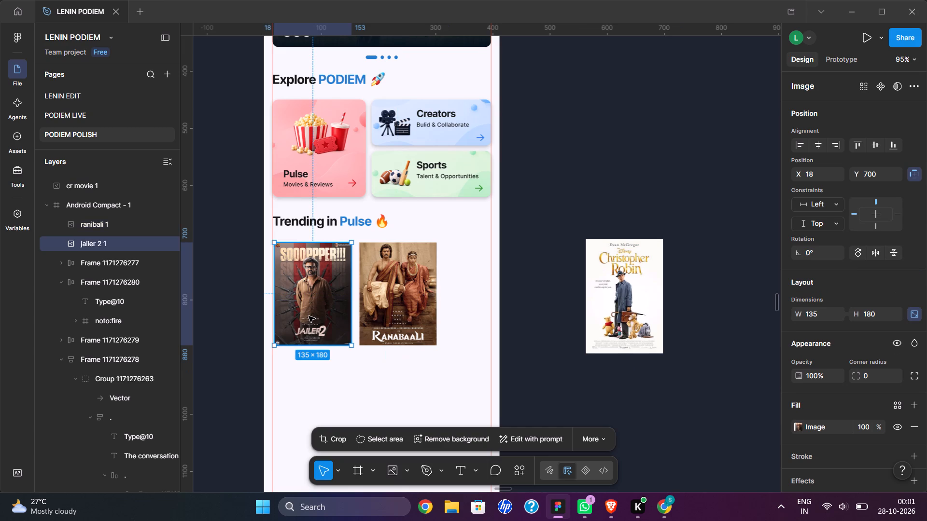
click(632, 296)
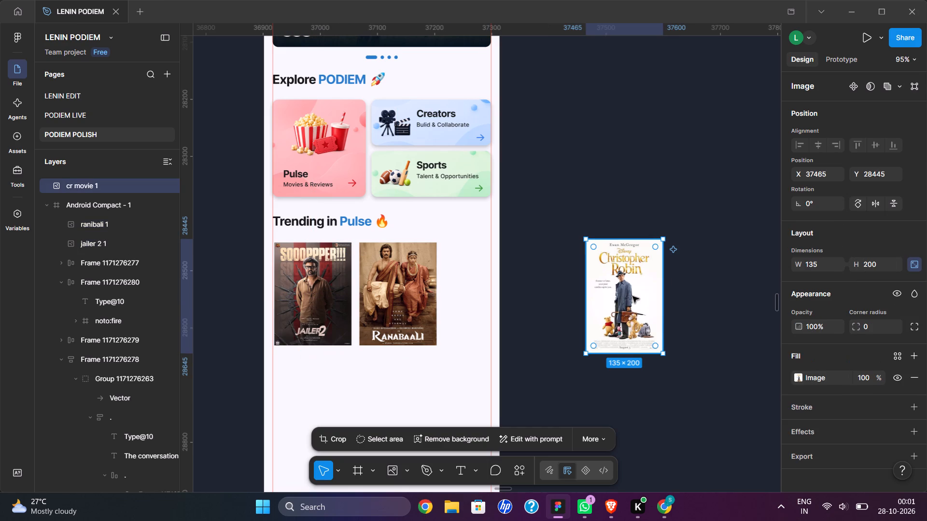
click(915, 269)
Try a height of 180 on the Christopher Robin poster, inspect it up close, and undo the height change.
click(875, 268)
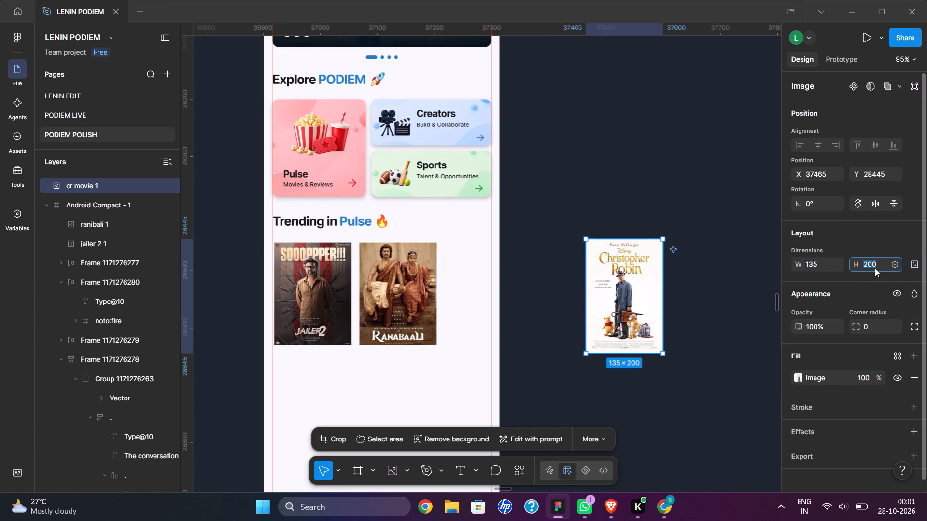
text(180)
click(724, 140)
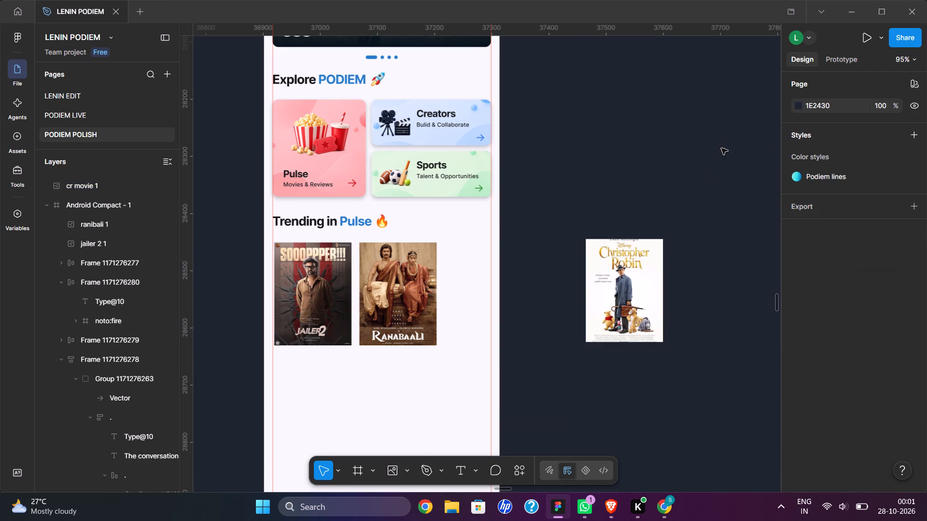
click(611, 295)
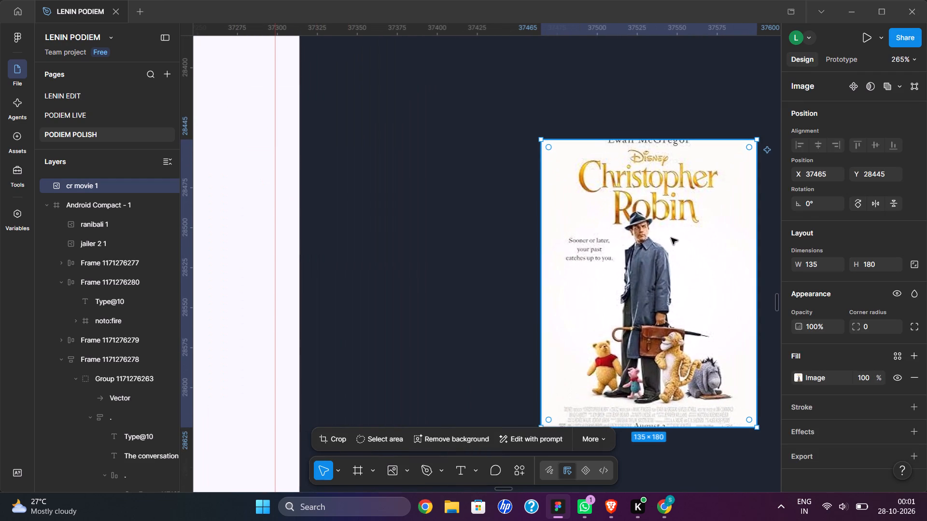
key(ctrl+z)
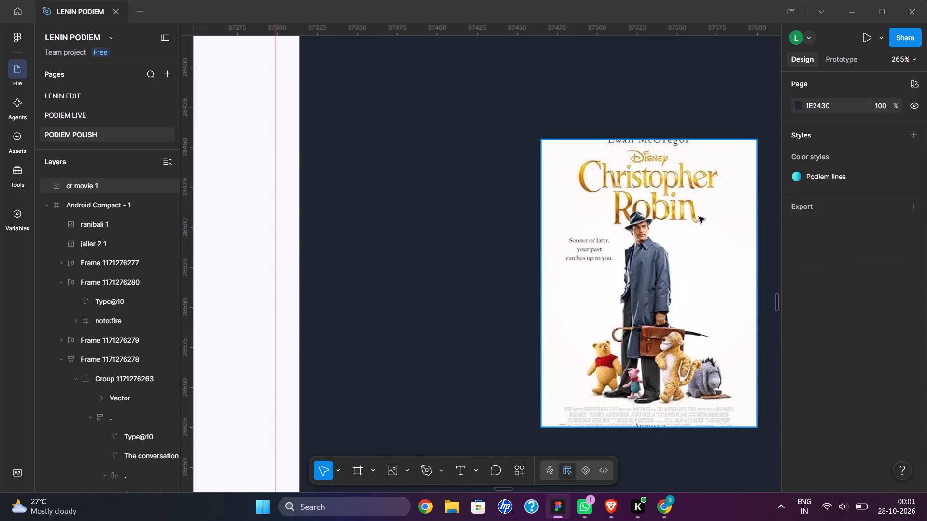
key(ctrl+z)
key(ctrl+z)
Crop the Christopher Robin poster's image from its bottom and top edges to a size of 135 × 180.
scroll(699, 217, down, 1)
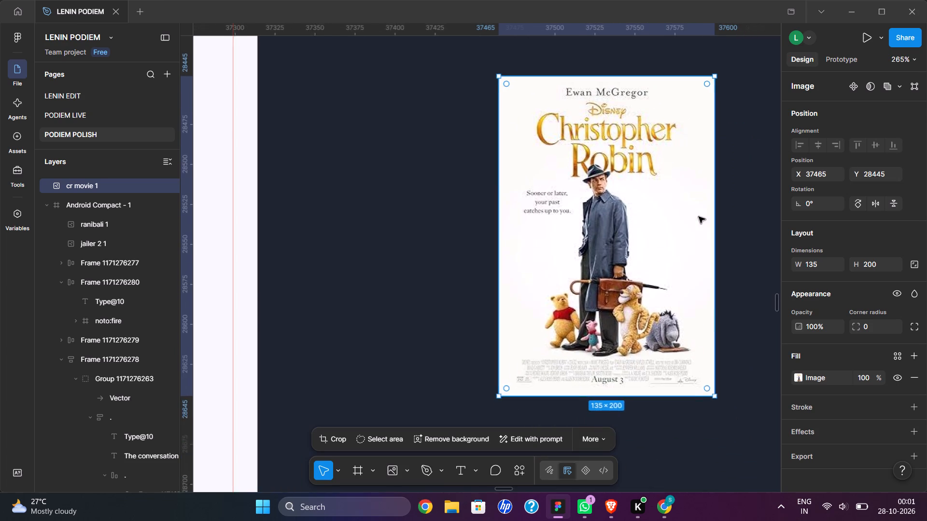
click(795, 377)
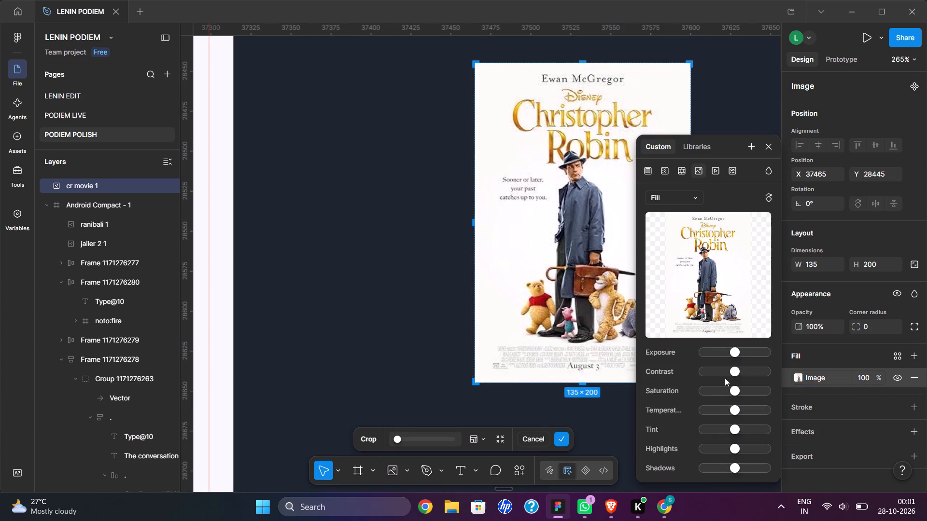
drag(588, 385, 588, 366)
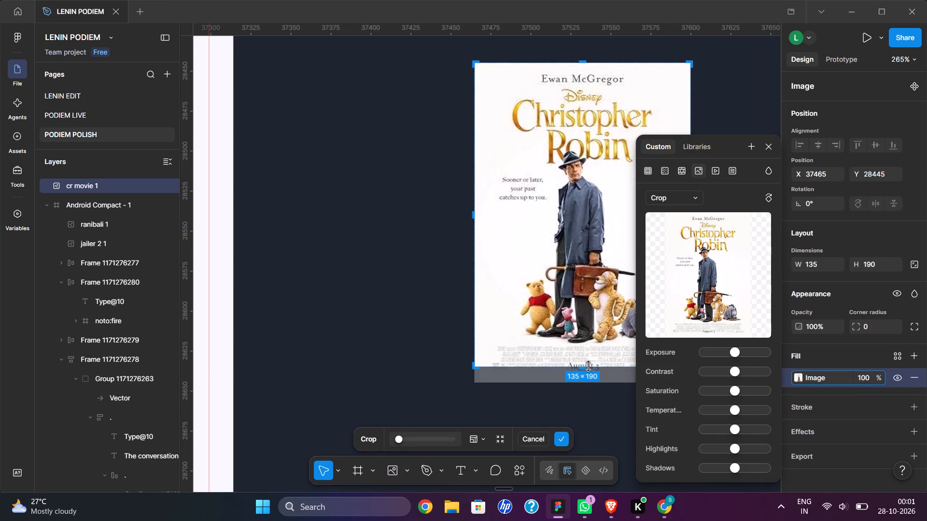
drag(588, 366, 590, 361)
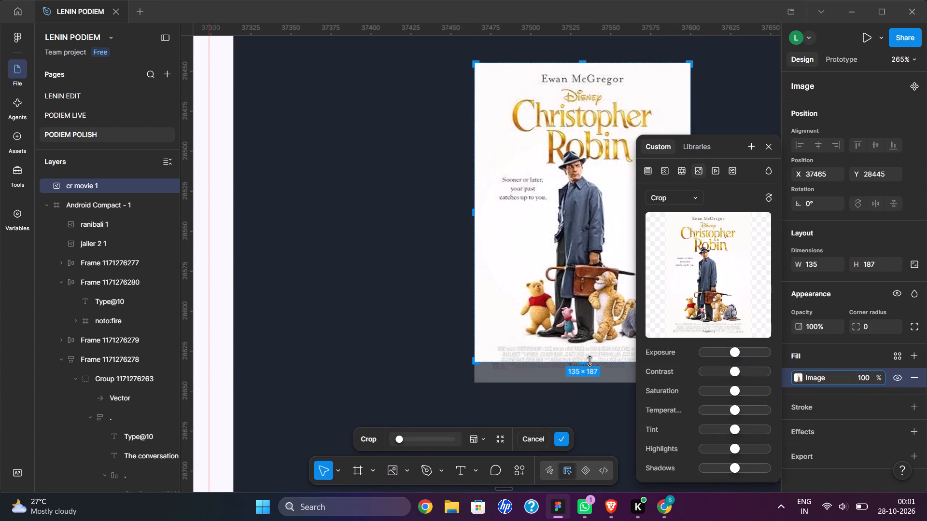
drag(590, 361, 590, 355)
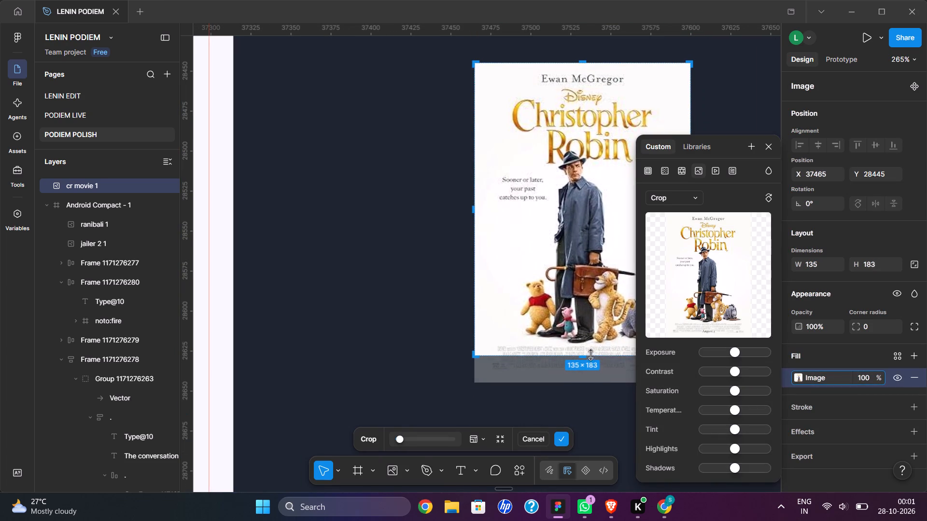
drag(590, 355, 591, 349)
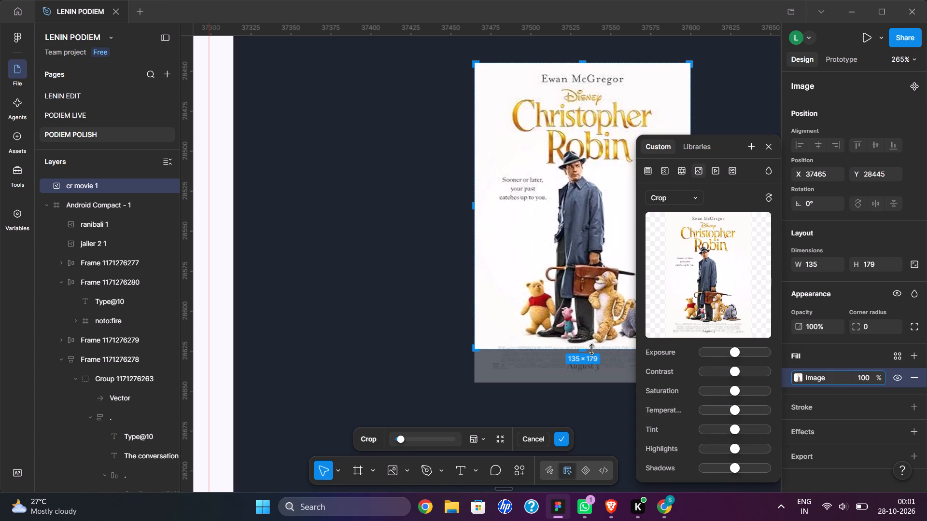
drag(591, 349, 591, 354)
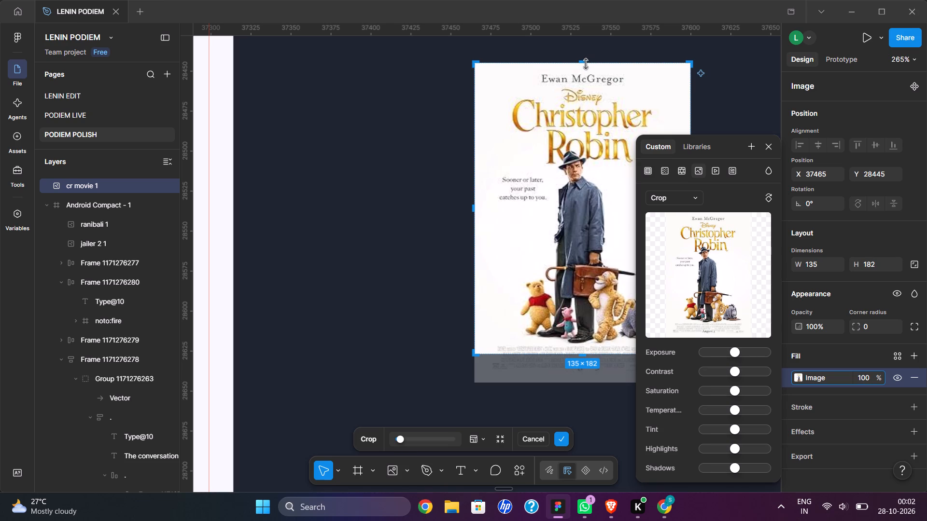
click(585, 63)
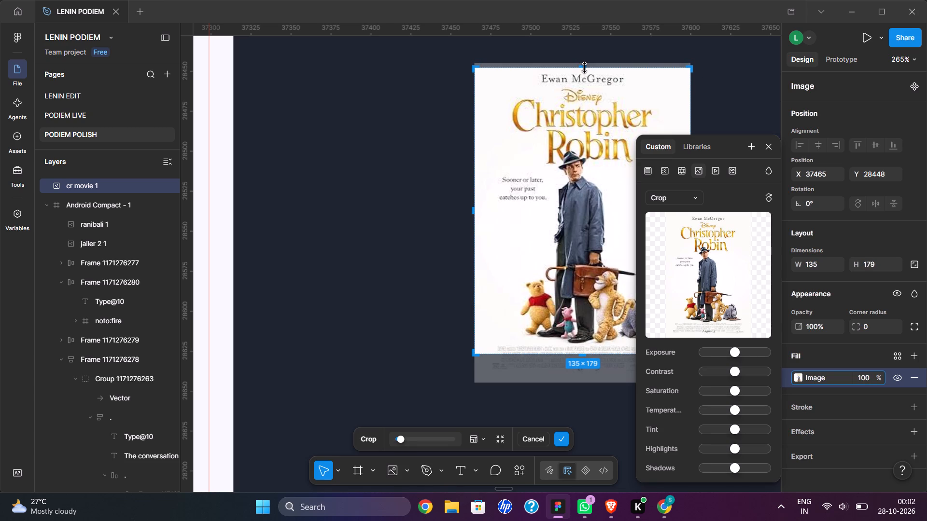
click(341, 187)
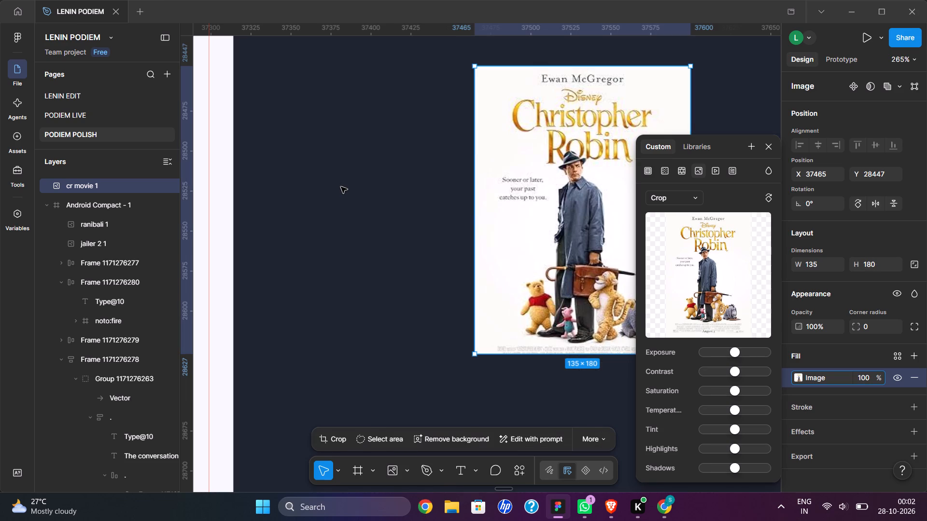
click(341, 187)
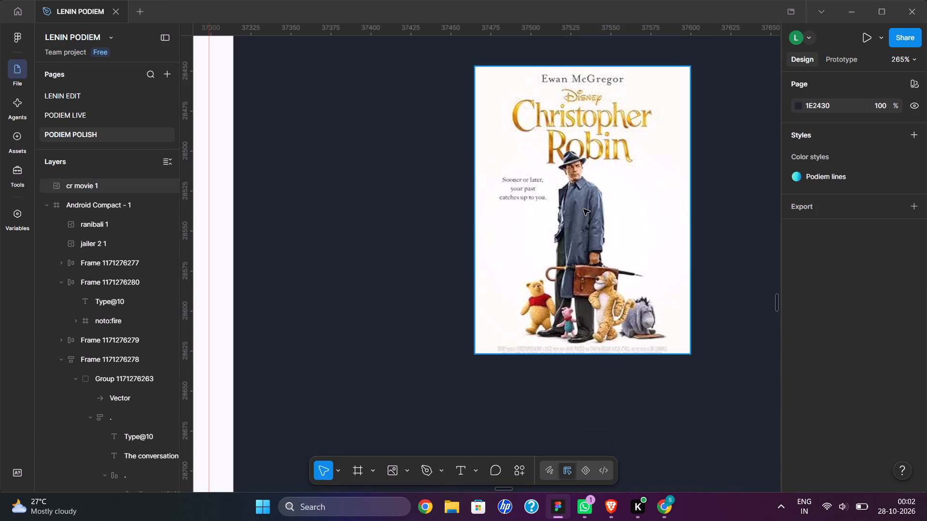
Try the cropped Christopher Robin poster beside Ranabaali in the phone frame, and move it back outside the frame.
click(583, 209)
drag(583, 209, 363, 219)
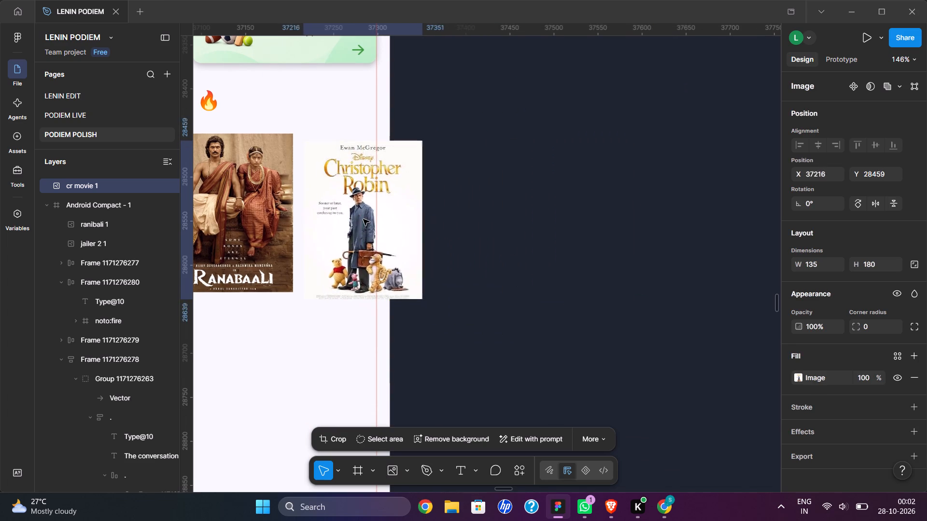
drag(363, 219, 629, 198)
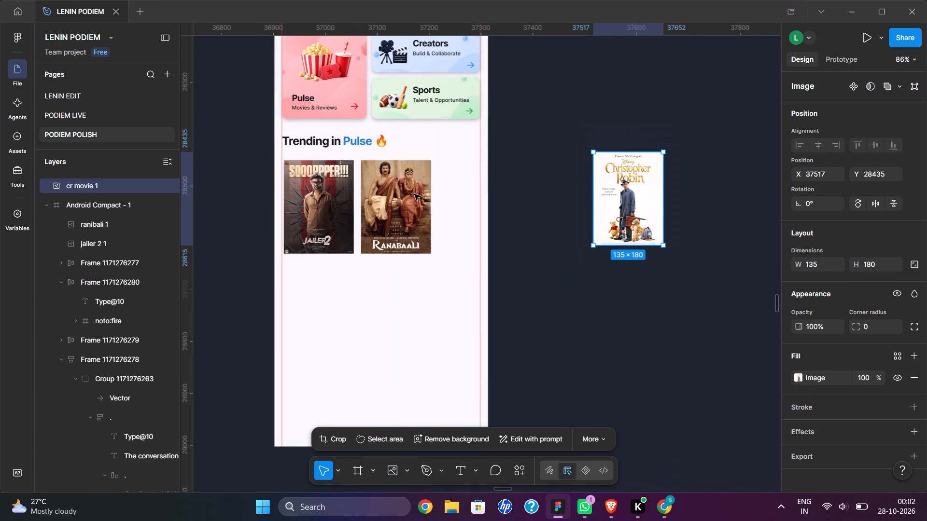
Move the Jailer 2 and Ranabaali posters out of the phone frame, shifting Christopher Robin further away to make room.
click(337, 199)
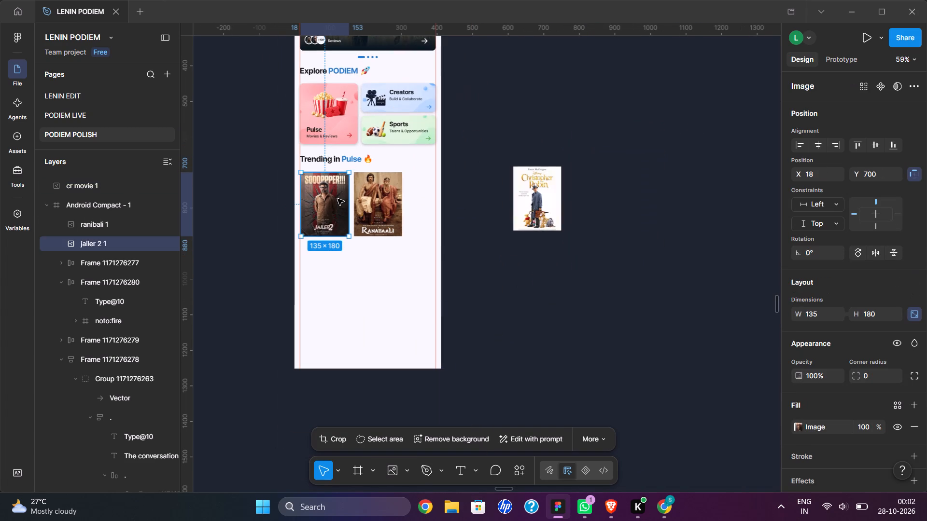
drag(337, 199, 561, 300)
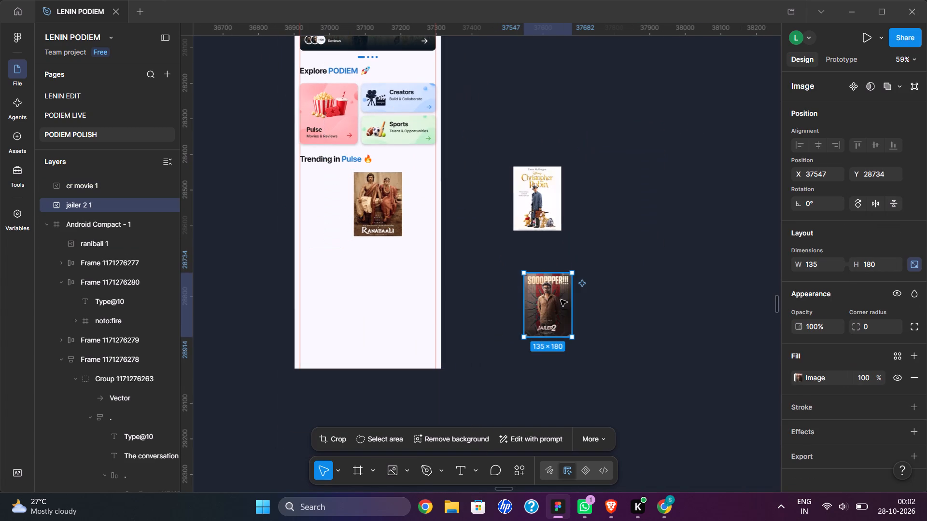
drag(540, 202, 662, 190)
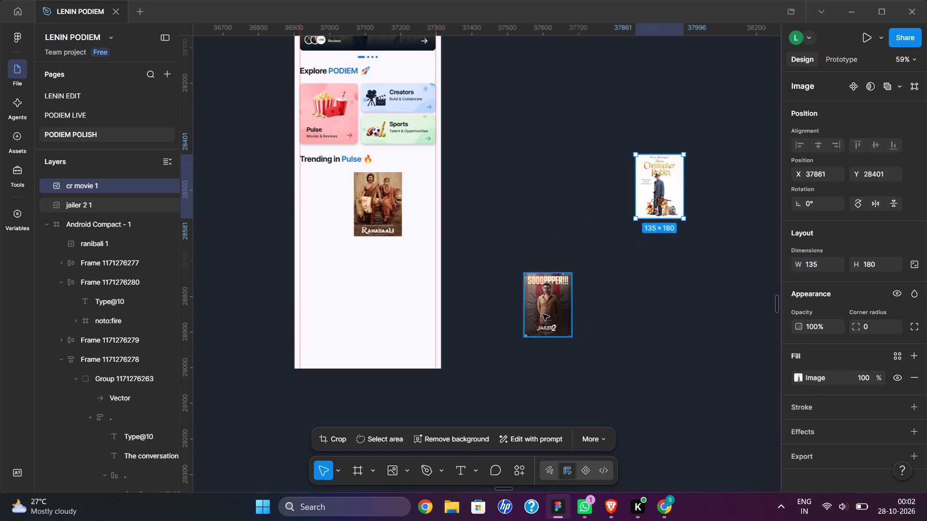
click(543, 314)
drag(543, 314, 517, 231)
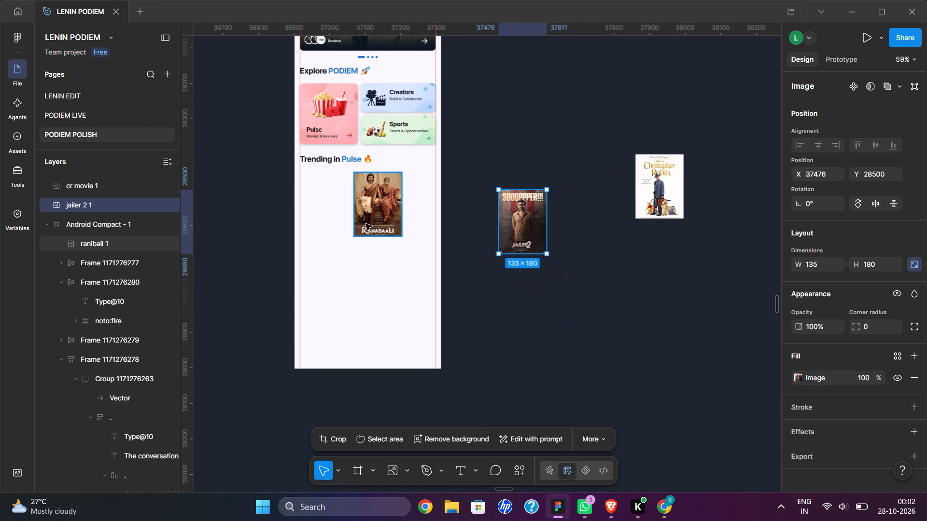
click(359, 218)
double_click(359, 218)
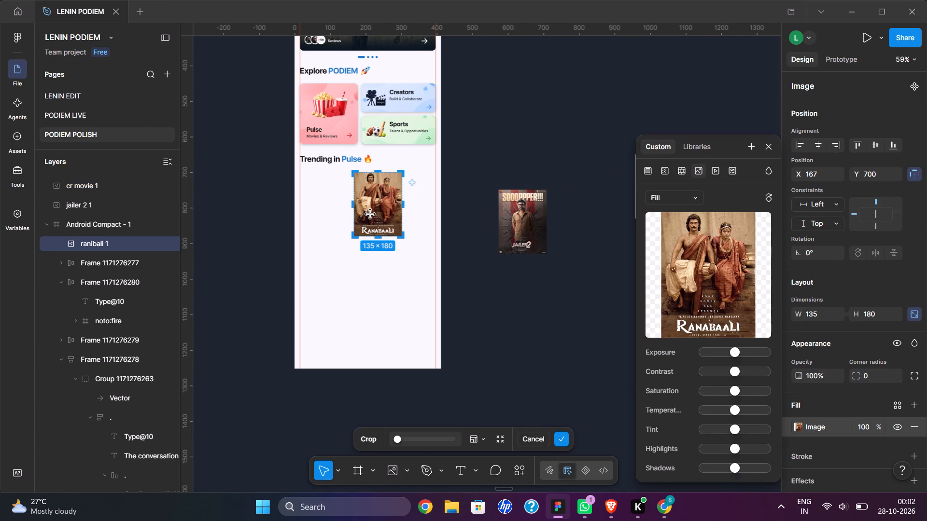
click(503, 329)
drag(391, 213, 590, 172)
Place the Jailer 2 poster back in the phone frame under "Trending in Pulse", at about X 47, Y 720.
click(528, 223)
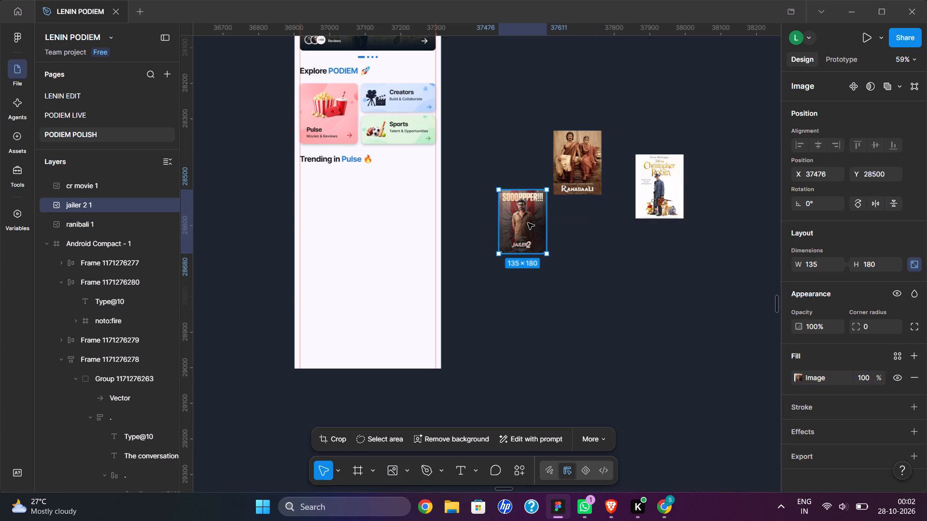
drag(528, 223, 336, 214)
click(516, 119)
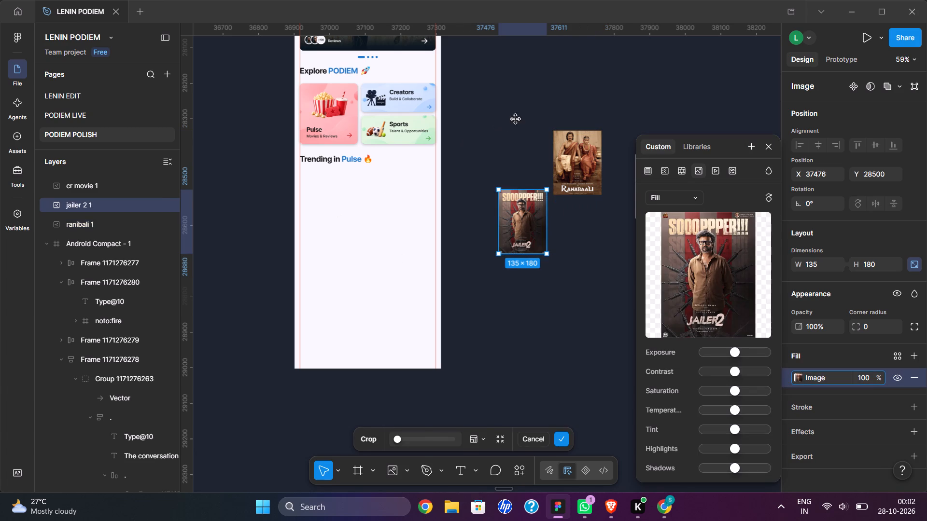
drag(528, 216, 340, 206)
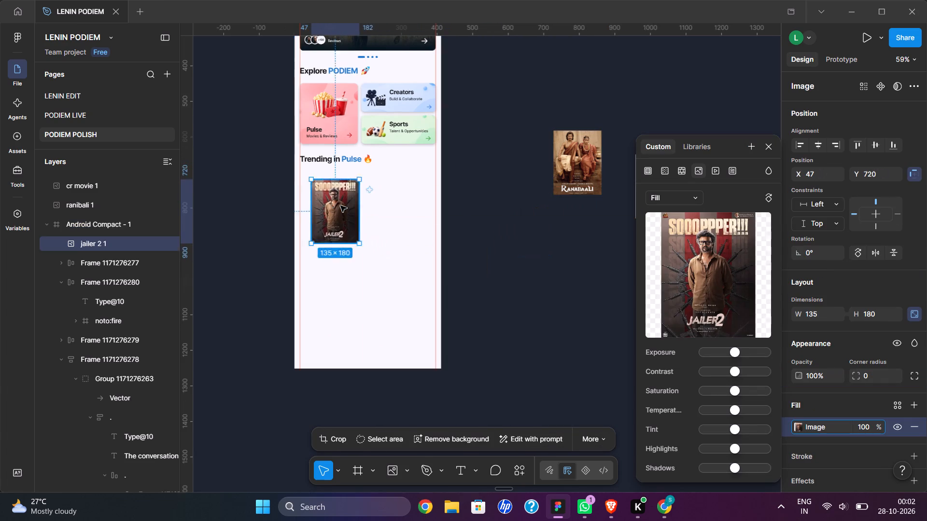
Copy the "Movies & Reviews" text from the Pulse card and place it below the Jailer 2 poster at about X 55, Y 937.
scroll(340, 206, up, 1)
triple_click(353, 171)
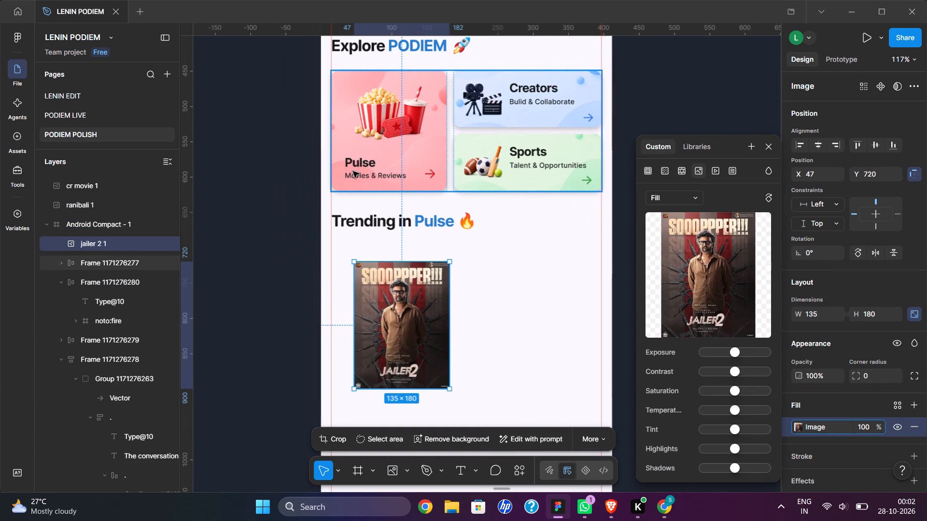
triple_click(353, 171)
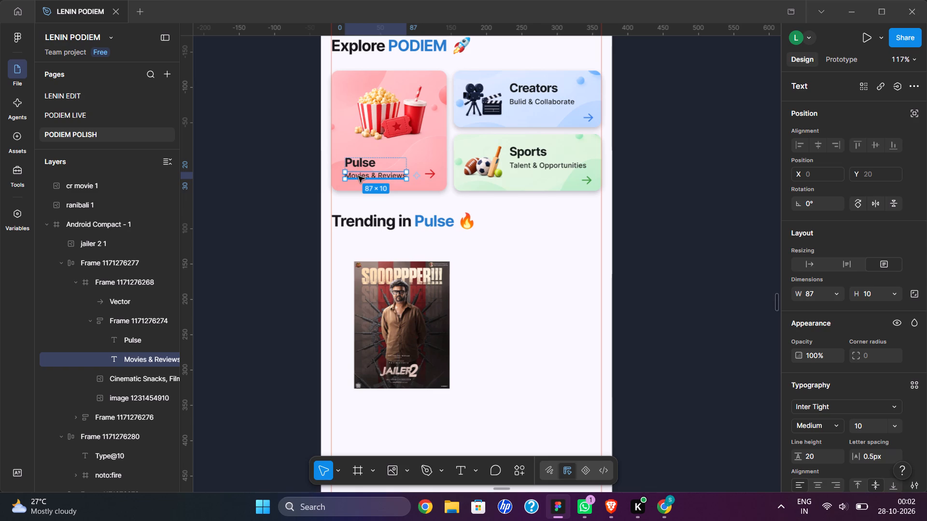
triple_click(358, 176)
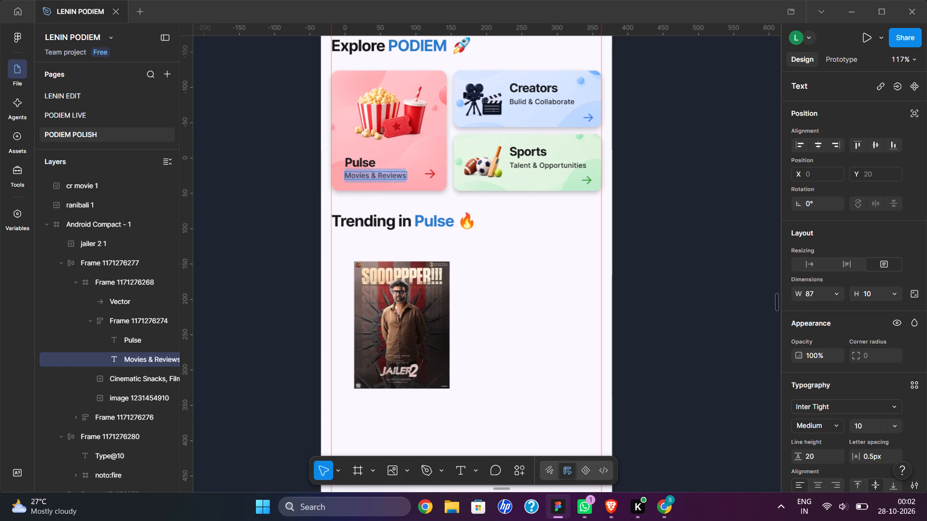
key(ctrl+c)
scroll(358, 176, down, 4)
click(366, 192)
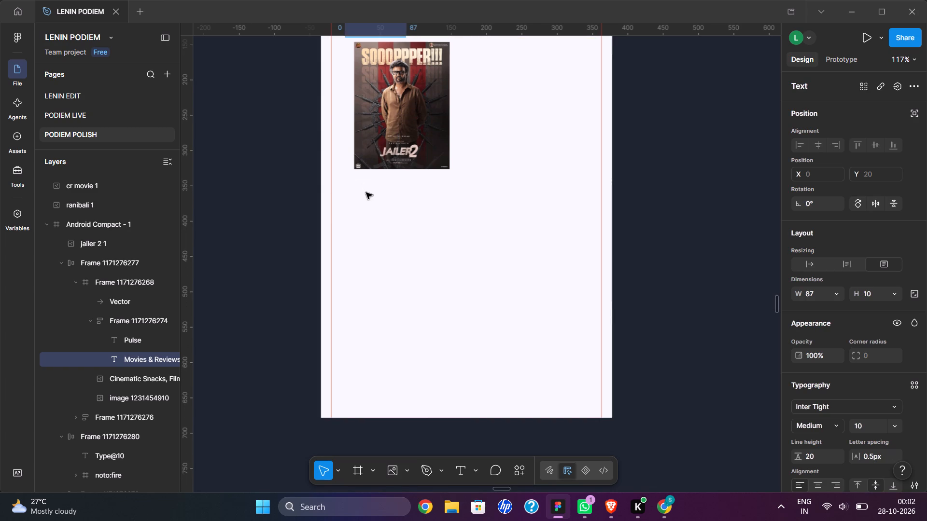
click(366, 192)
key(ctrl+v)
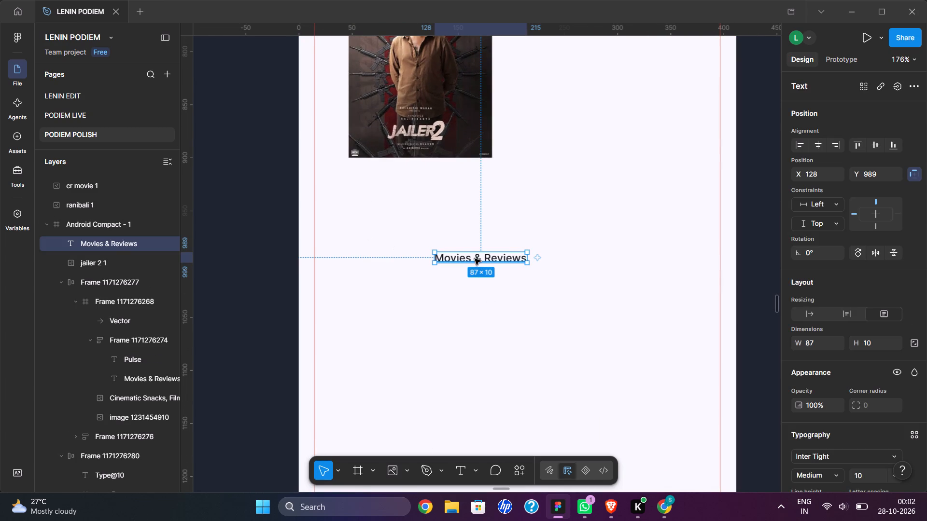
drag(475, 259, 396, 203)
Replace the copied text below the poster with "Jailer 2".
triple_click(396, 203)
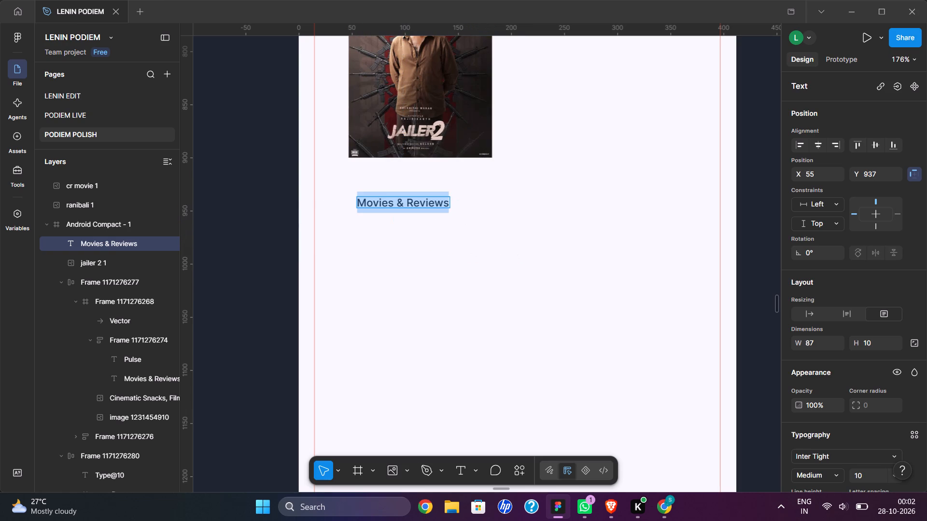
text(Ja)
text(iler)
key(space)
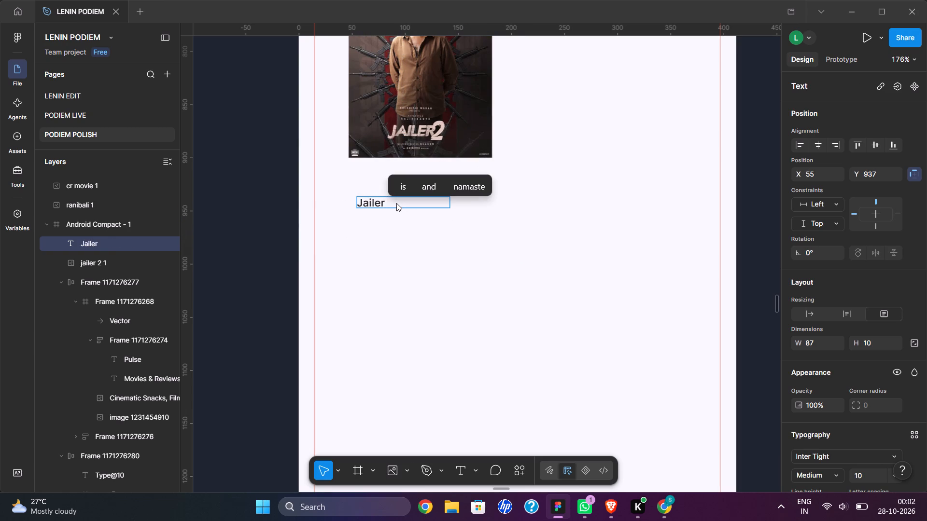
key(2)
Format the Jailer 2 title in Bold at font size 15.
key(ctrl+a)
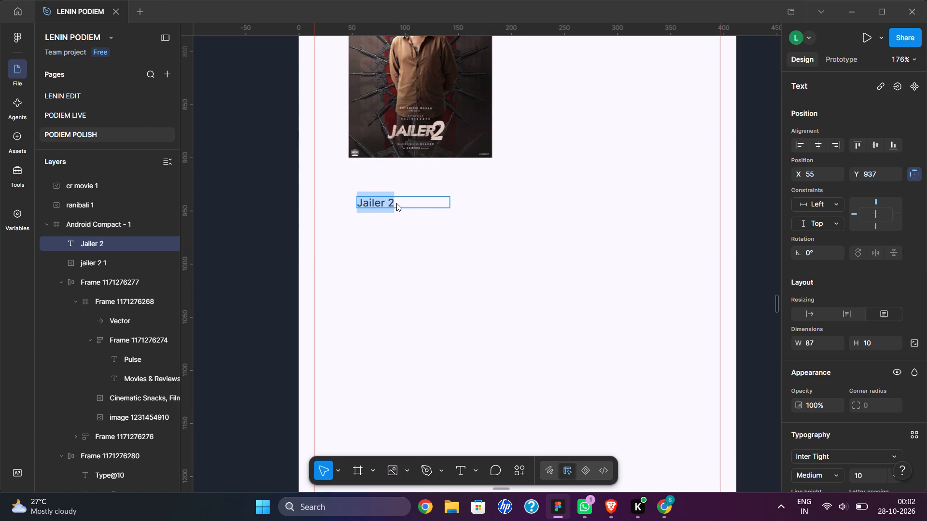
scroll(865, 389, down, 1)
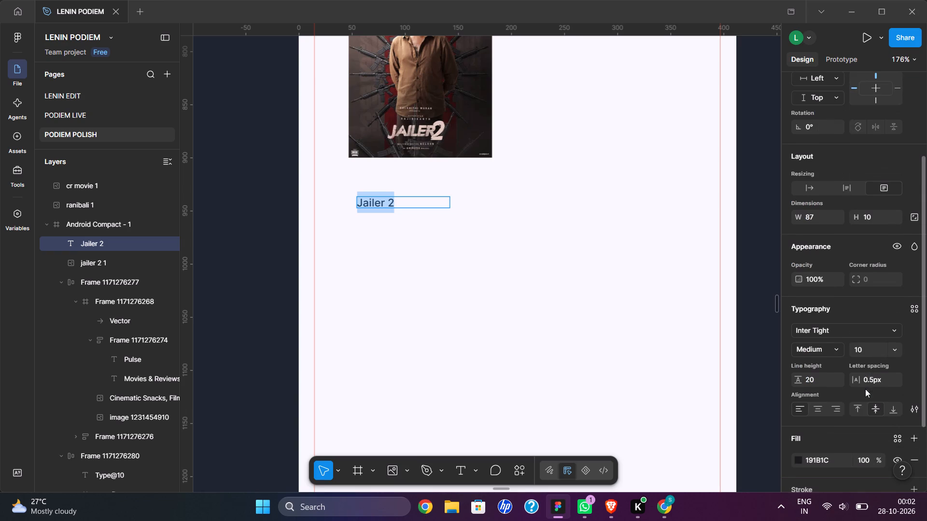
click(863, 350)
text(13)
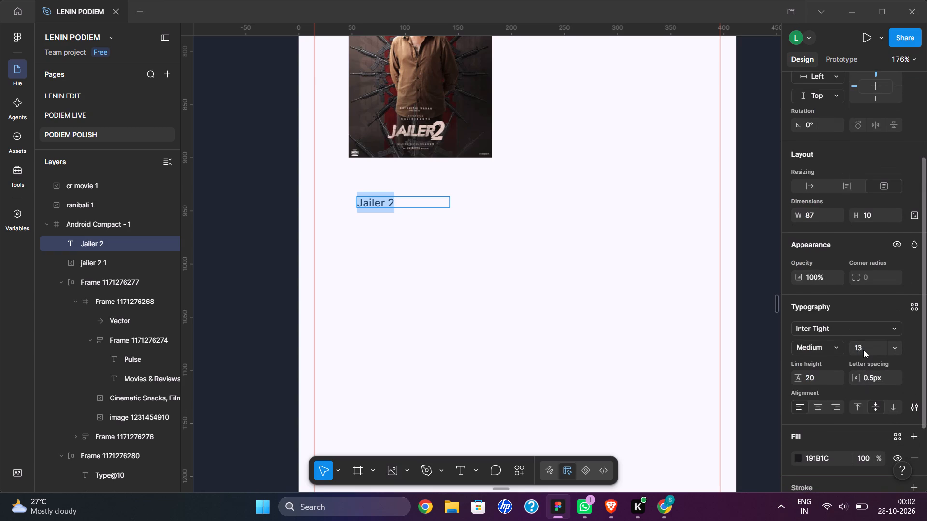
click(619, 320)
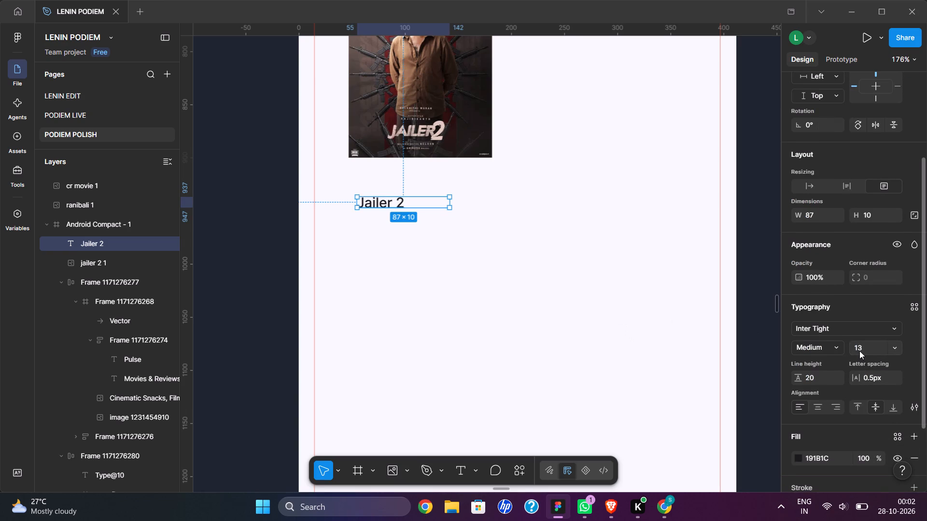
click(860, 351)
key(Up)
key(Up)
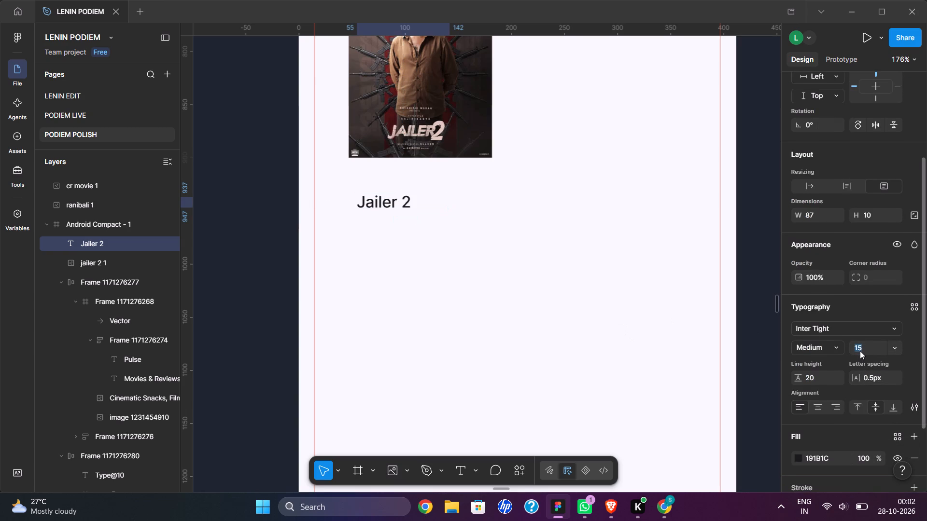
click(824, 351)
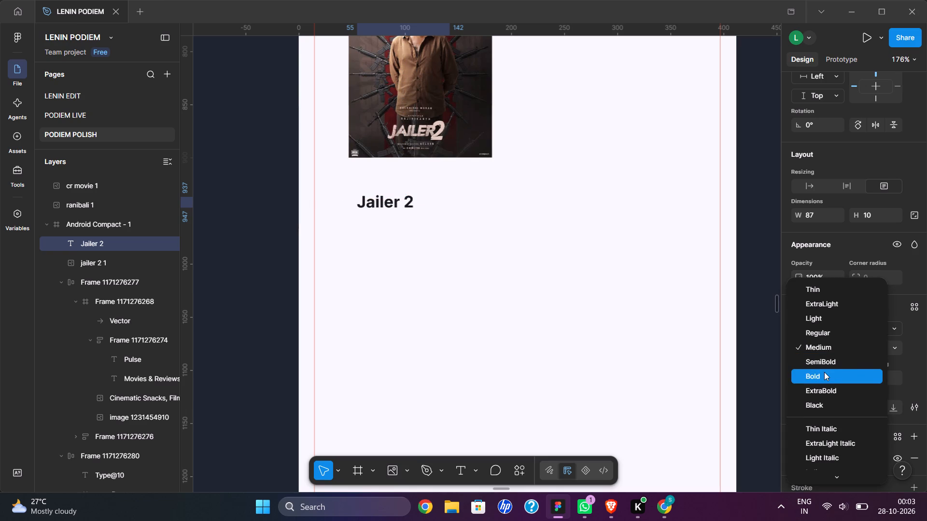
click(825, 372)
click(506, 259)
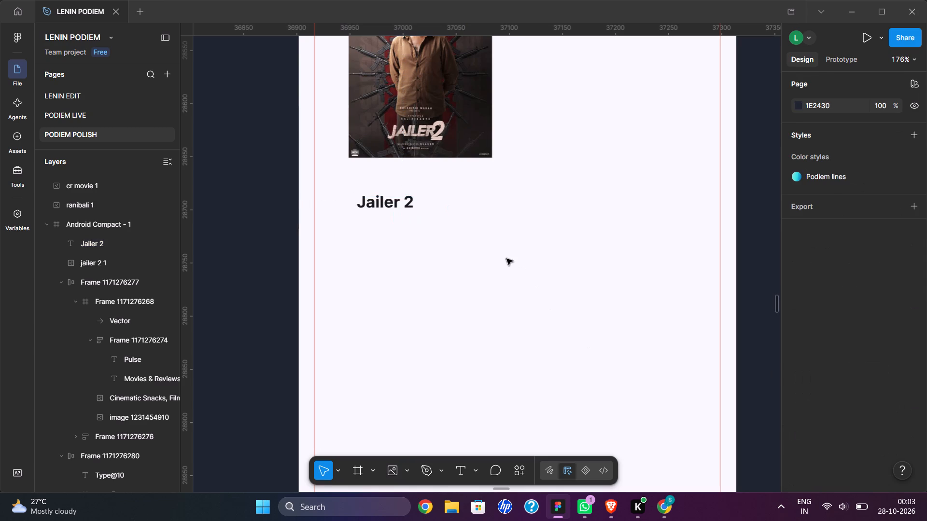
Set the Jailer 2 title's text box to auto width resizing.
click(400, 203)
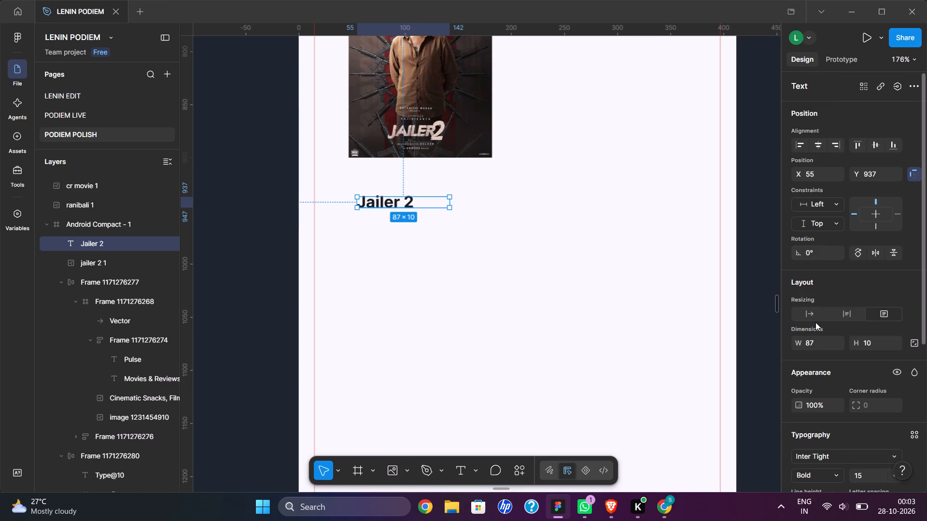
click(813, 322)
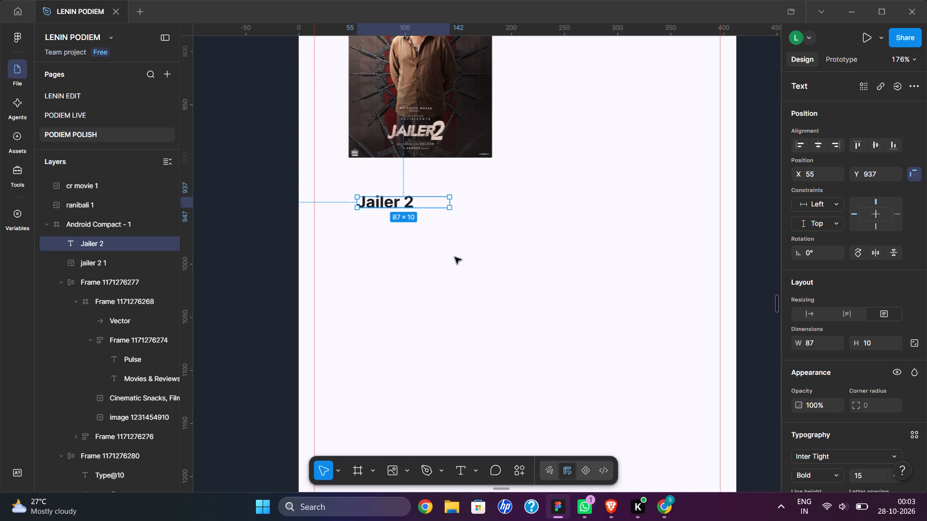
click(812, 316)
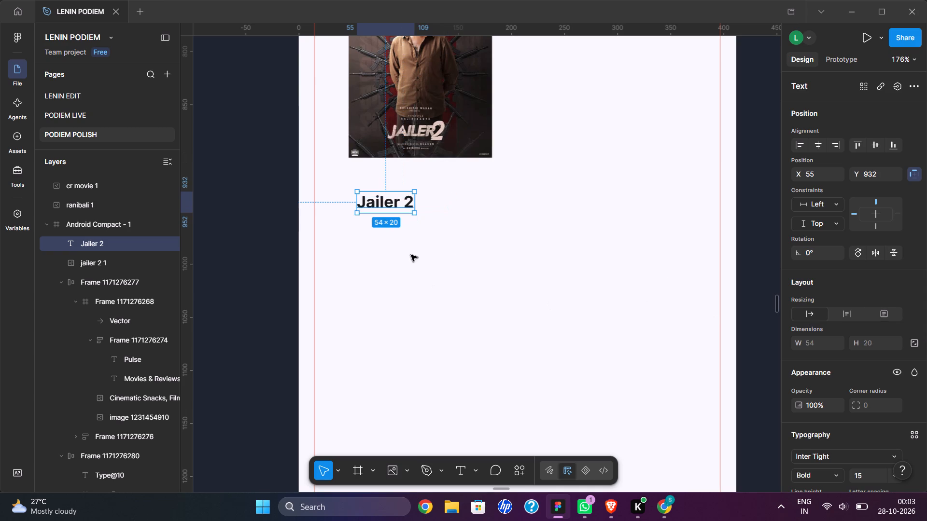
Move the Jailer 2 title up beneath the poster, aligned to its left edge at about X 47, Y 909.
click(413, 248)
click(396, 209)
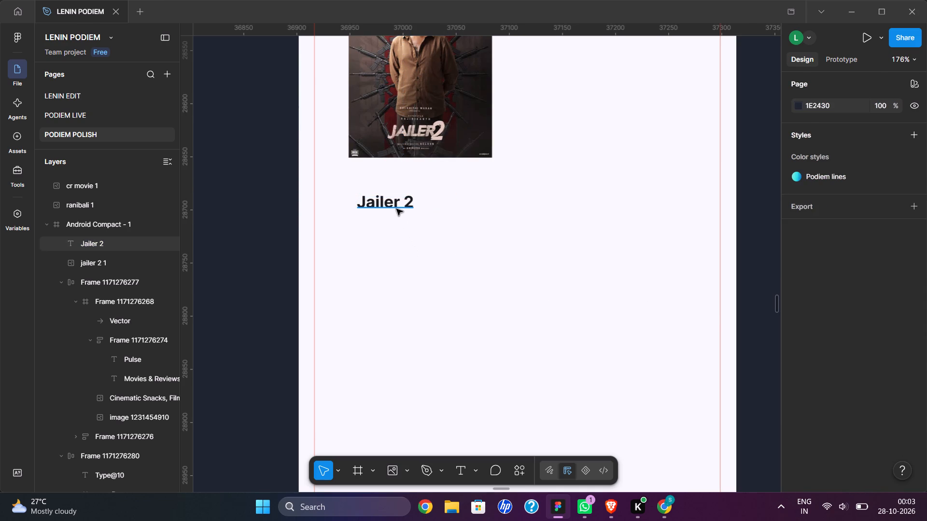
drag(396, 209, 387, 182)
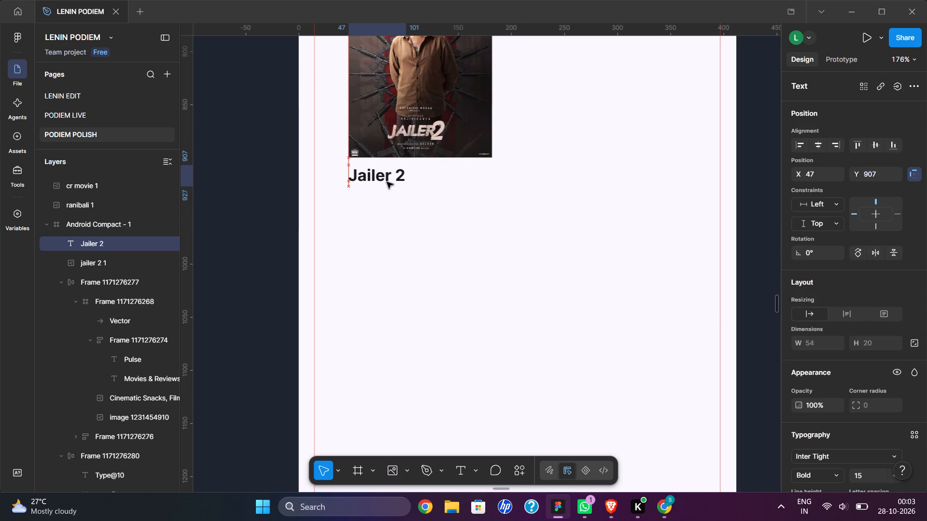
drag(387, 182, 387, 184)
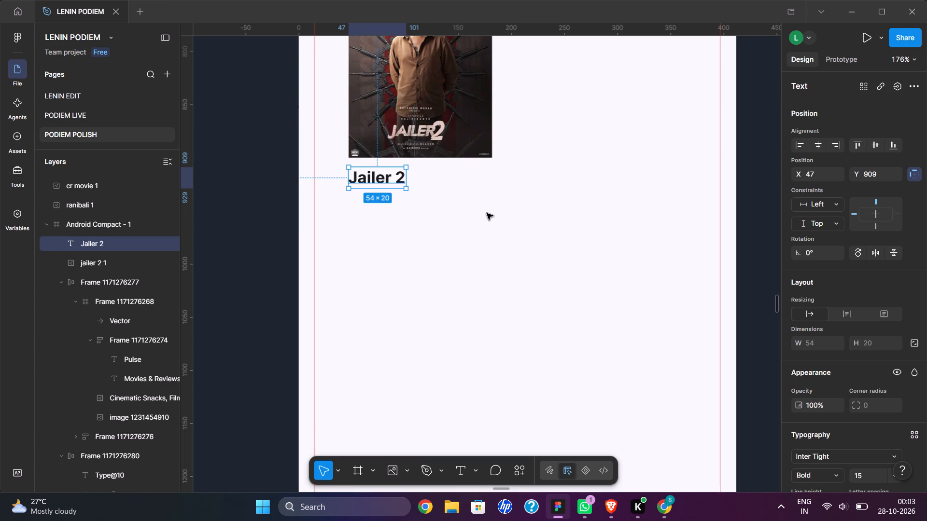
scroll(487, 213, up, 3)
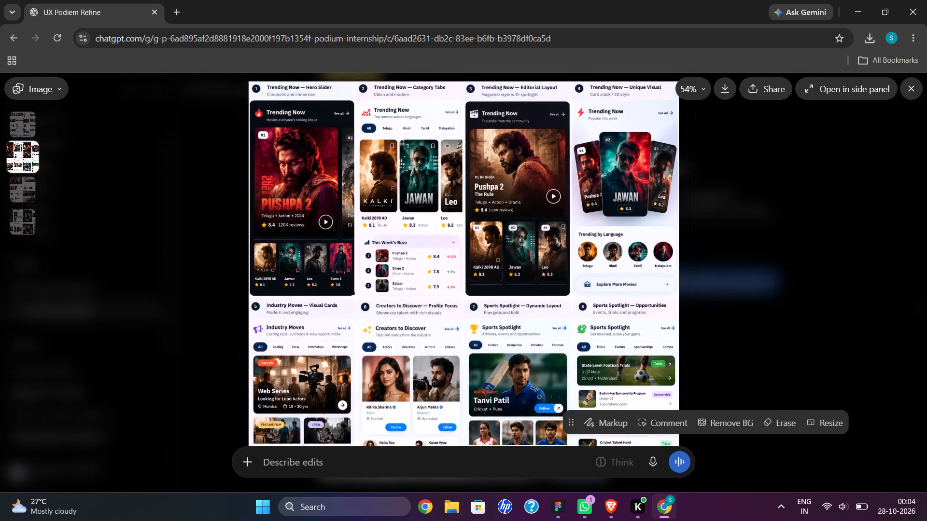
key(Up)
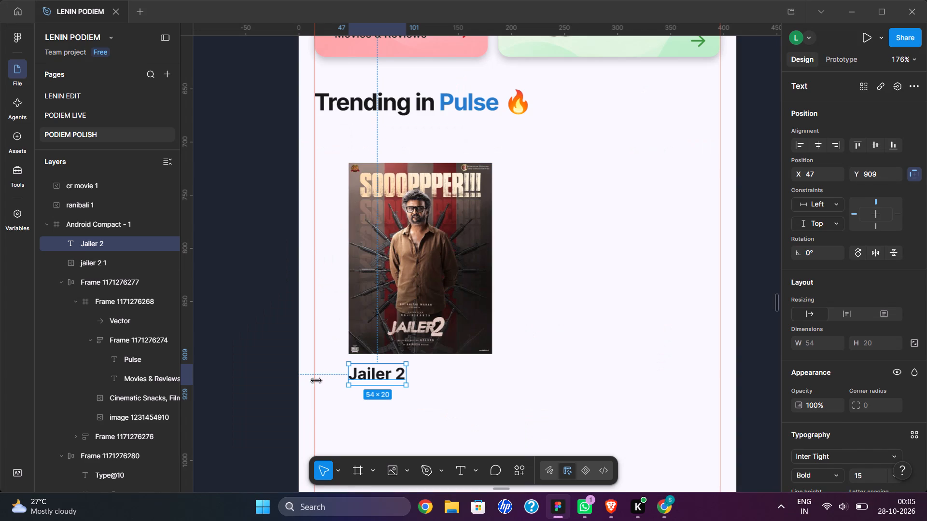
In Figma, duplicate the Jailer 2 title and place the copy directly beneath it at about X 47, Y 929.
click(372, 377)
key(ctrl+d)
drag(372, 377, 371, 399)
Replace the duplicated title's text with "Action - Thriller".
triple_click(371, 399)
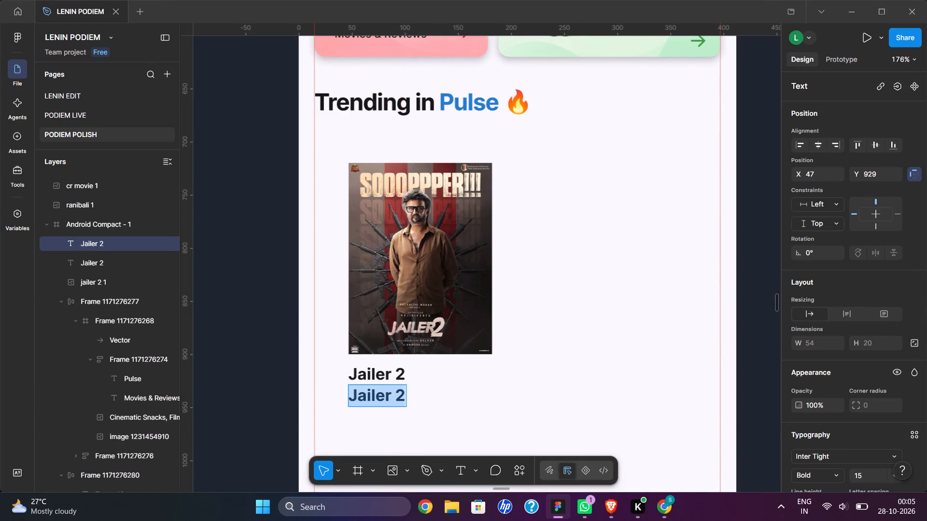
text(Action)
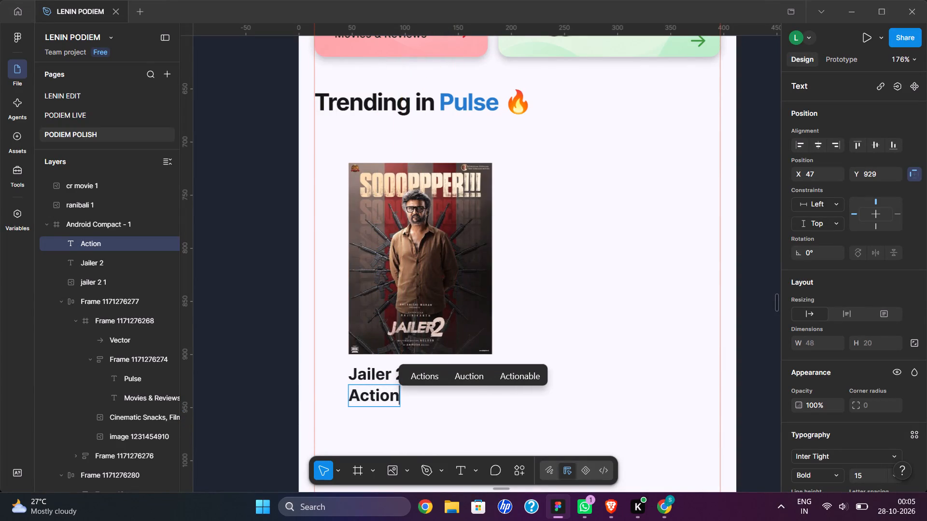
key(minus)
key(BackSpace)
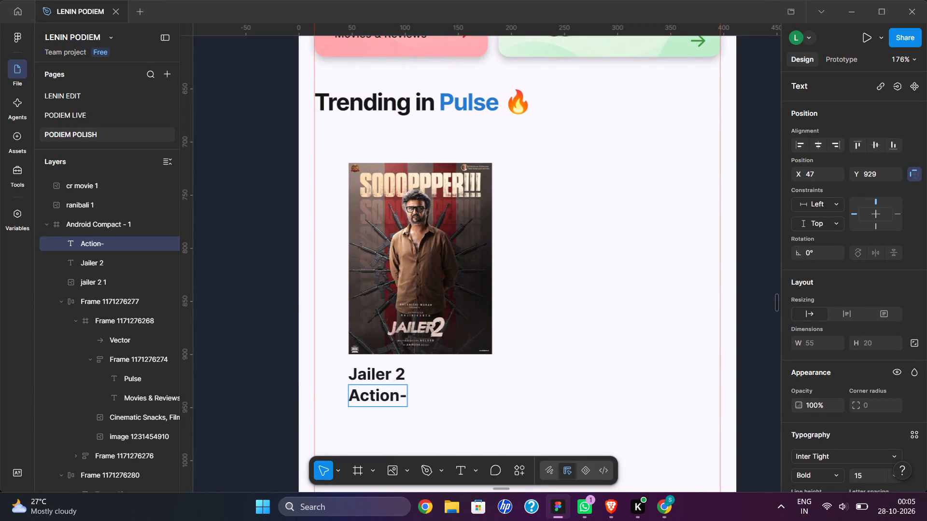
key(space)
text(-)
key(space)
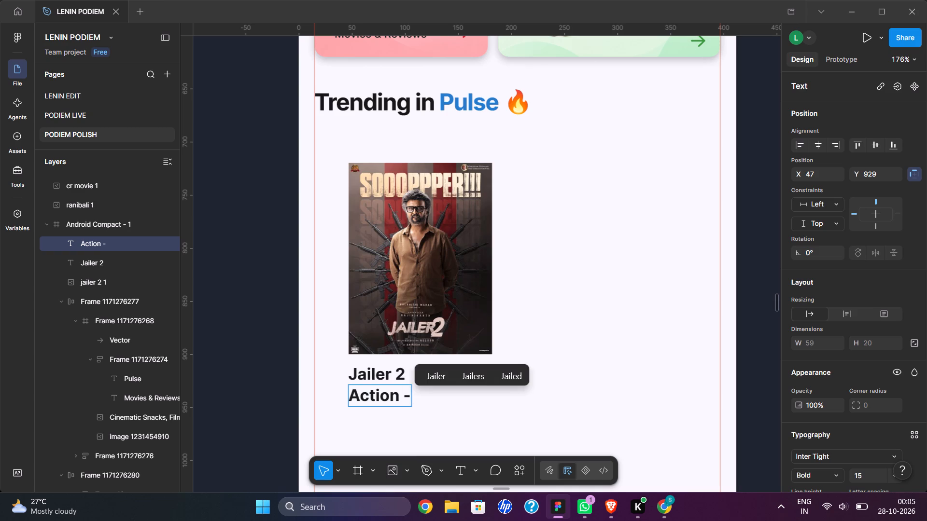
key(BackSpace)
key(BackSpace)
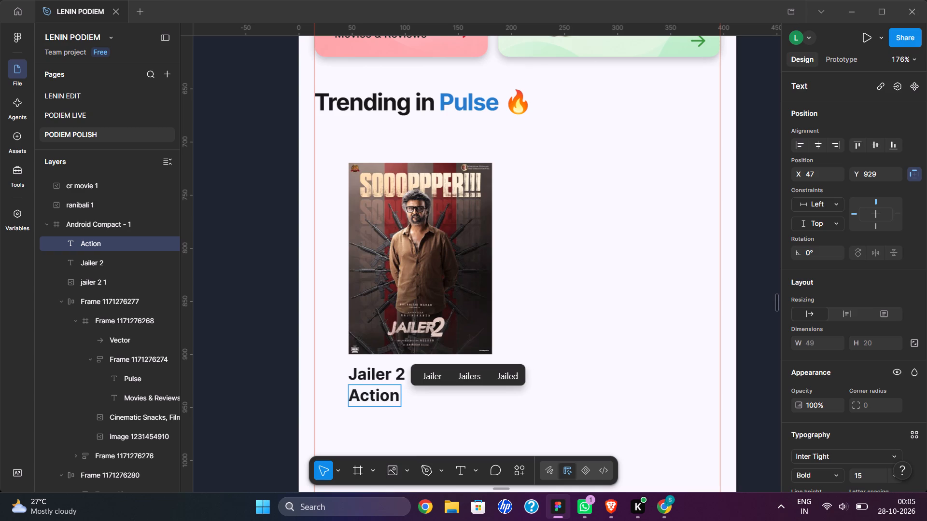
key(BackSpace)
key(space)
text(-)
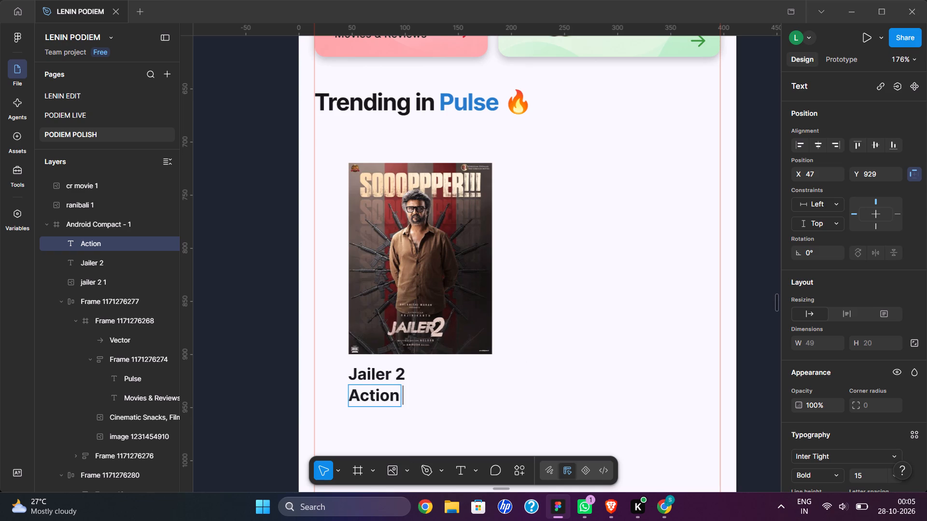
key(space)
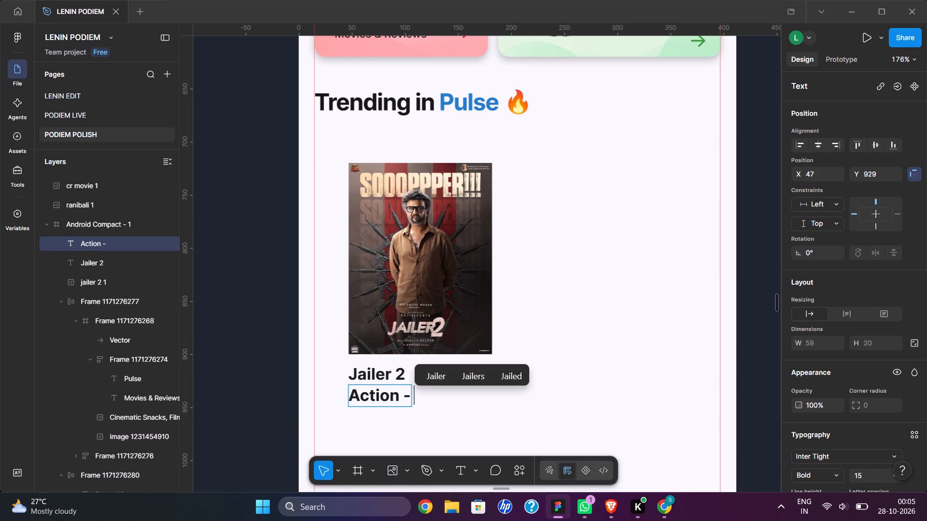
text(Thi)
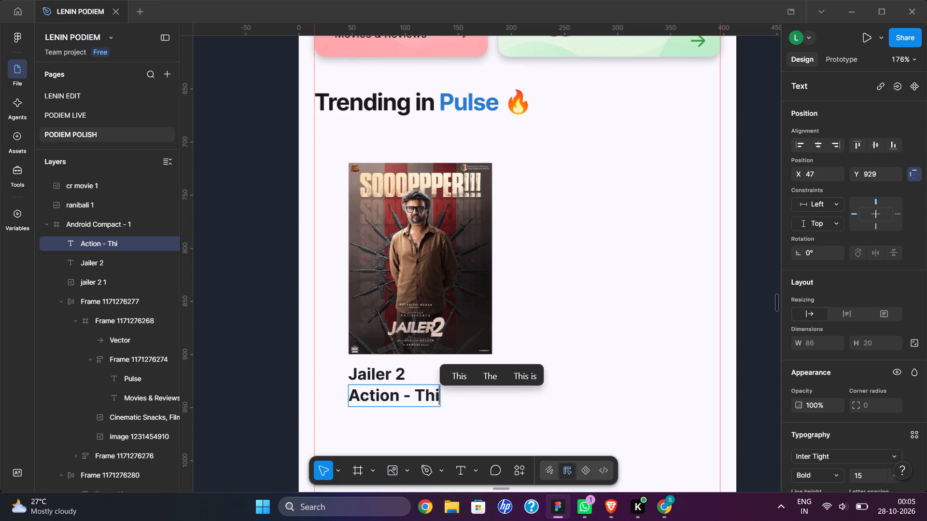
text(lle)
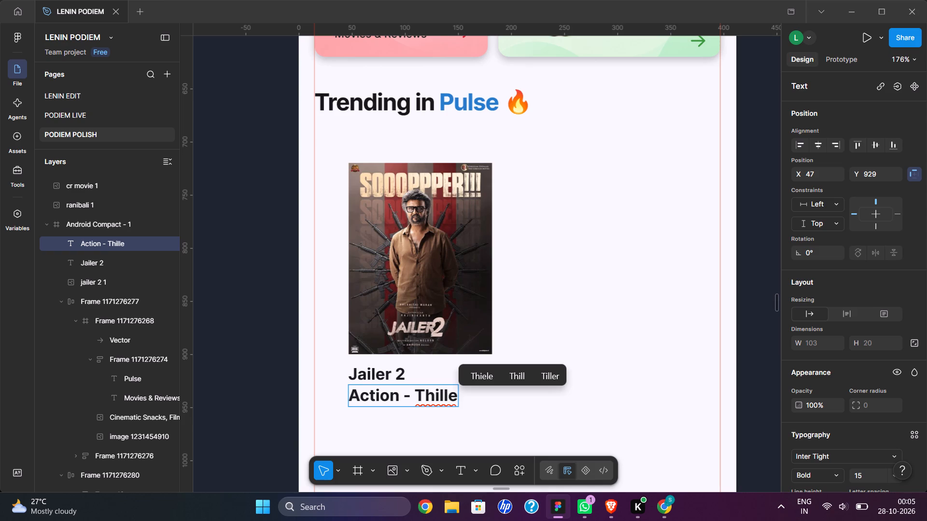
key(BackSpace)
key(BackSpace)
key(BackSpace)
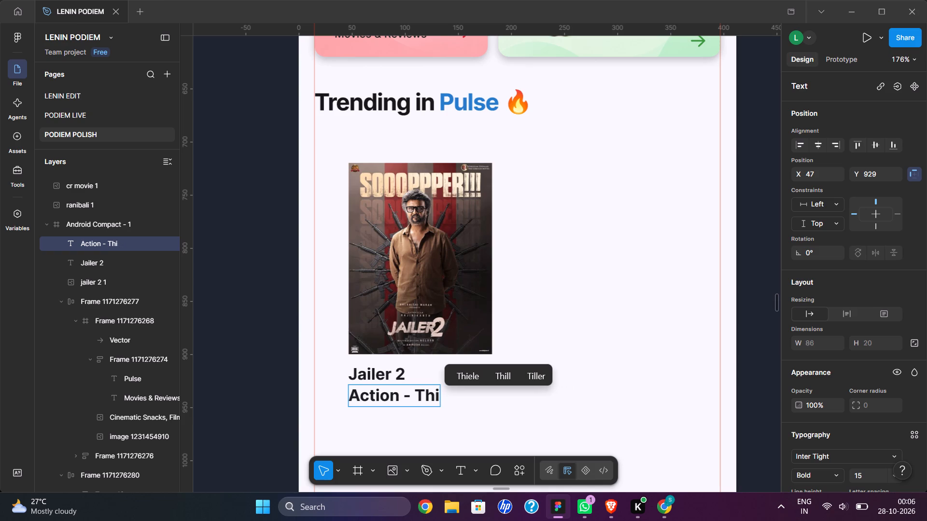
key(BackSpace)
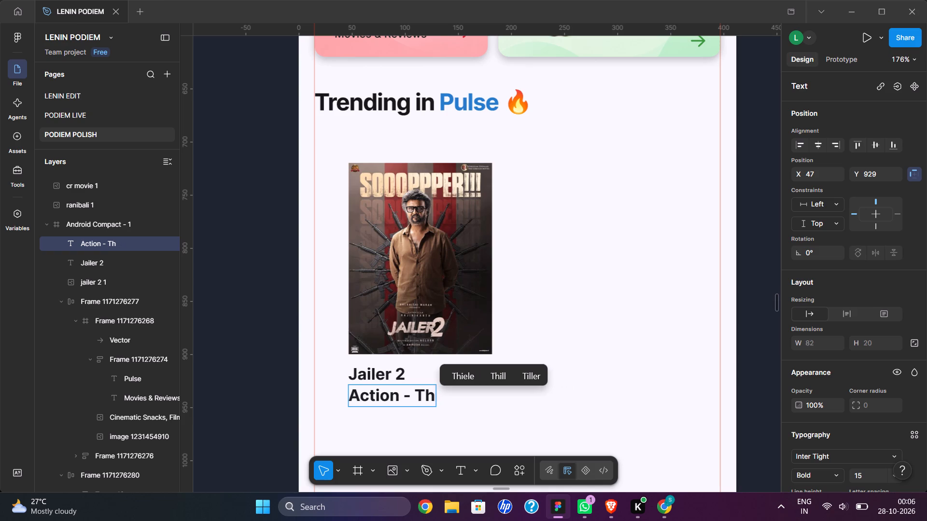
text(ri)
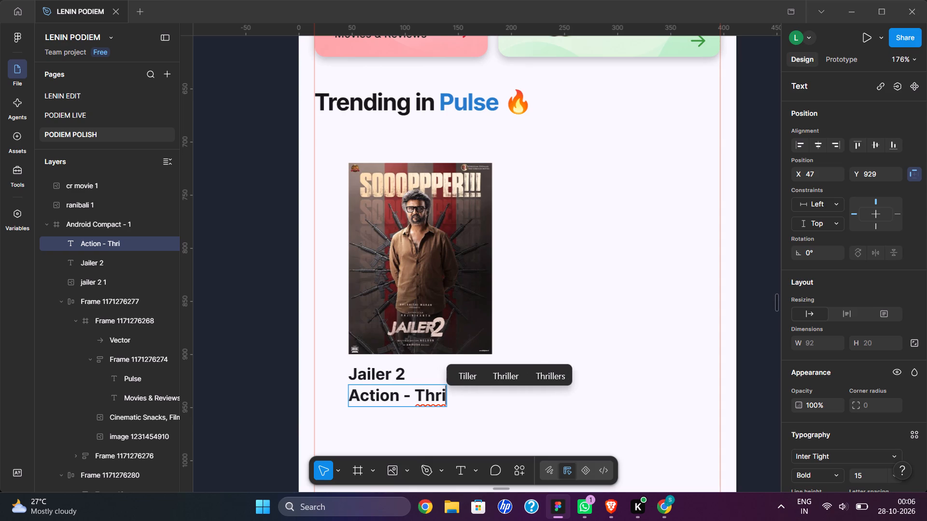
key(Up)
key(Right)
key(Return)
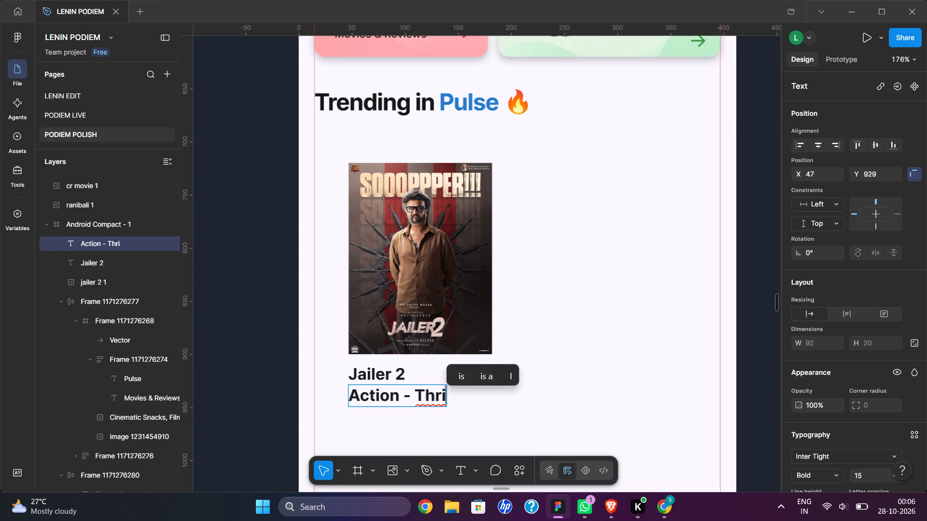
text(ller)
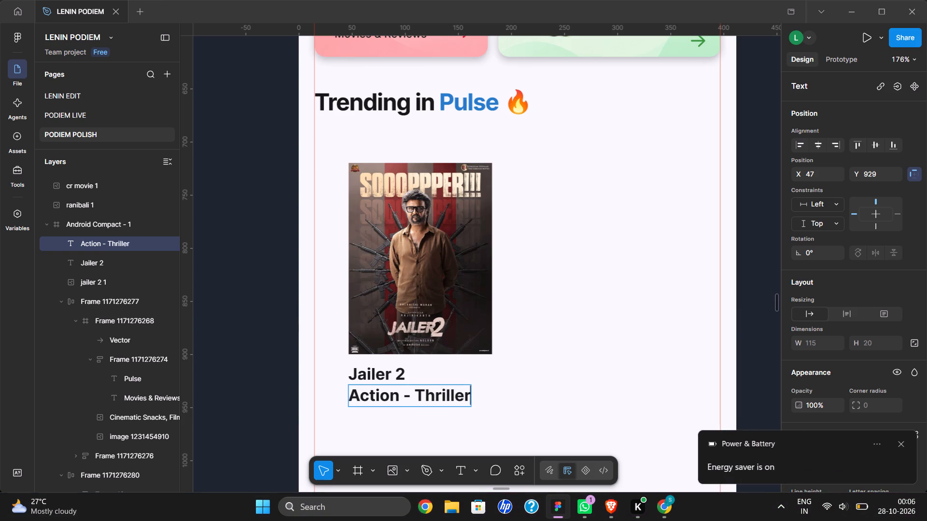
Set the font weight of the "Action - Thriller" text to Medium.
key(ctrl+a)
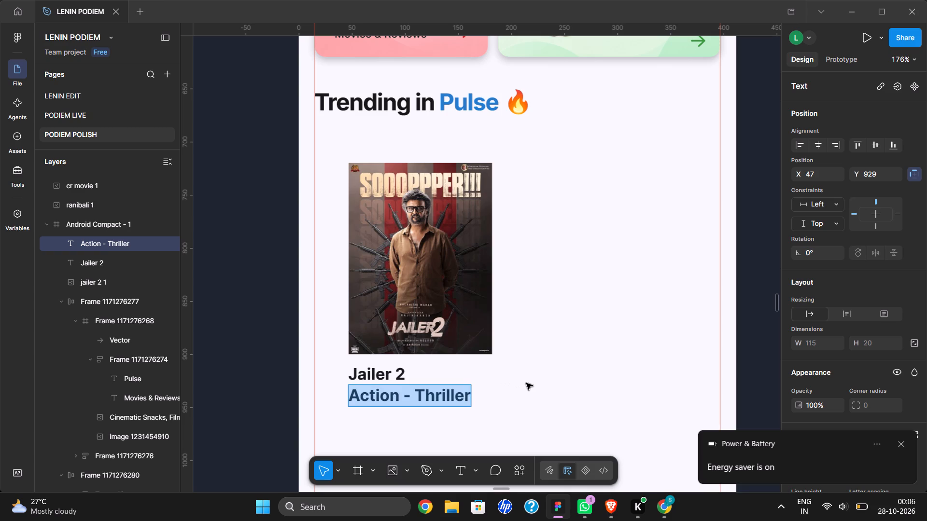
click(907, 443)
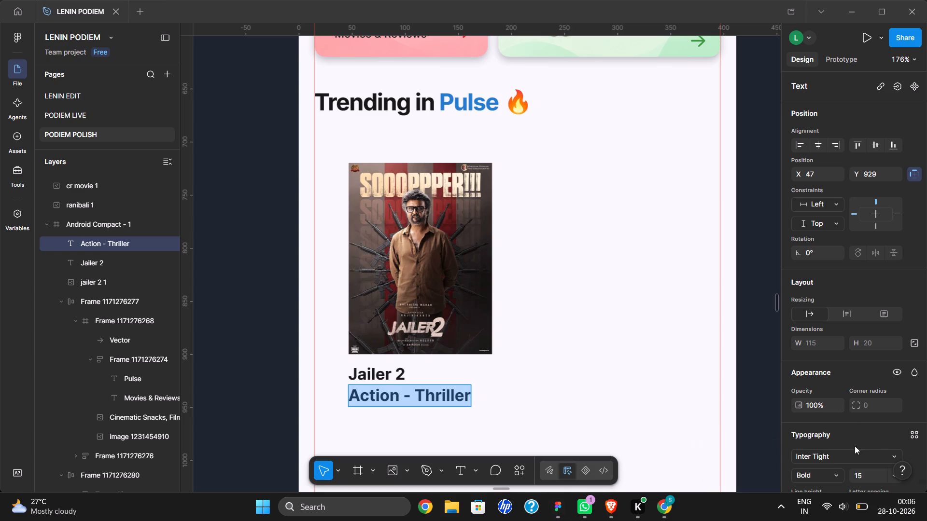
scroll(819, 455, down, 3)
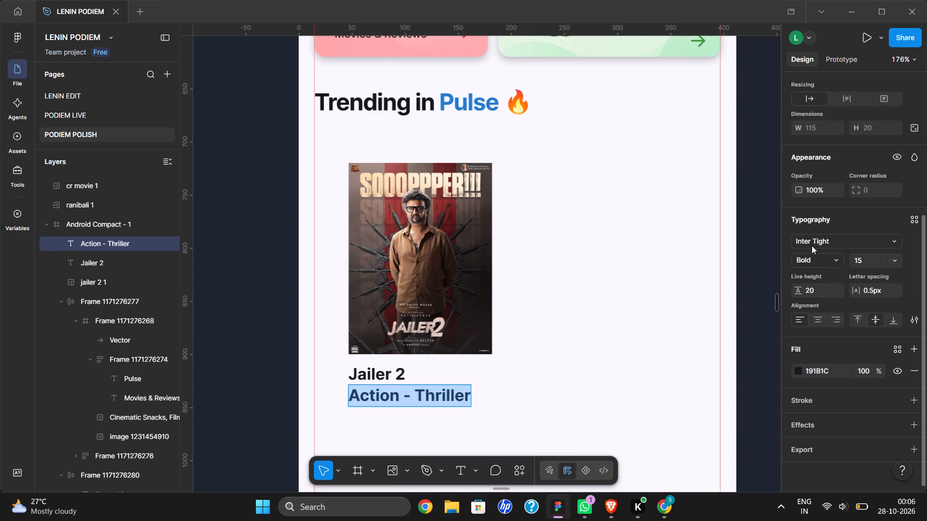
click(810, 257)
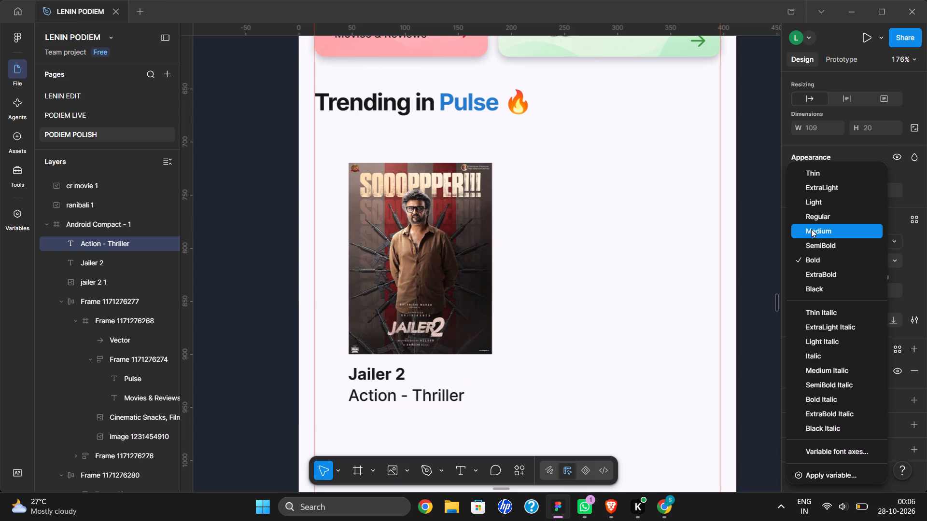
click(811, 229)
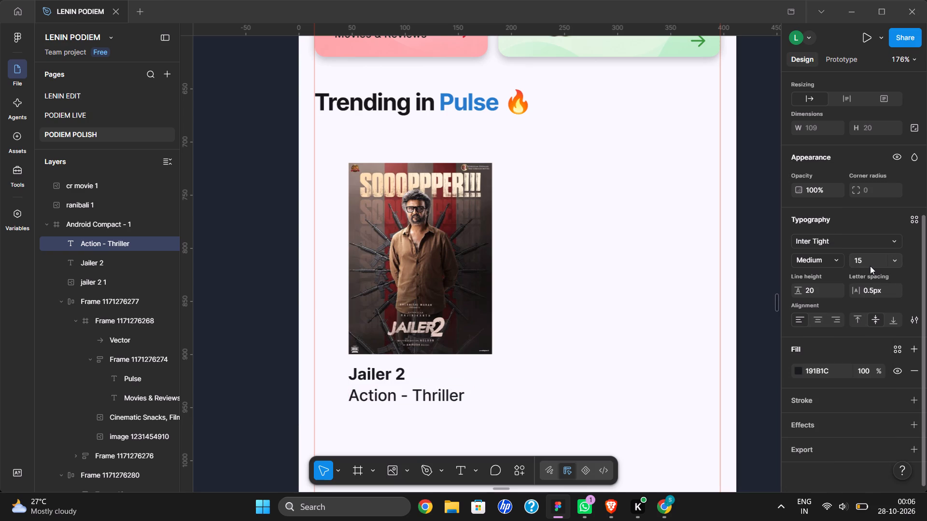
Set the "Action - Thriller" text to font size 10 with auto-width resizing.
click(870, 266)
text(10)
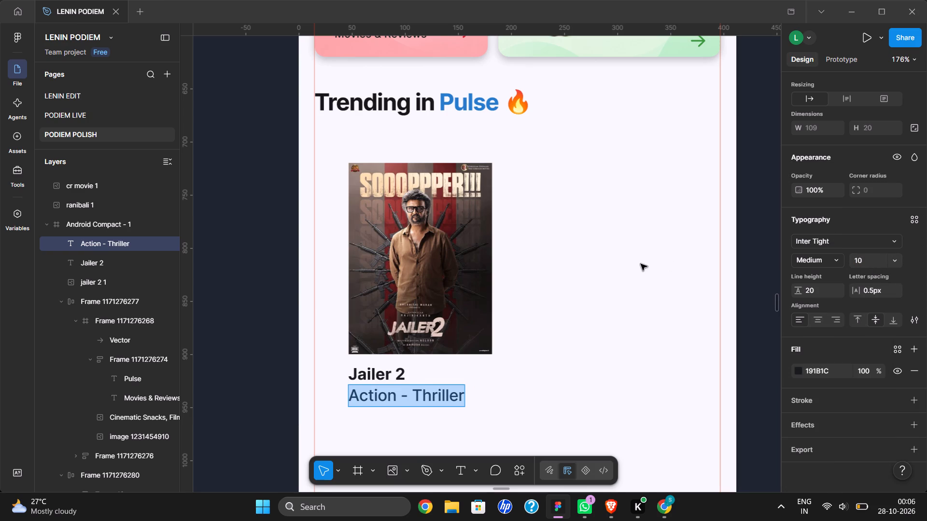
click(641, 264)
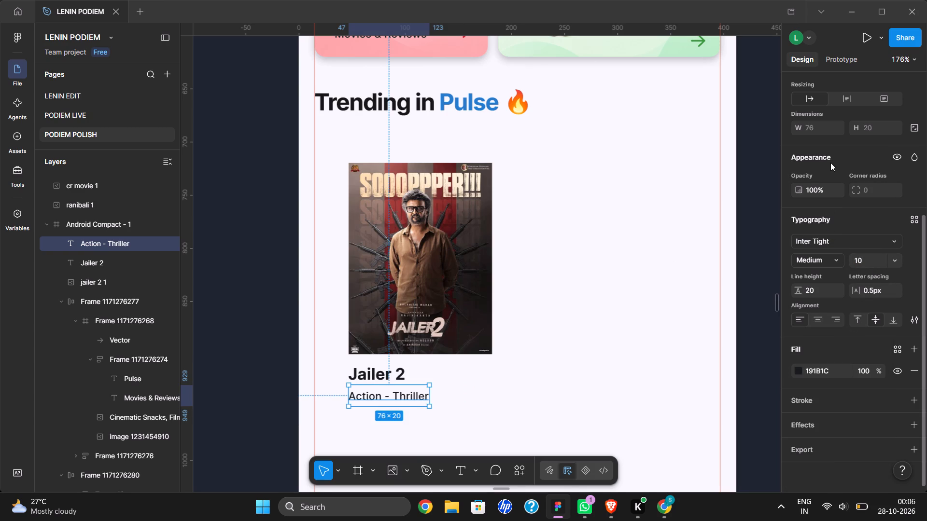
click(810, 94)
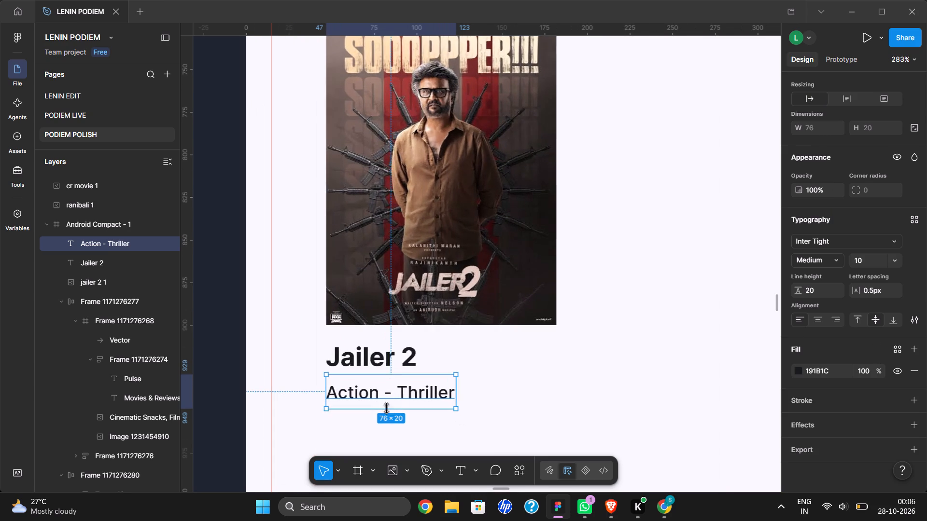
Shrink the "Action - Thriller" text box to a height of 13 and nudge it down to Y 931.
drag(386, 411, 388, 397)
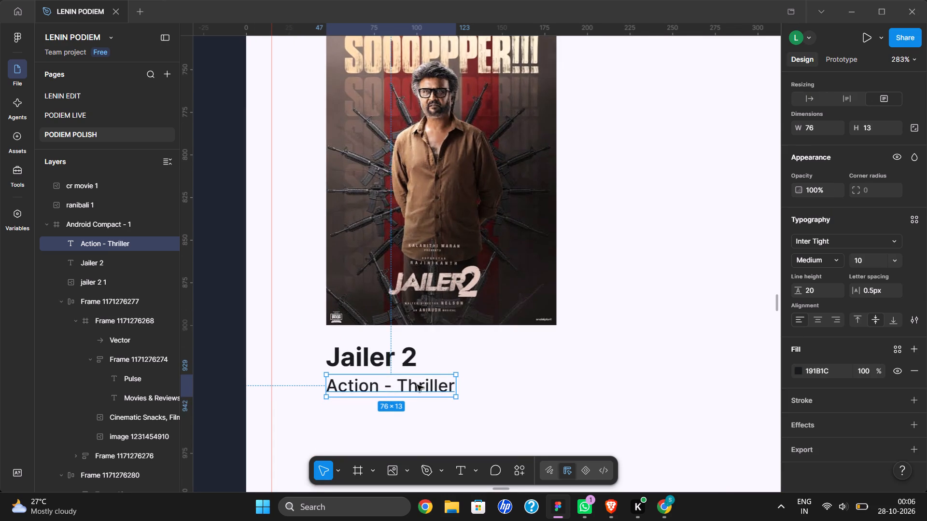
click(528, 390)
click(406, 388)
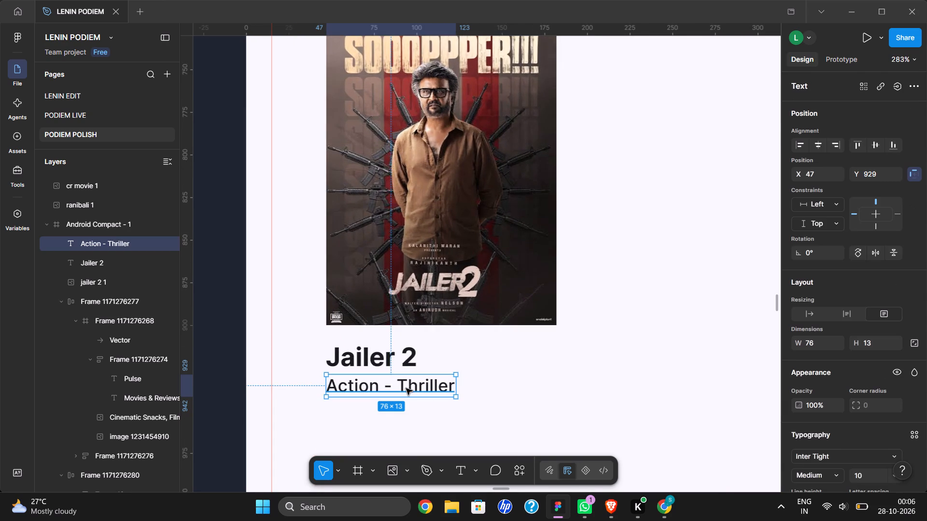
click(406, 388)
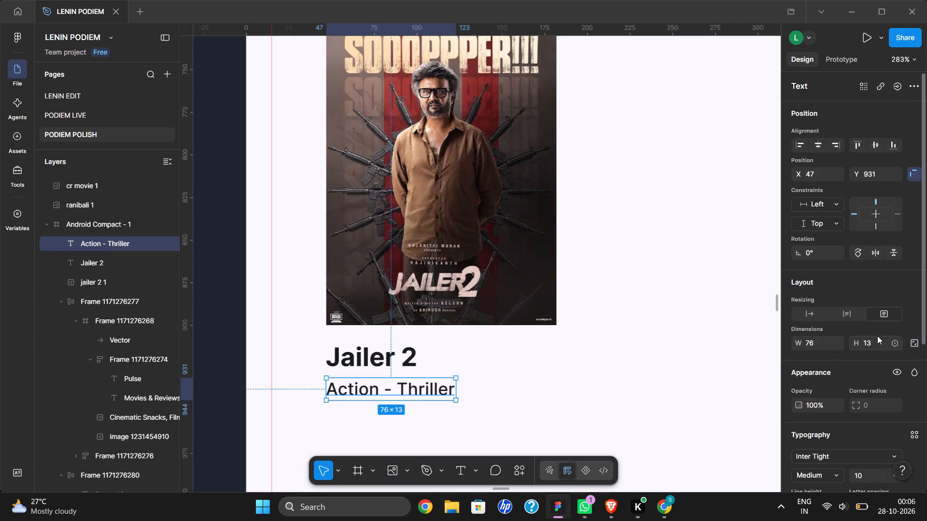
Set the "Action - Thriller" text's letter spacing to 0 px and its font size to 11.
double_click(356, 397)
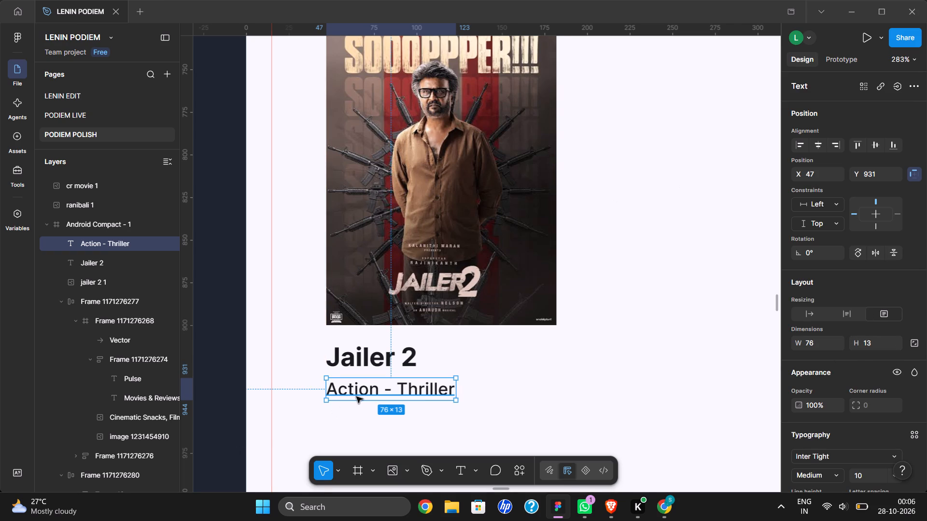
scroll(839, 407, down, 1)
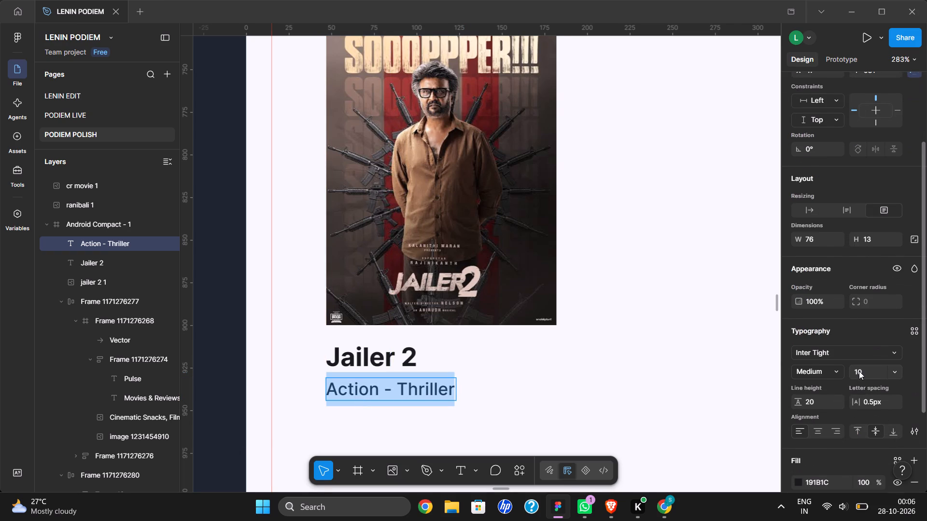
click(861, 370)
click(870, 398)
key(0)
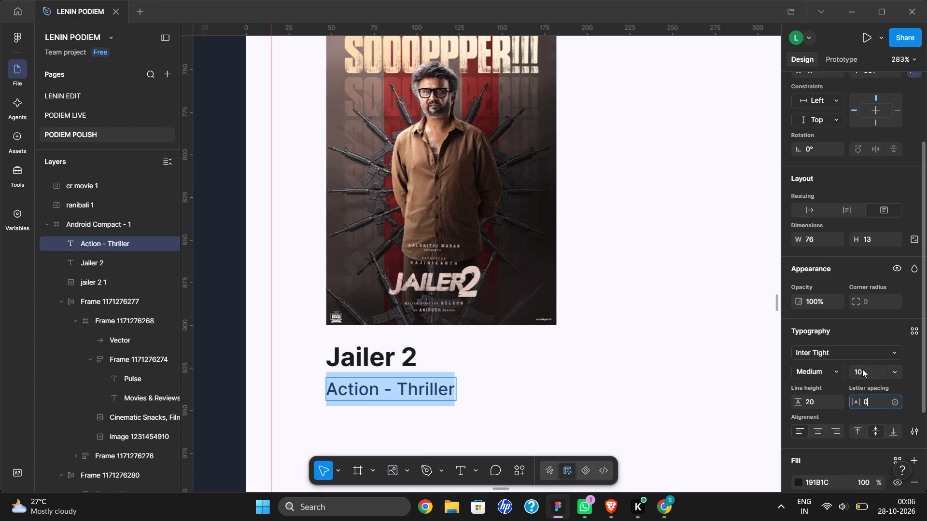
click(862, 370)
key(Up)
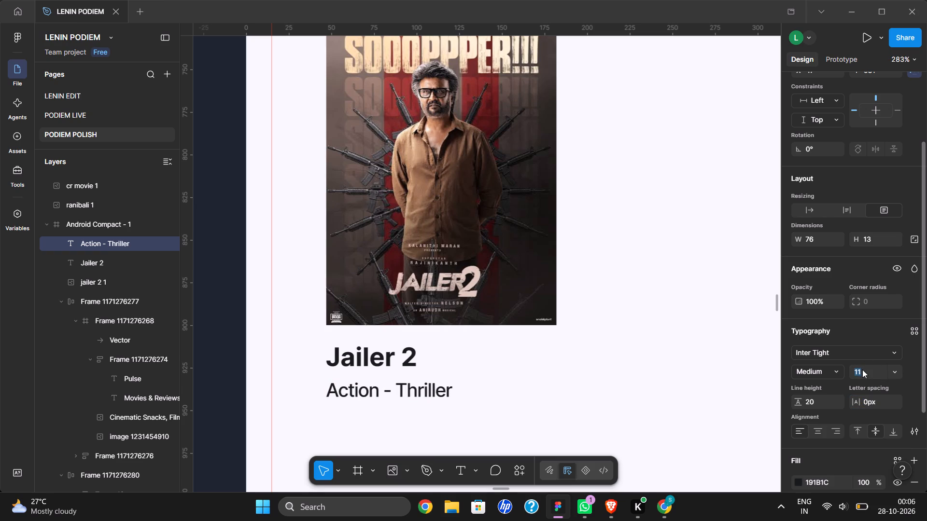
click(618, 368)
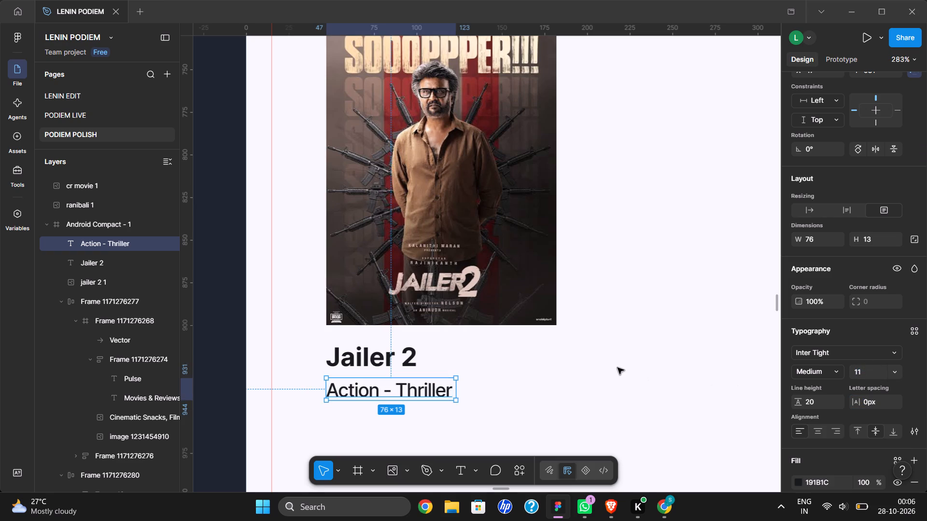
click(618, 368)
Reduce the "Action - Thriller" text box height to 10 so it fits tightly around the text.
click(393, 398)
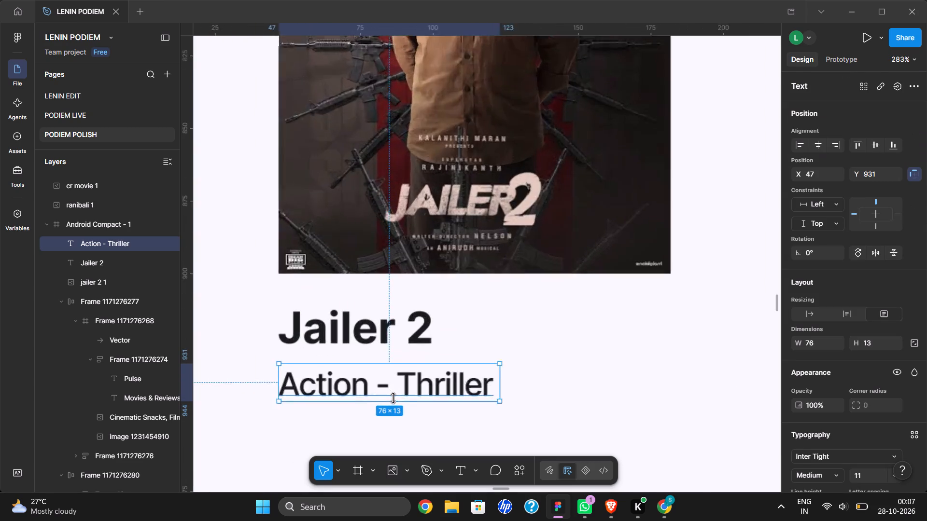
drag(388, 402, 388, 389)
click(640, 362)
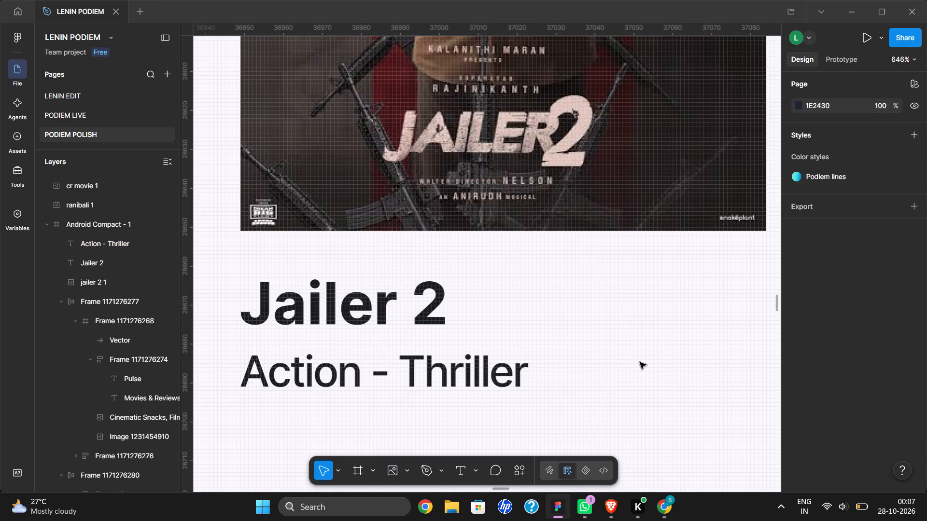
click(387, 390)
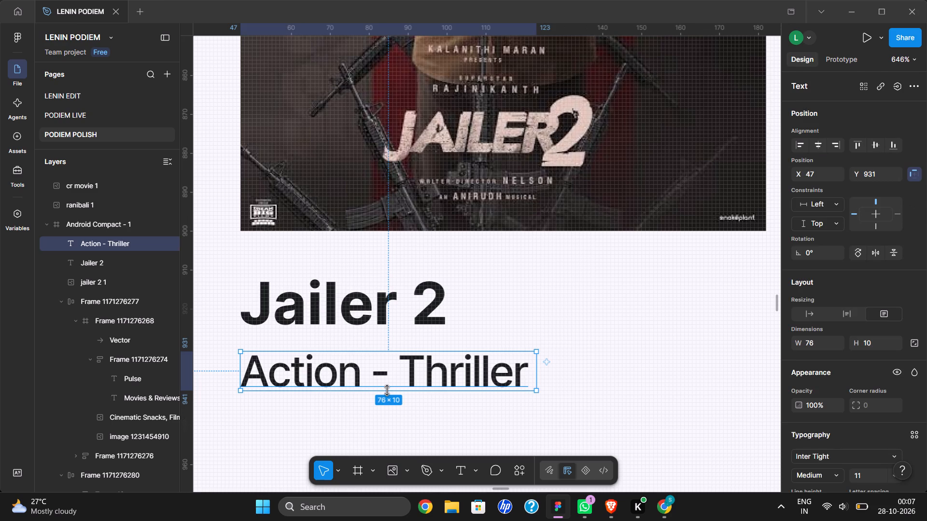
click(498, 300)
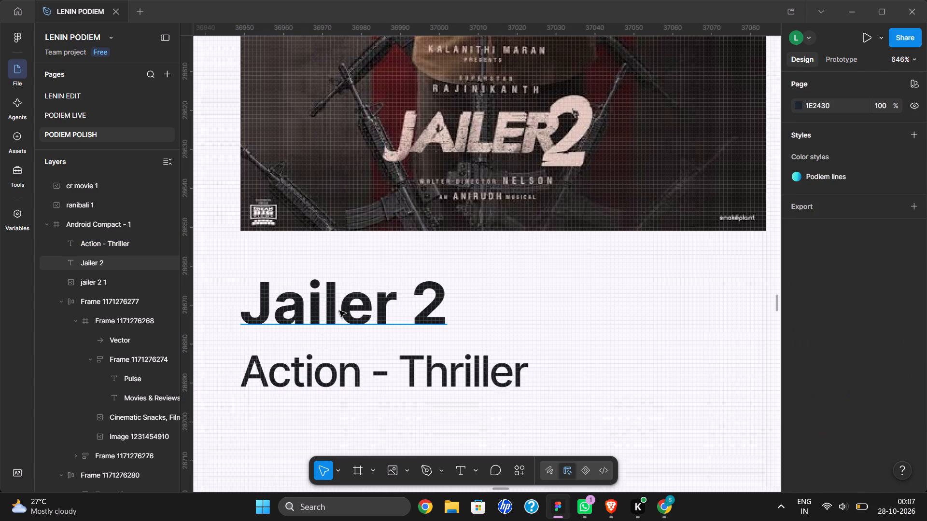
Reduce the height of the Jailer 2 title's text box so it fits closely around the text.
click(339, 311)
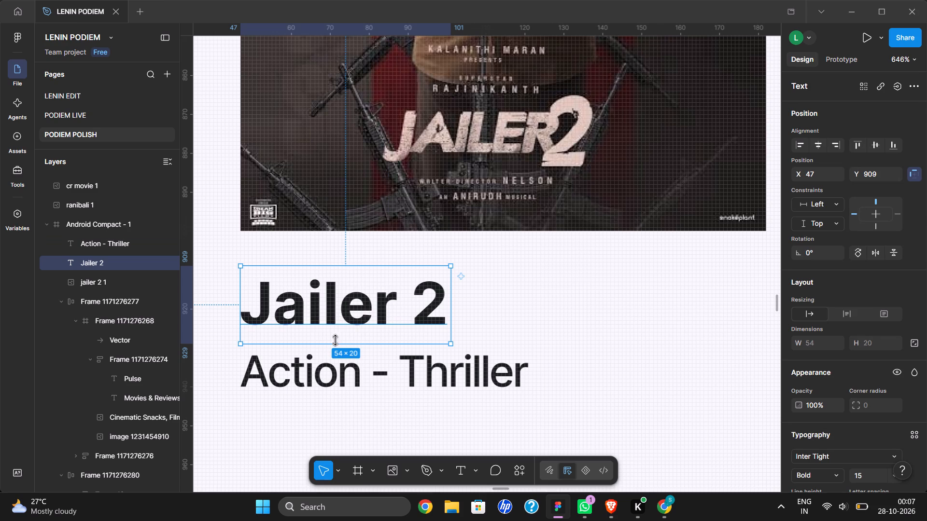
drag(333, 344, 343, 314)
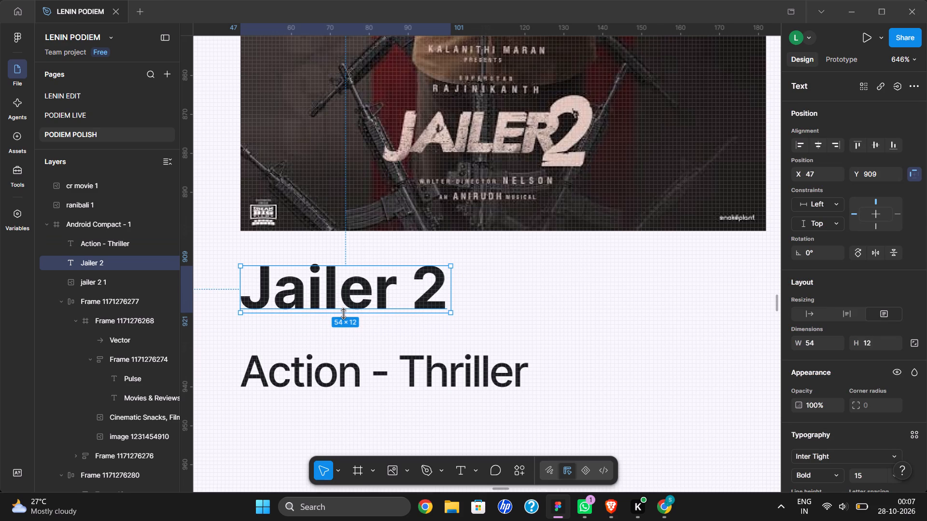
drag(343, 314, 342, 320)
click(602, 333)
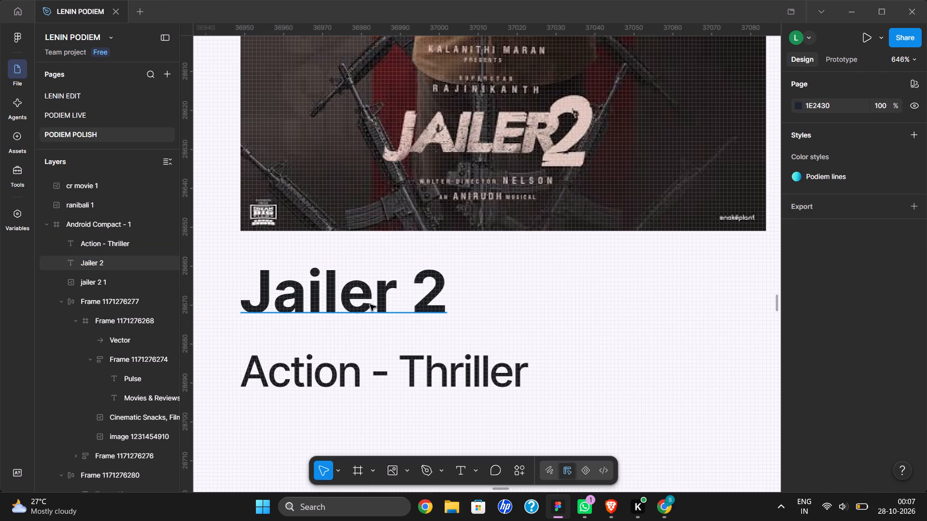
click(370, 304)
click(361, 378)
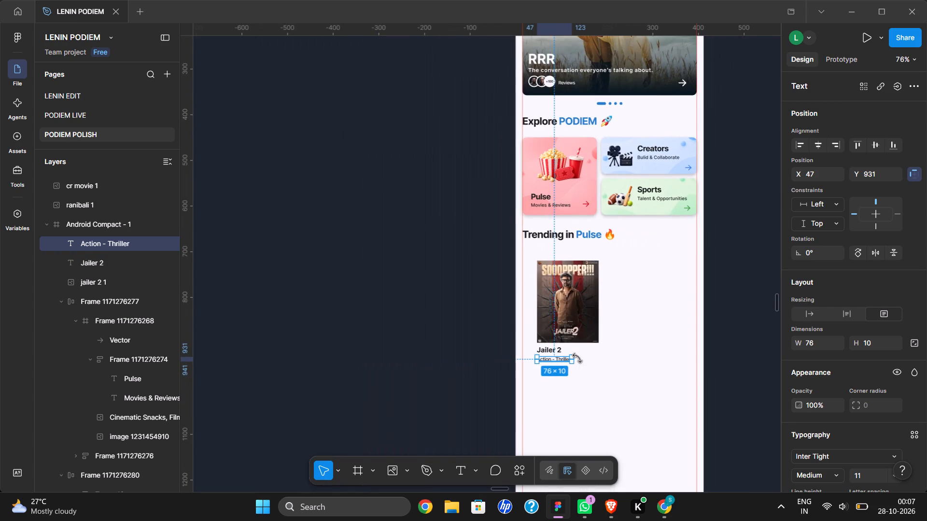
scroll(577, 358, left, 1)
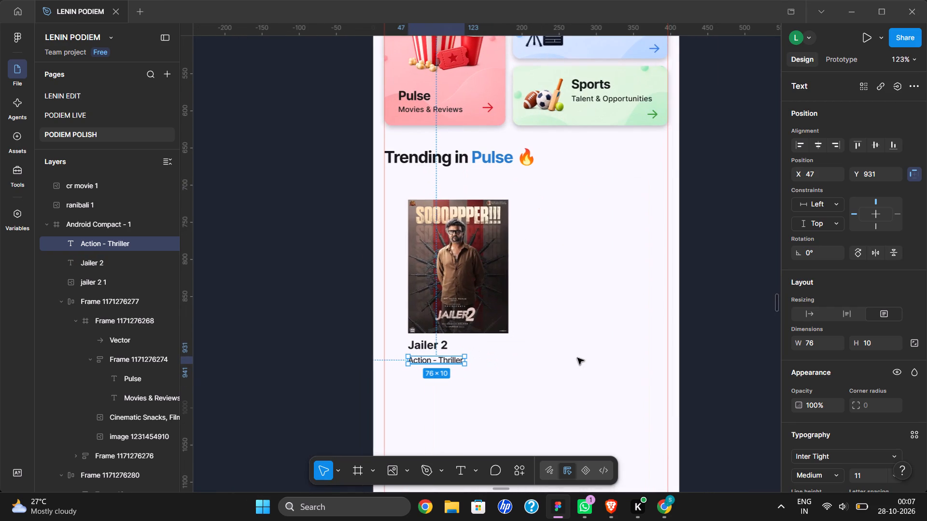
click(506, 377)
Run the Iconify plugin and search its icons for "star".
click(425, 361)
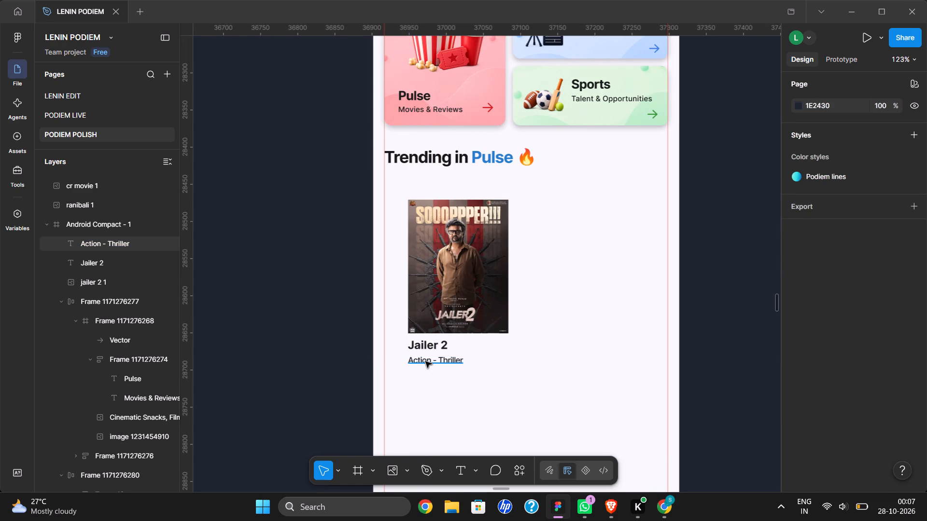
right_click(425, 361)
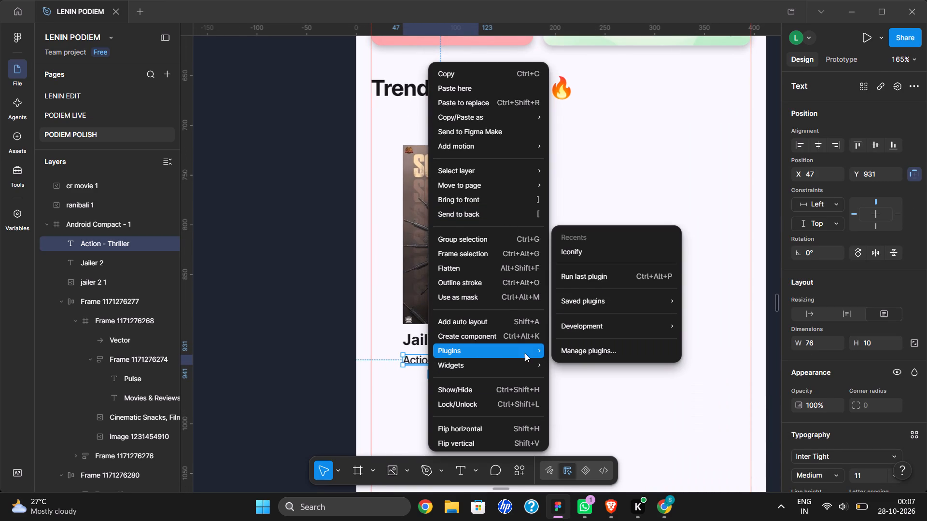
click(672, 126)
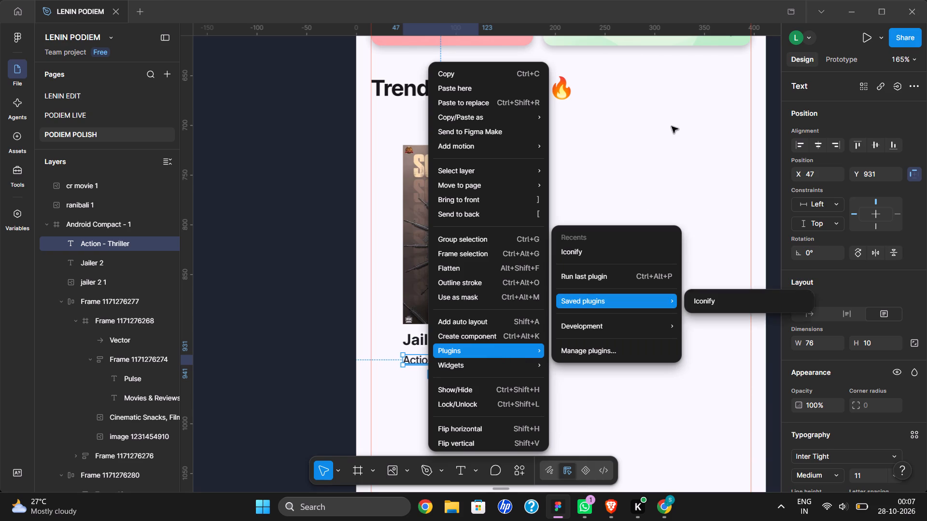
key(ctrl+alt+p)
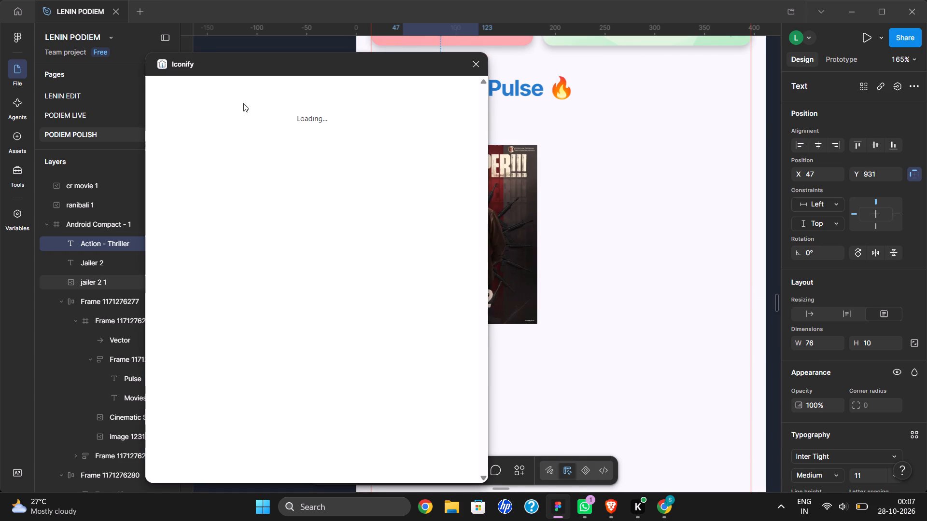
click(221, 113)
text(star)
key(Return)
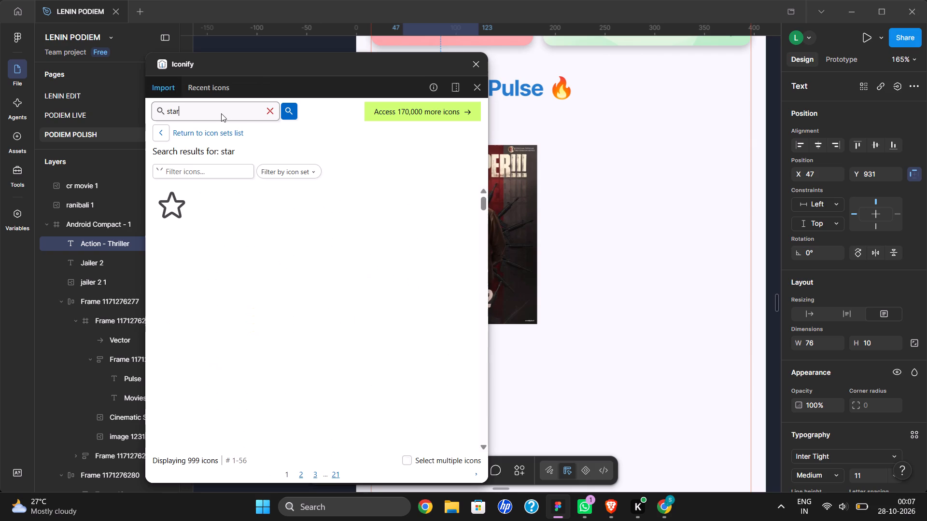
Import the orange fluent-color:star-48 icon from the star results onto the home screen at about X 231, Y 908, beside the Jailer 2 poster.
scroll(337, 311, down, 1)
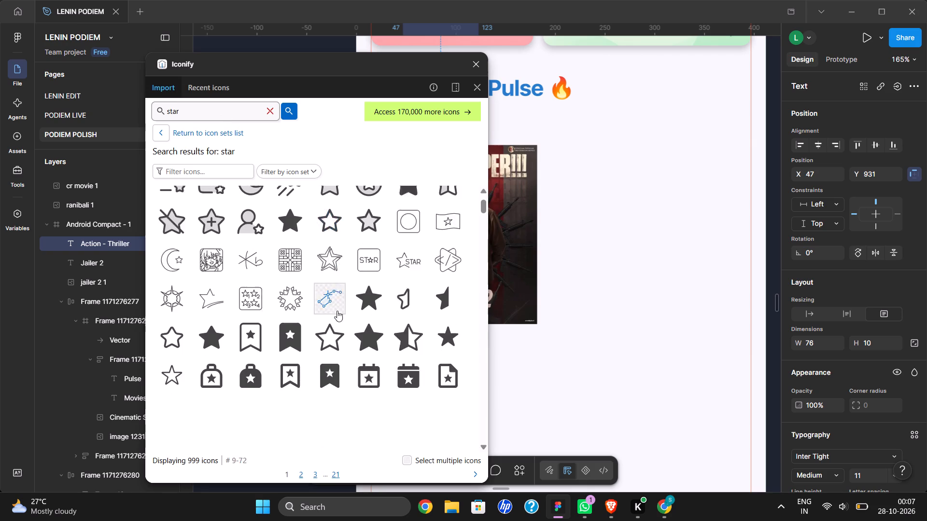
scroll(337, 311, down, 4)
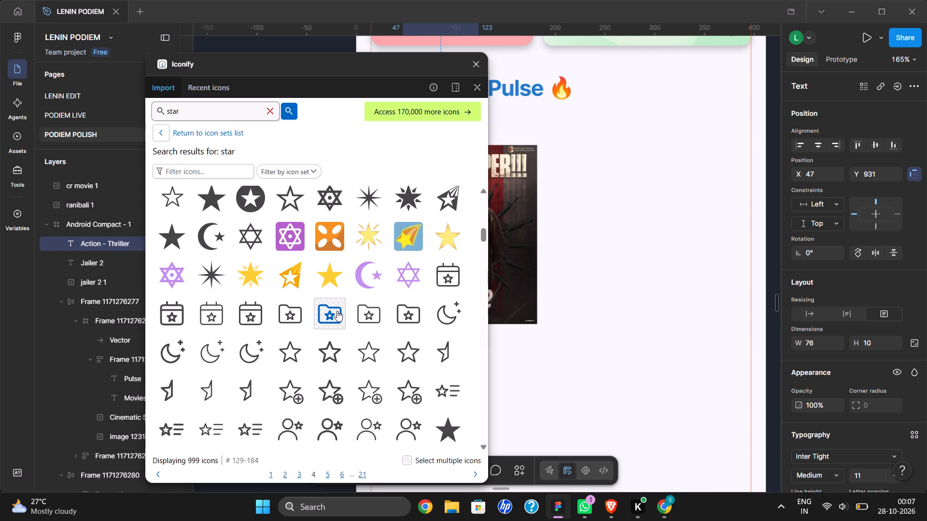
scroll(337, 311, down, 3)
scroll(337, 311, up, 1)
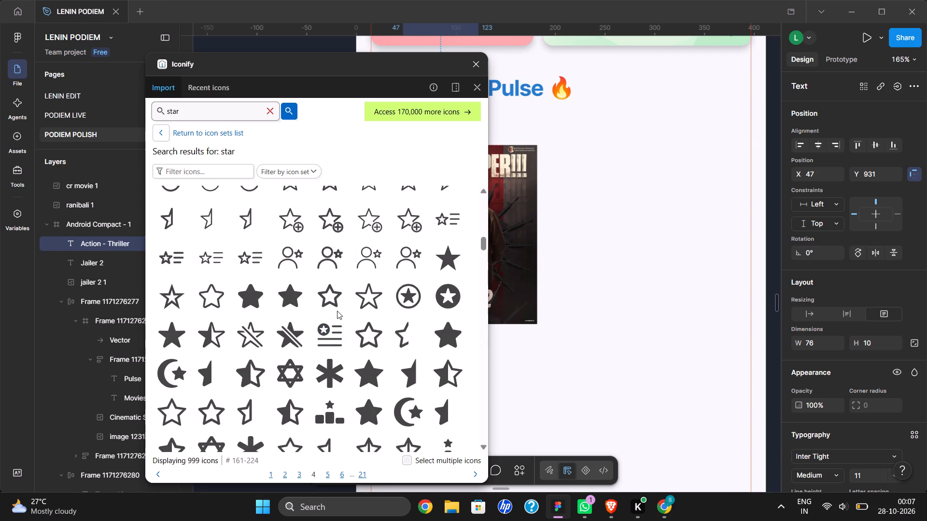
scroll(337, 311, up, 2)
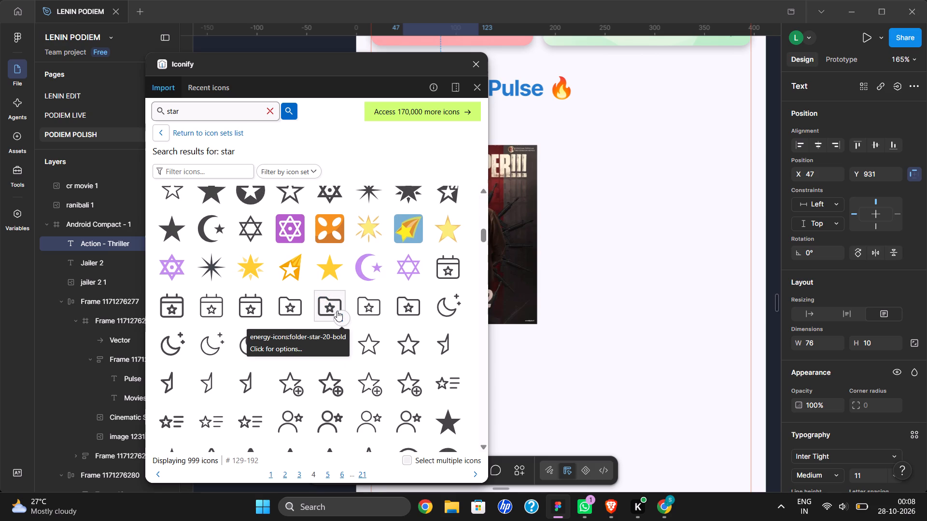
scroll(337, 311, down, 1)
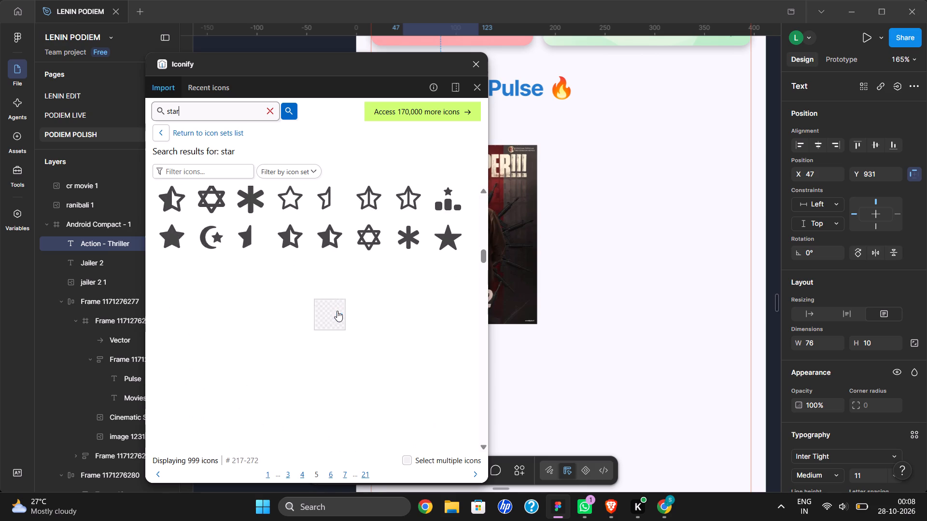
scroll(337, 311, down, 2)
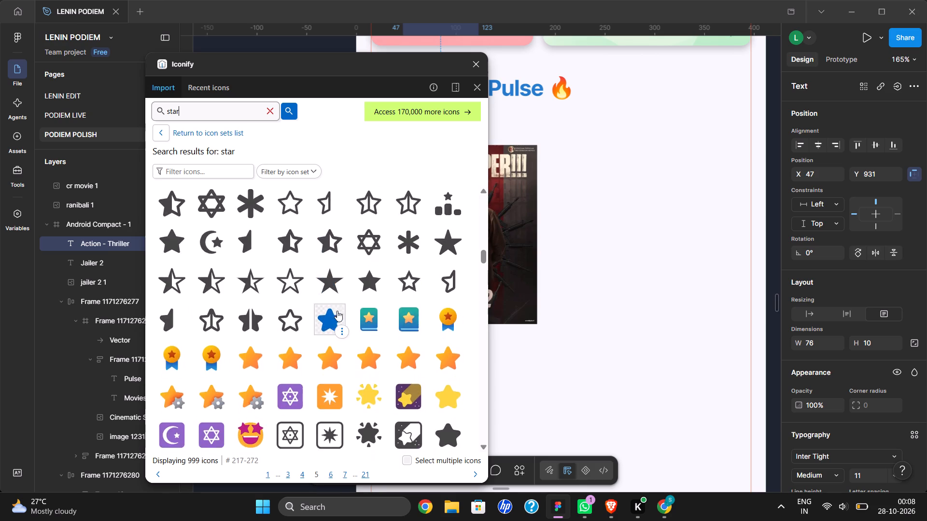
scroll(337, 311, down, 1)
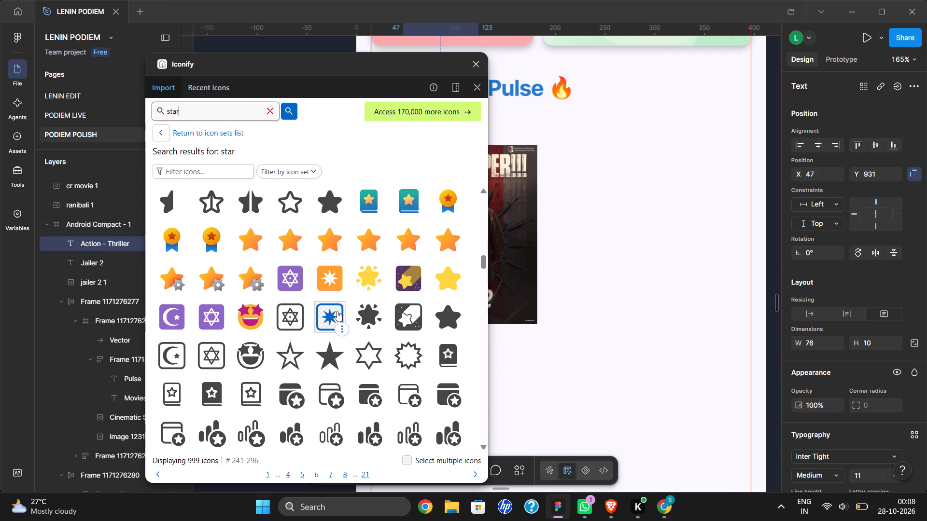
scroll(337, 311, down, 6)
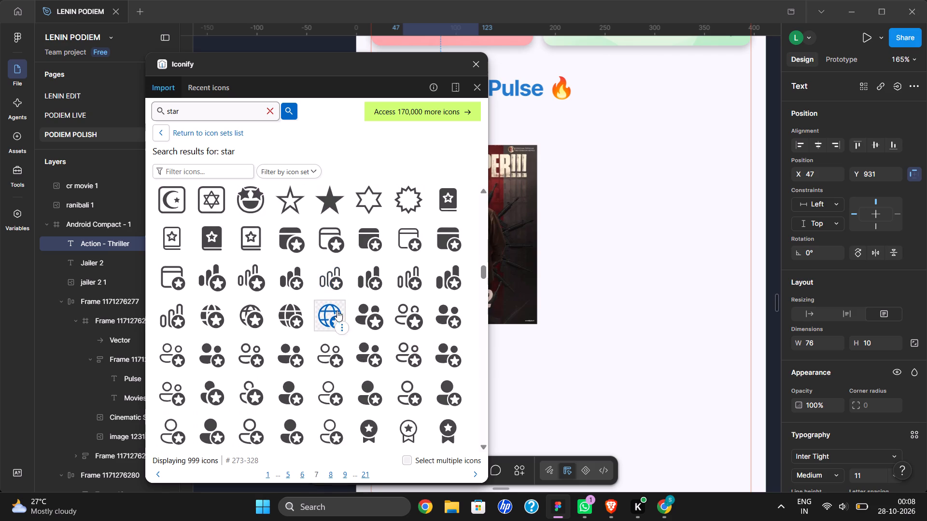
scroll(337, 311, down, 6)
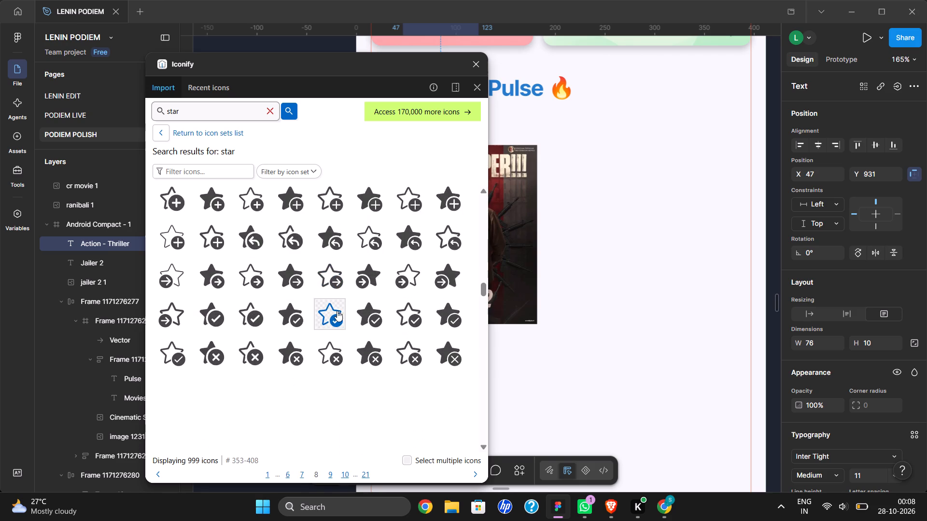
scroll(337, 311, down, 6)
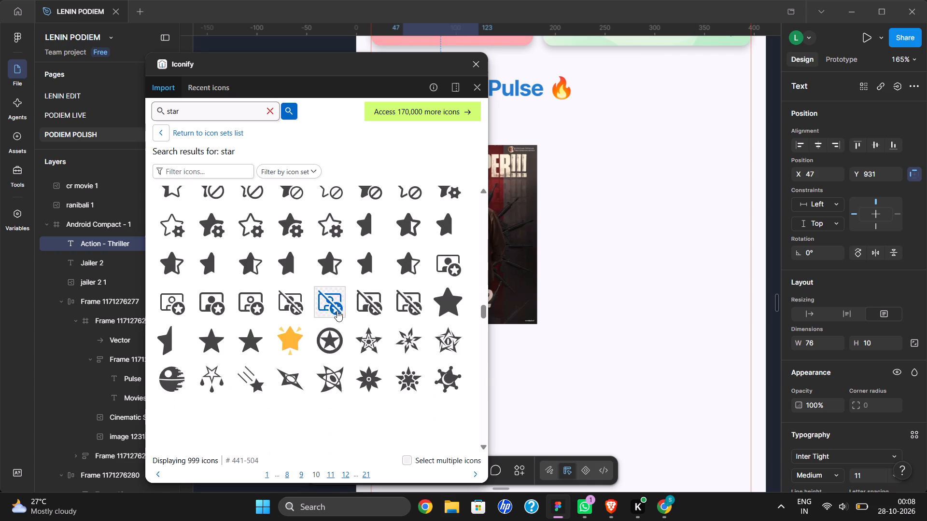
scroll(337, 311, down, 4)
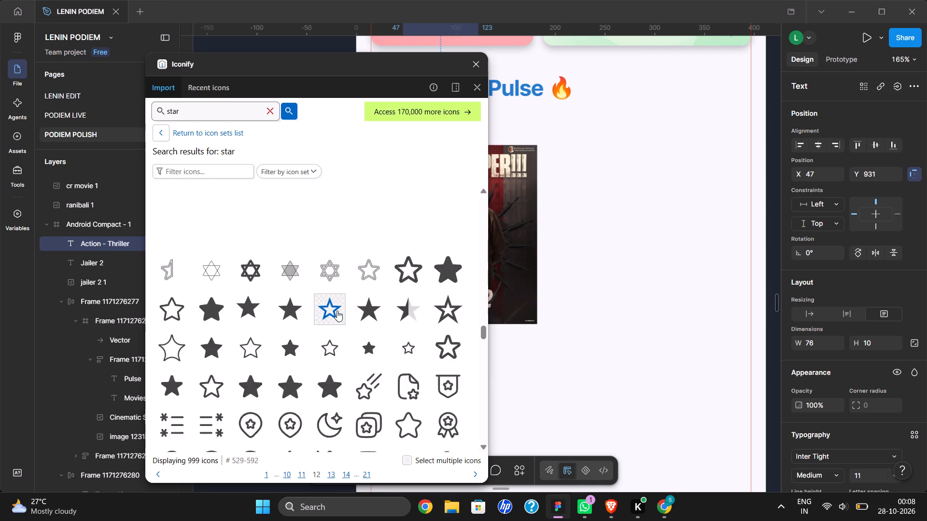
scroll(337, 311, down, 4)
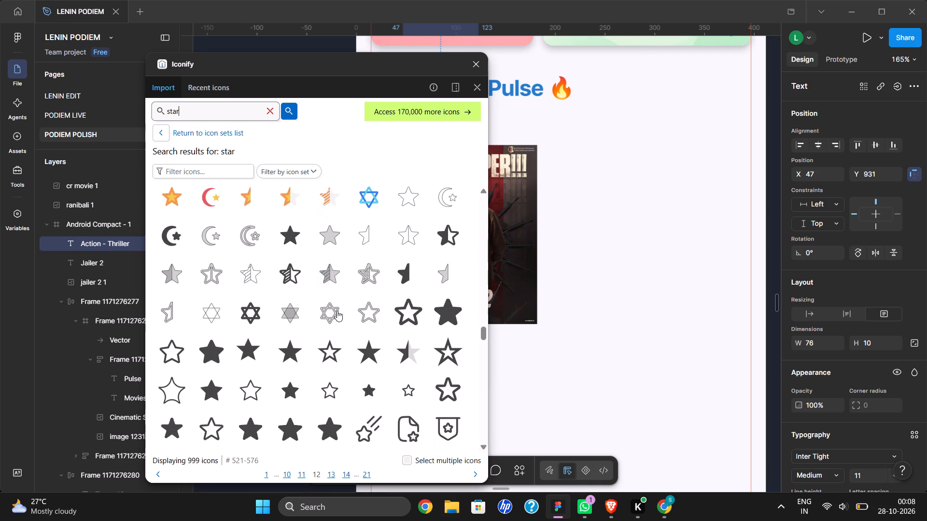
scroll(337, 311, down, 6)
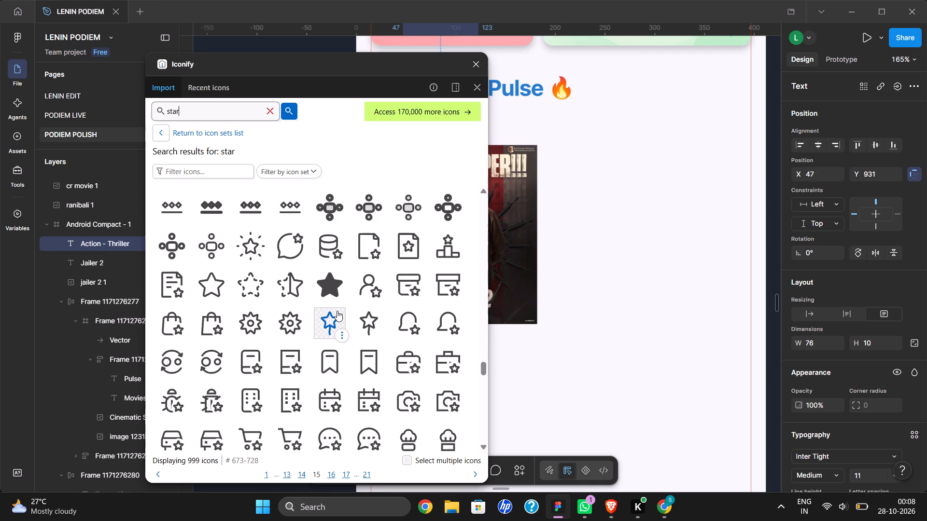
scroll(337, 311, down, 9)
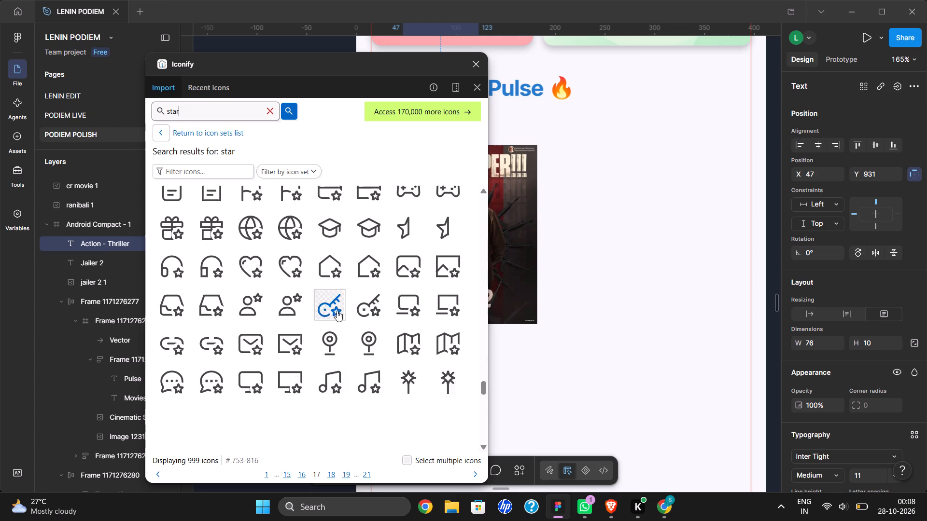
scroll(337, 311, down, 8)
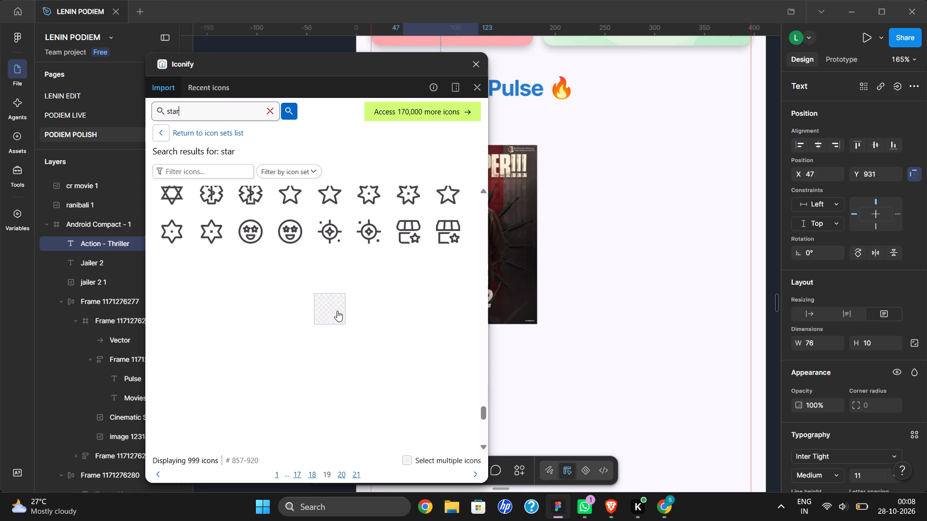
scroll(337, 311, down, 3)
scroll(337, 311, up, 2)
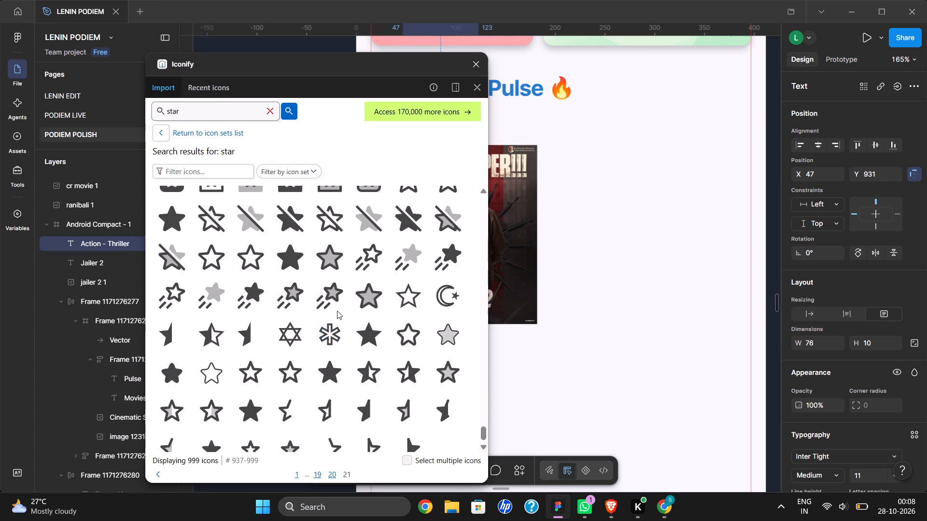
scroll(337, 311, up, 9)
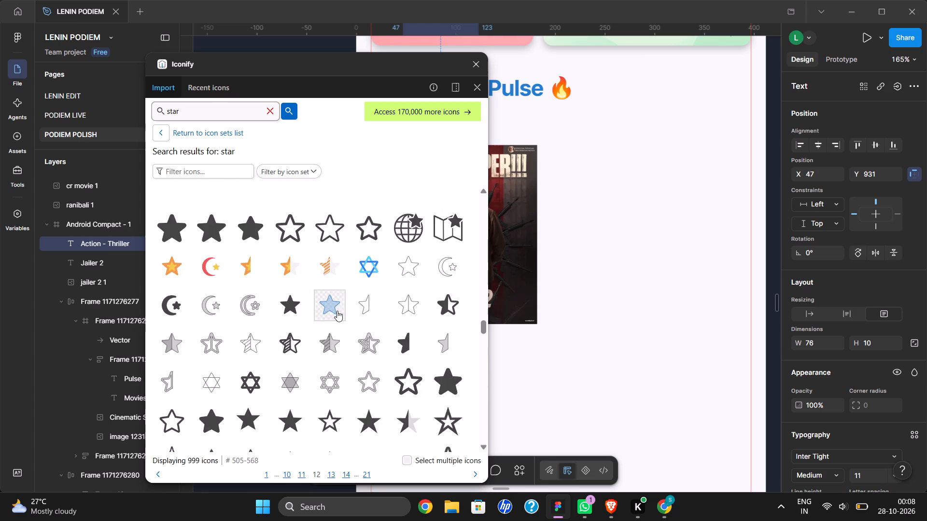
scroll(337, 311, up, 2)
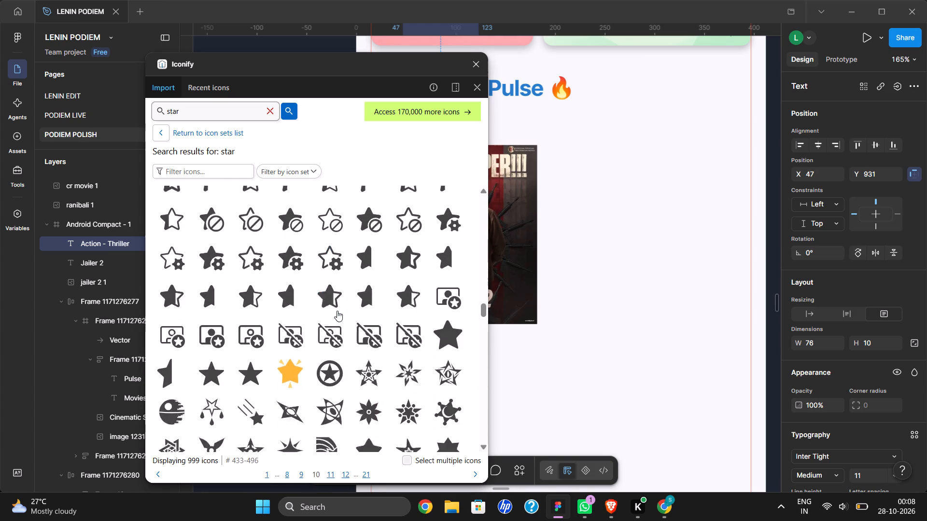
scroll(337, 311, up, 2)
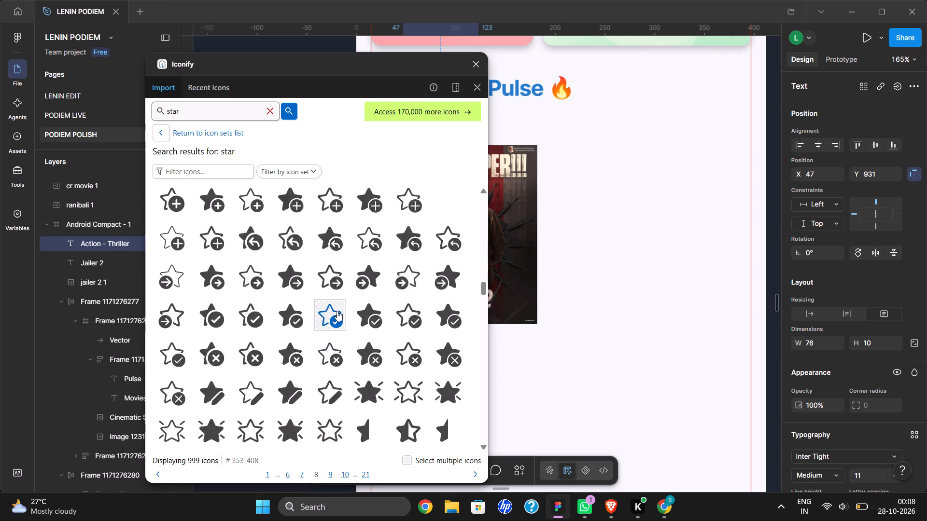
scroll(337, 311, up, 3)
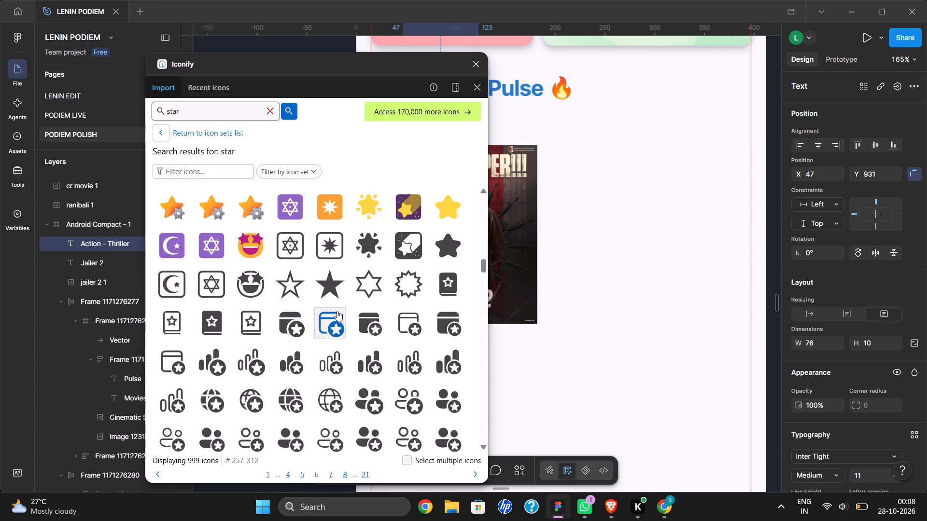
scroll(337, 311, up, 2)
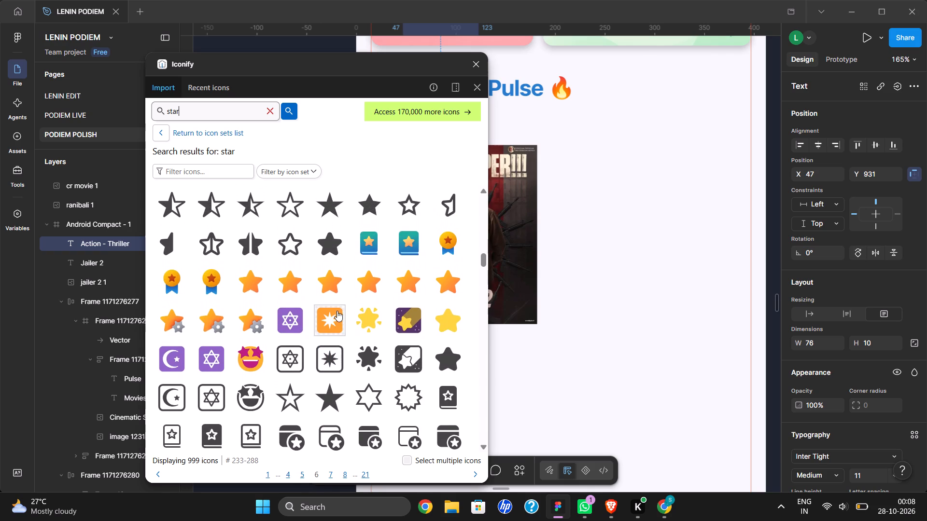
scroll(337, 311, up, 1)
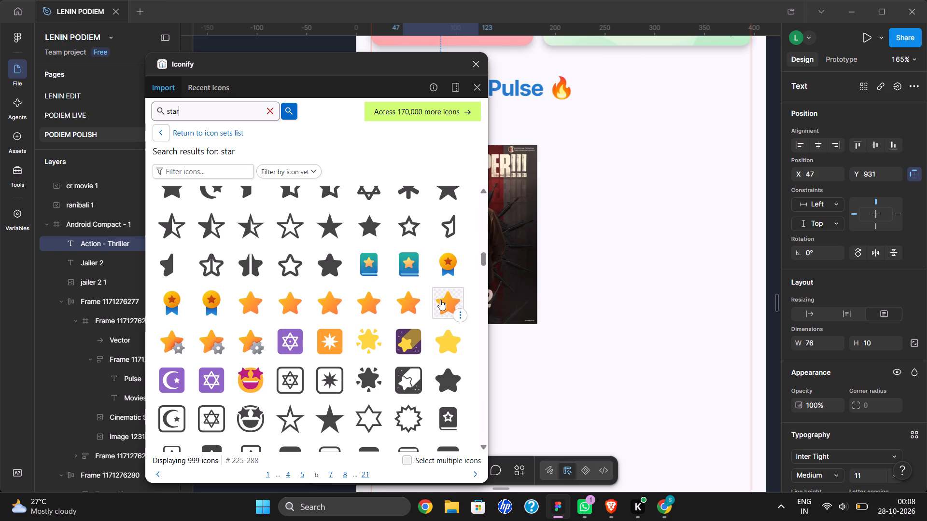
drag(440, 300, 598, 344)
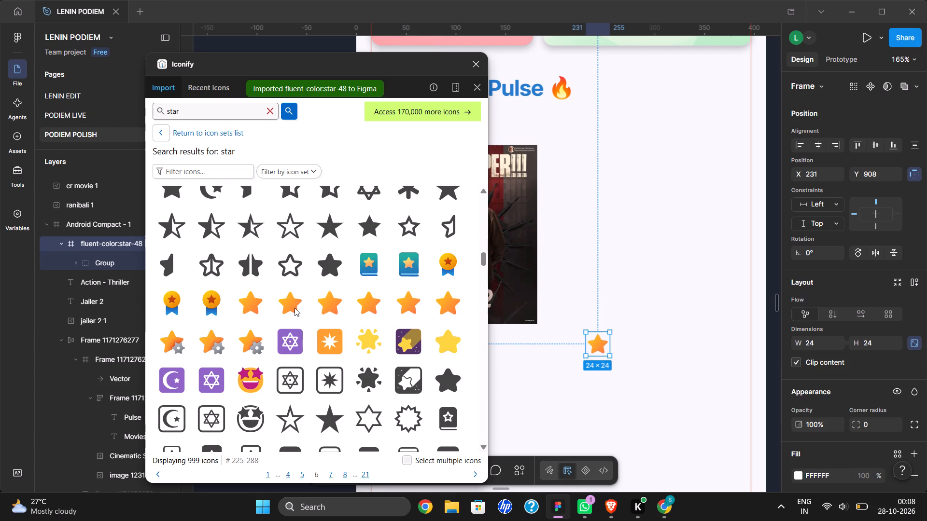
Search the Iconify icons for "rating".
scroll(295, 308, up, 4)
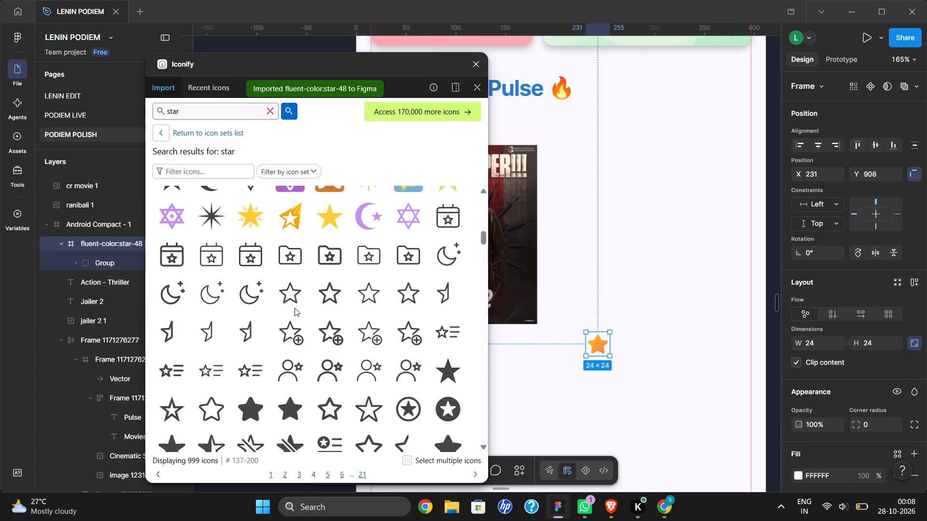
scroll(295, 308, up, 4)
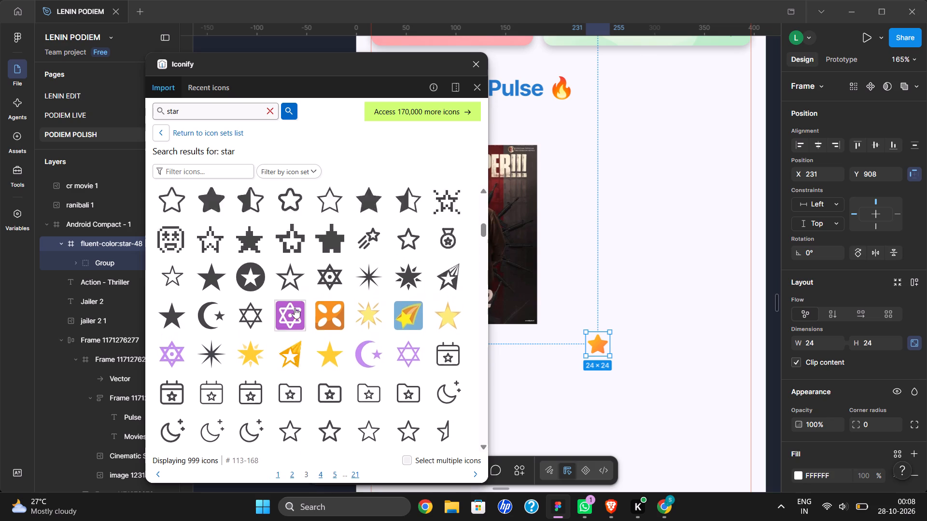
scroll(295, 308, up, 6)
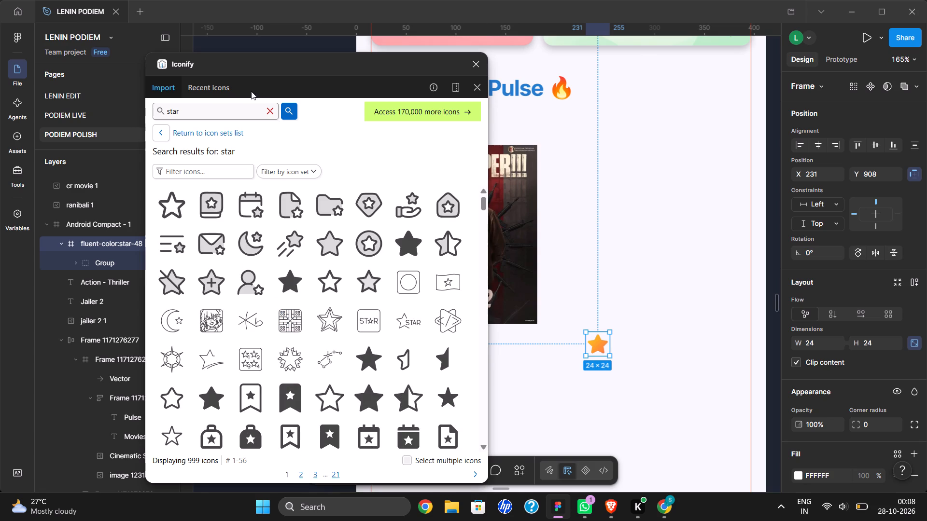
double_click(219, 110)
text(ratin)
key(g)
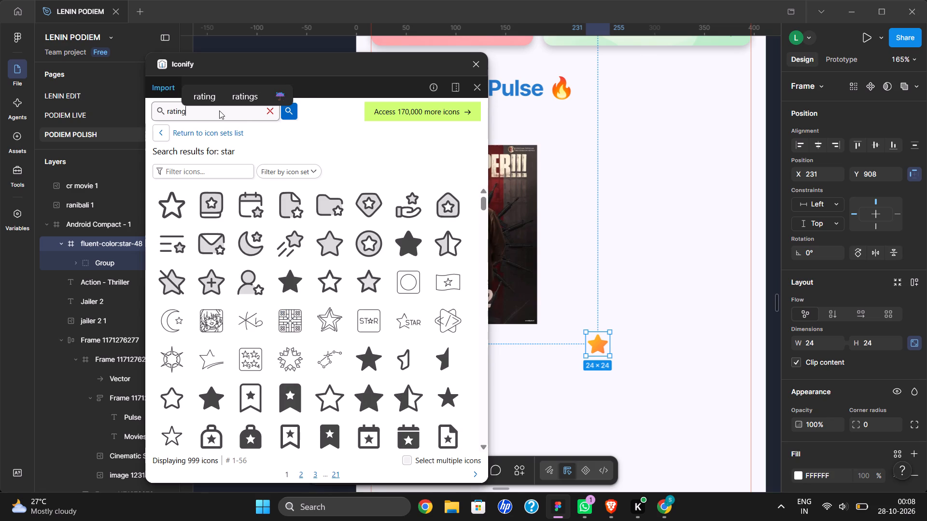
key(Return)
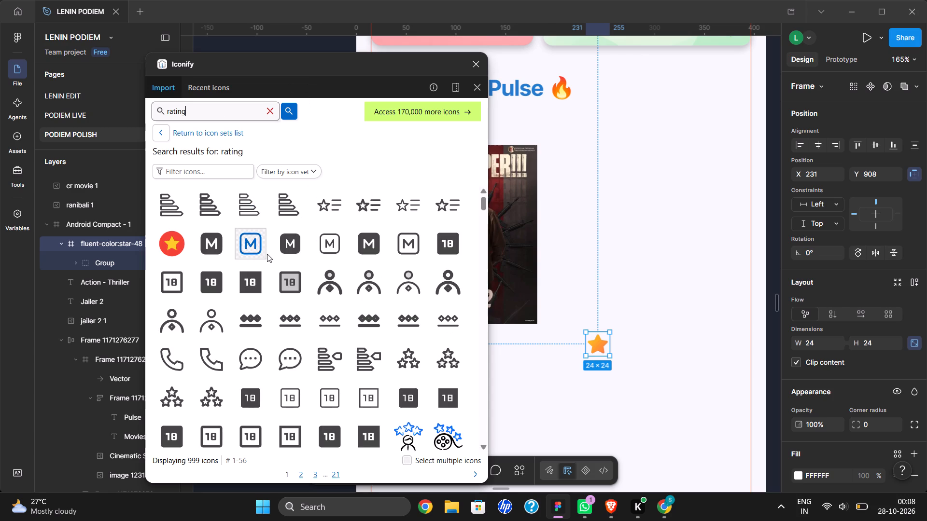
Import the yellow emojione:star icon from the rating results onto the home screen at about X 298, Y 842, beside the Jailer 2 poster.
scroll(267, 254, down, 6)
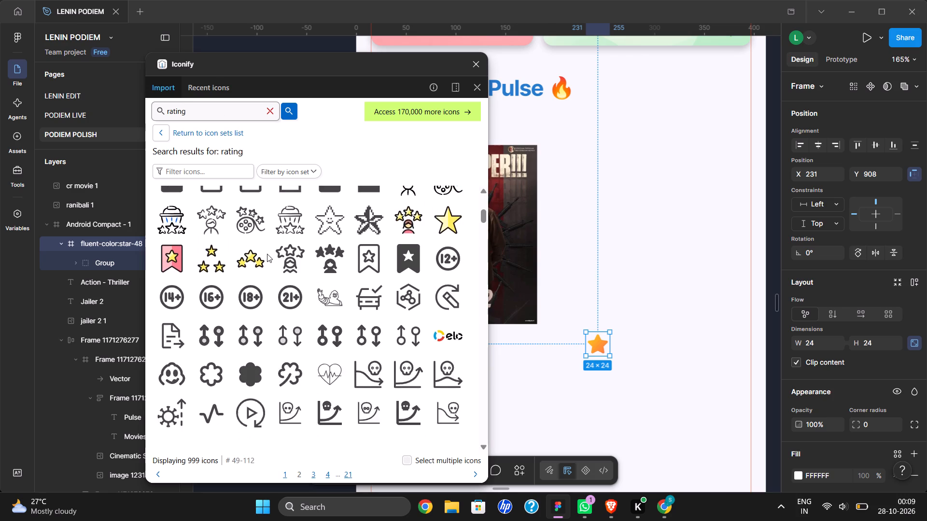
scroll(267, 254, down, 4)
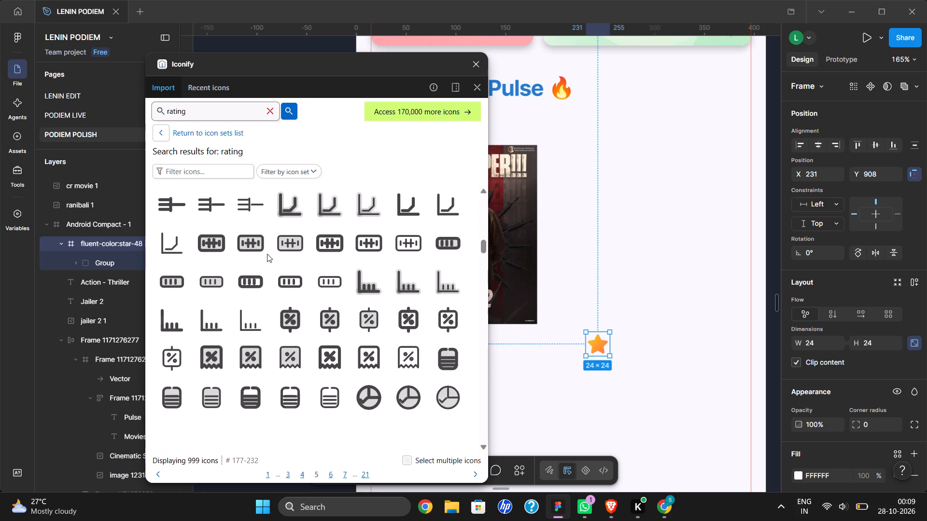
scroll(267, 254, down, 4)
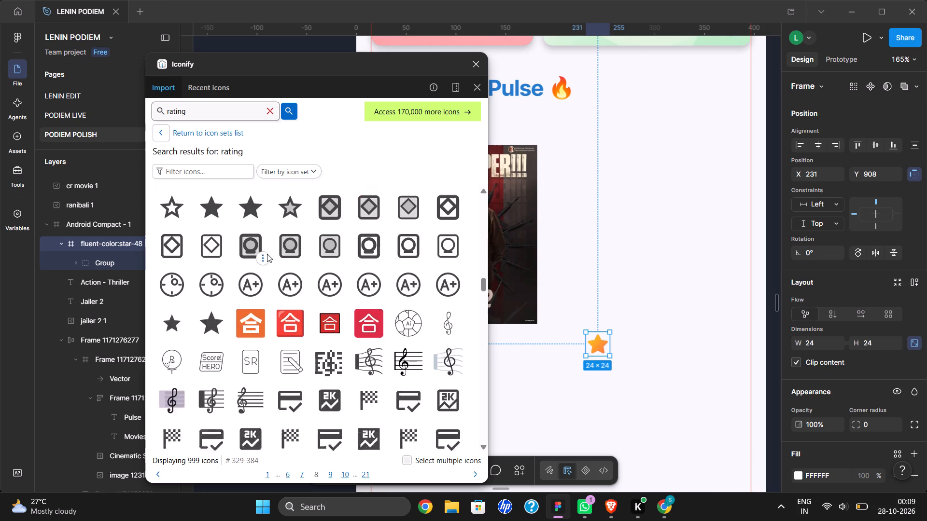
scroll(267, 254, down, 5)
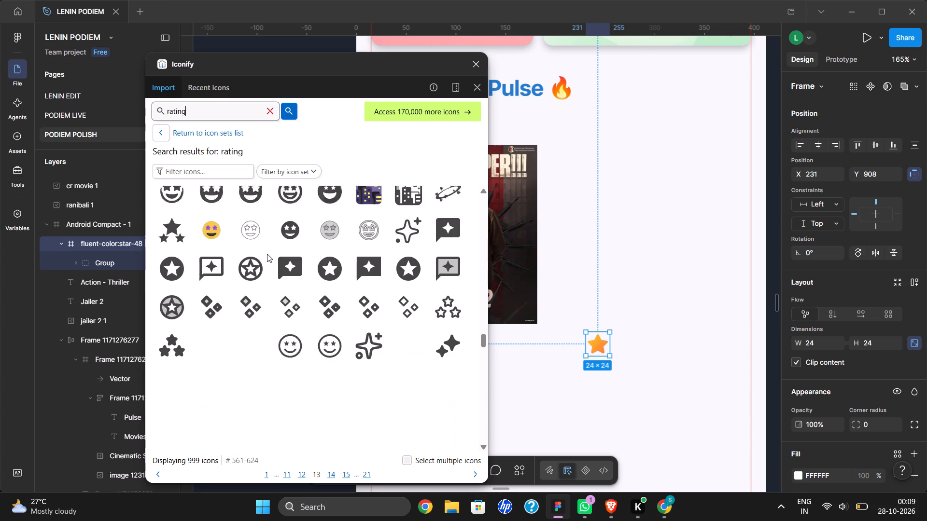
scroll(267, 254, down, 2)
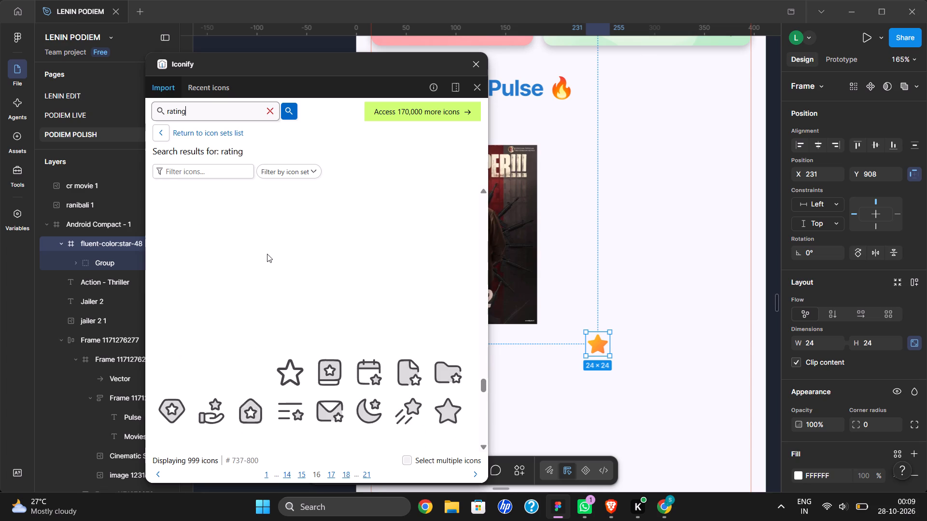
scroll(267, 254, down, 4)
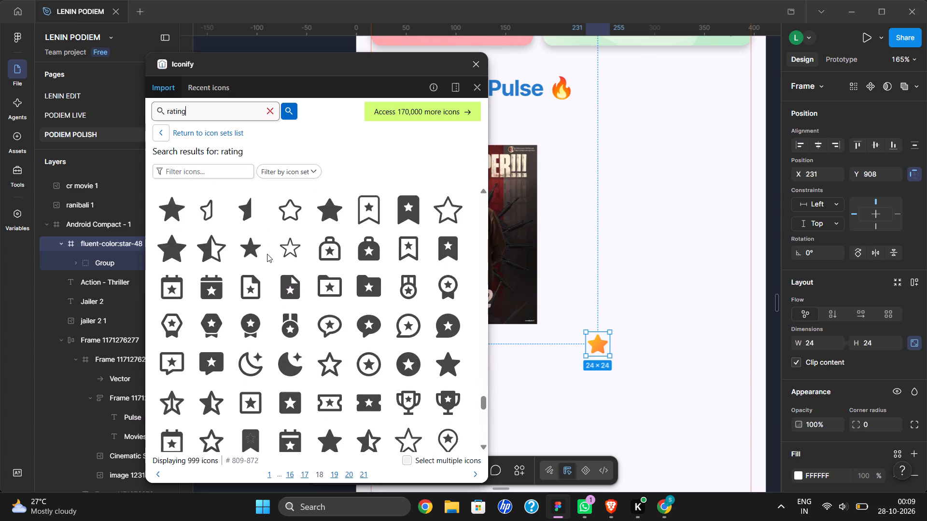
scroll(267, 254, down, 4)
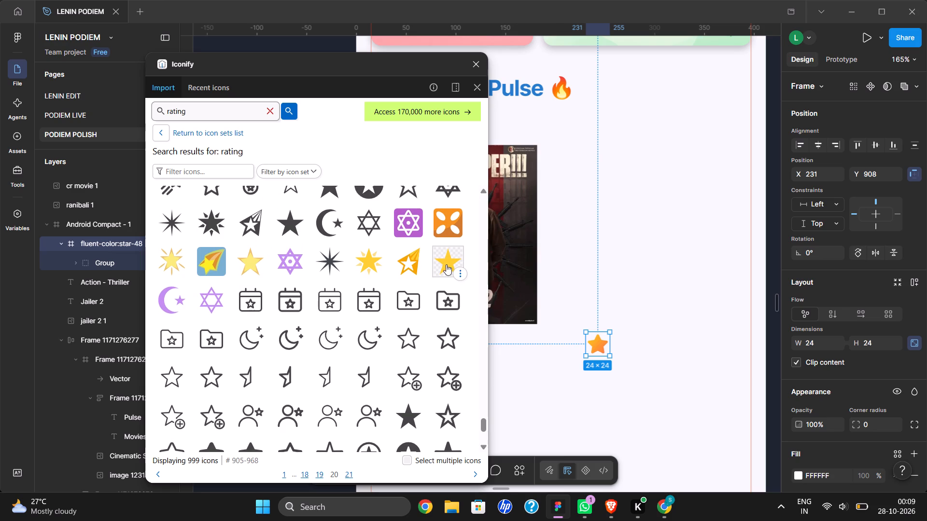
drag(446, 264, 661, 274)
Search the Iconify icons for "rate".
scroll(394, 319, down, 1)
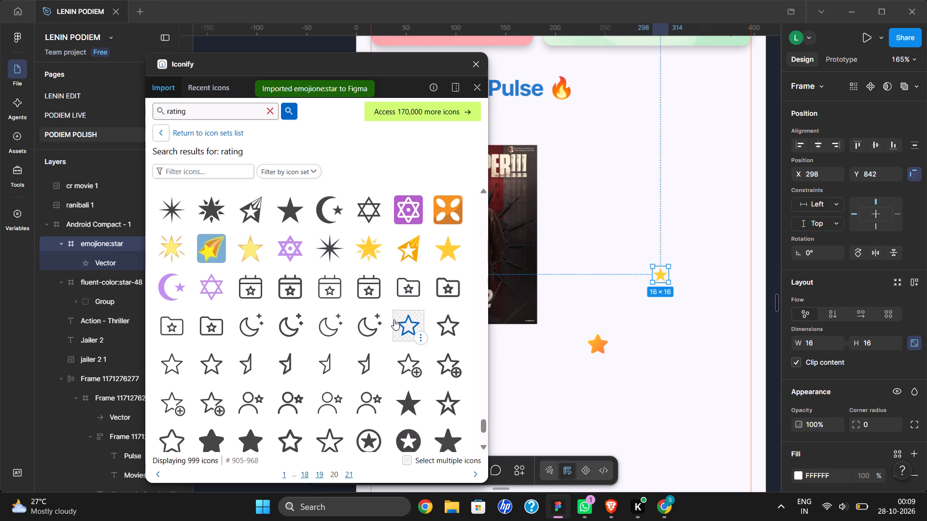
scroll(394, 319, down, 4)
scroll(394, 319, up, 2)
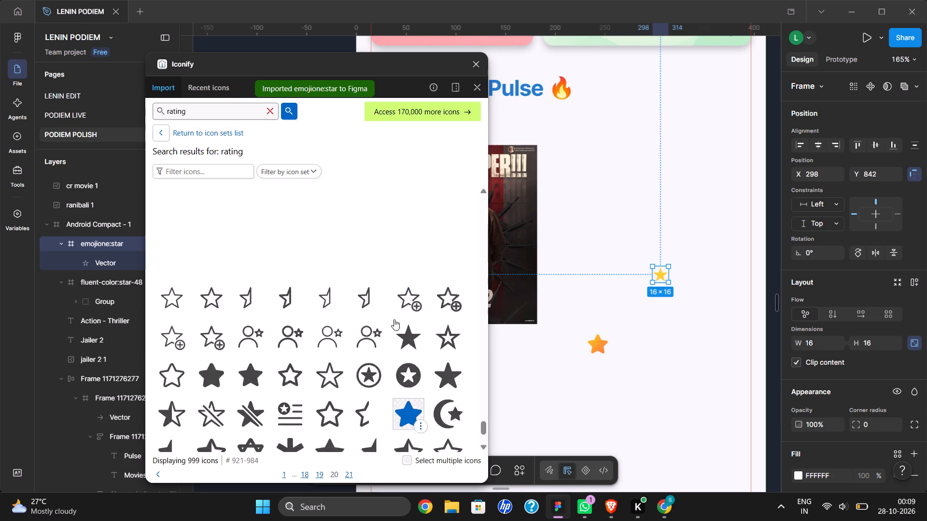
scroll(347, 298, up, 7)
click(197, 114)
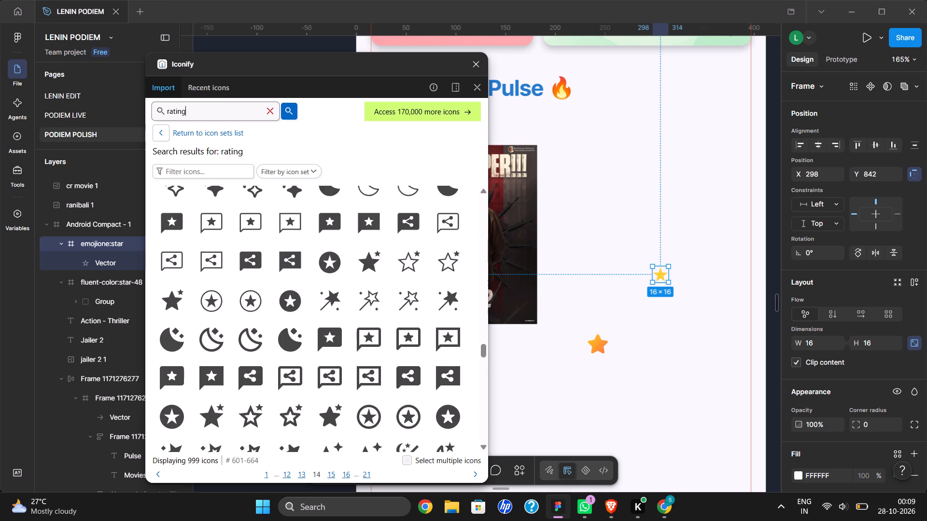
key(BackSpace)
key(BackSpace)
key(BackSpace)
key(e)
key(Return)
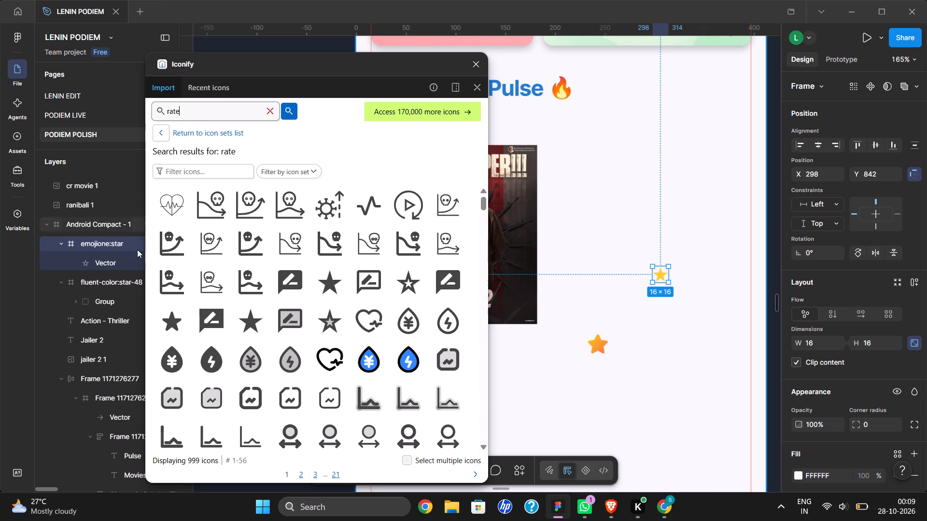
Look through the "rate" icon results for a suitable rating icon and close the Iconify plugin.
scroll(230, 274, down, 5)
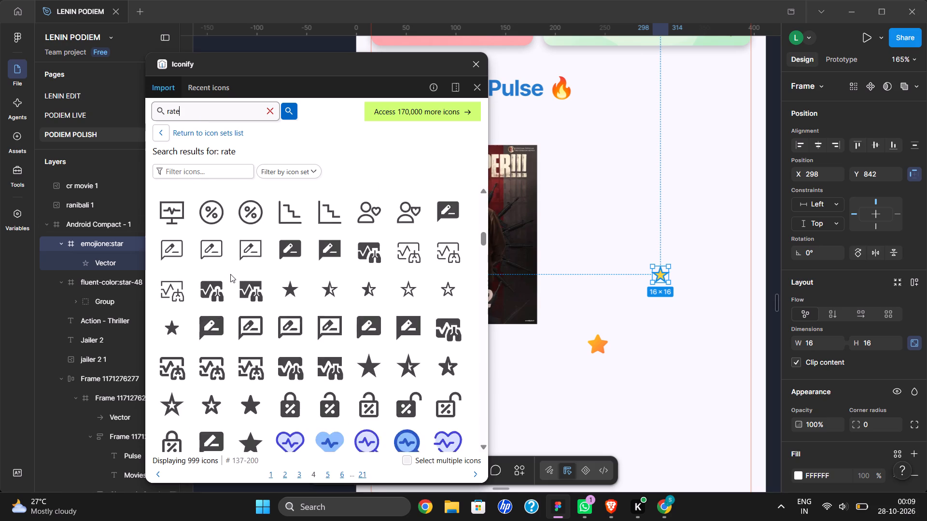
scroll(230, 274, down, 6)
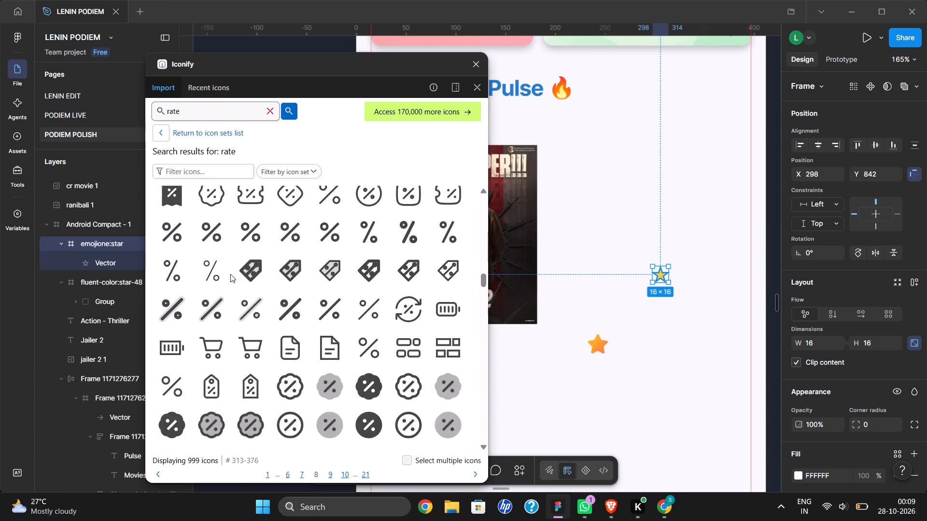
scroll(230, 274, down, 6)
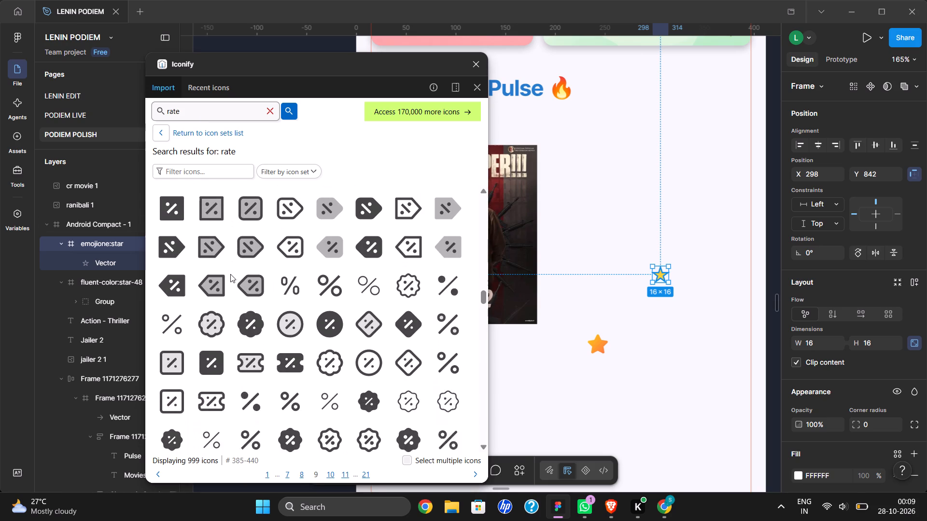
scroll(230, 274, down, 5)
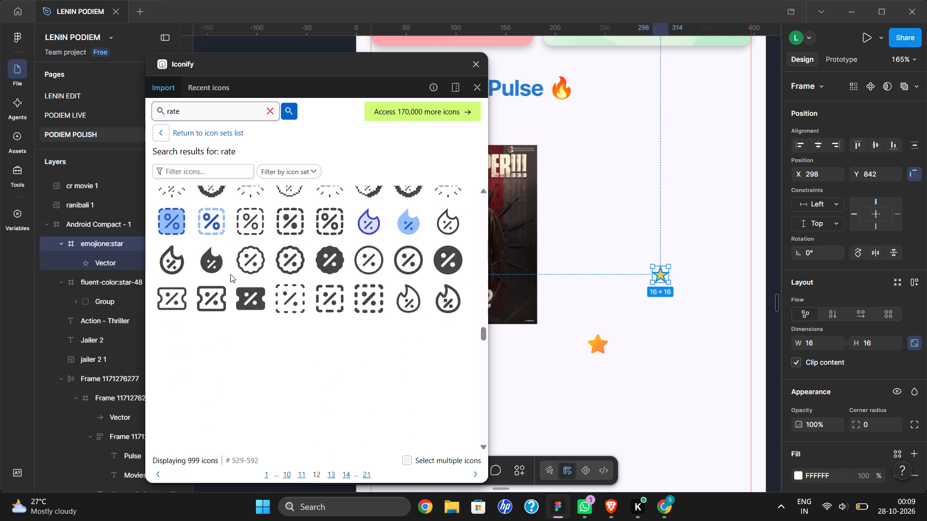
scroll(230, 274, down, 5)
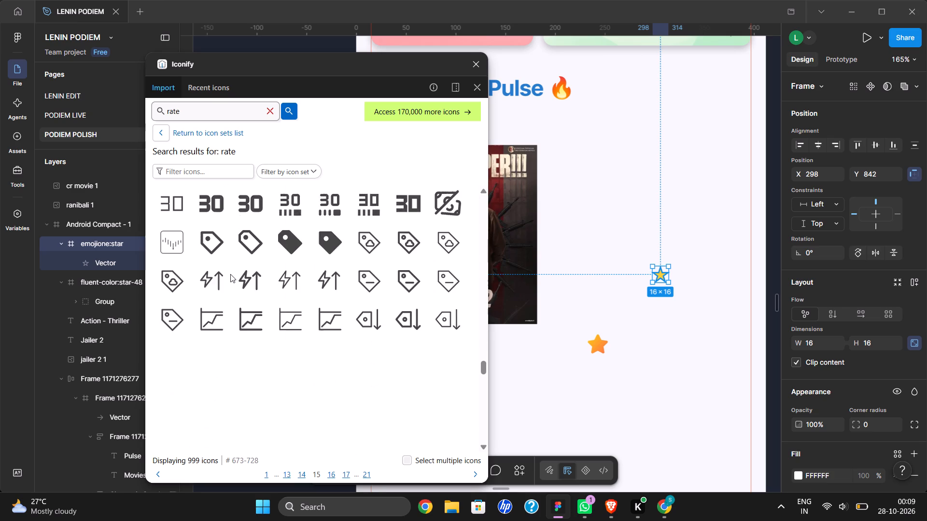
scroll(230, 274, down, 7)
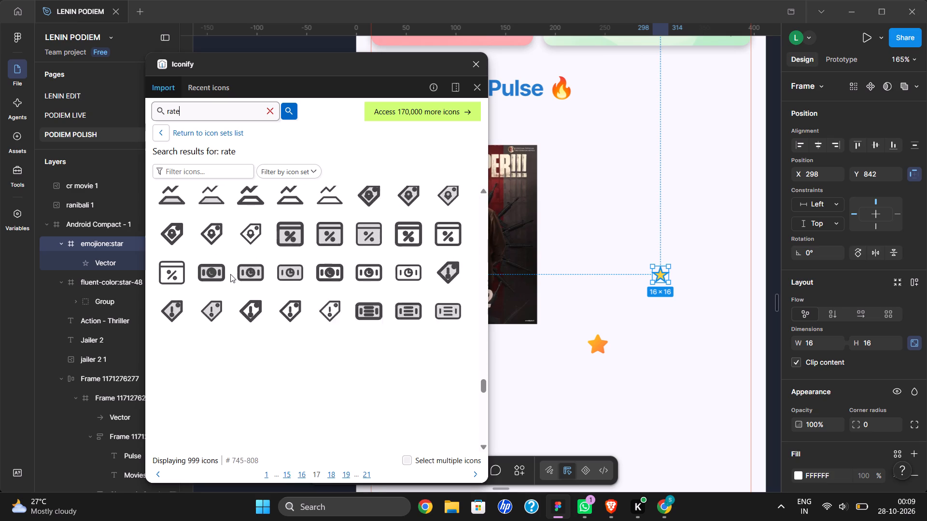
scroll(230, 274, down, 6)
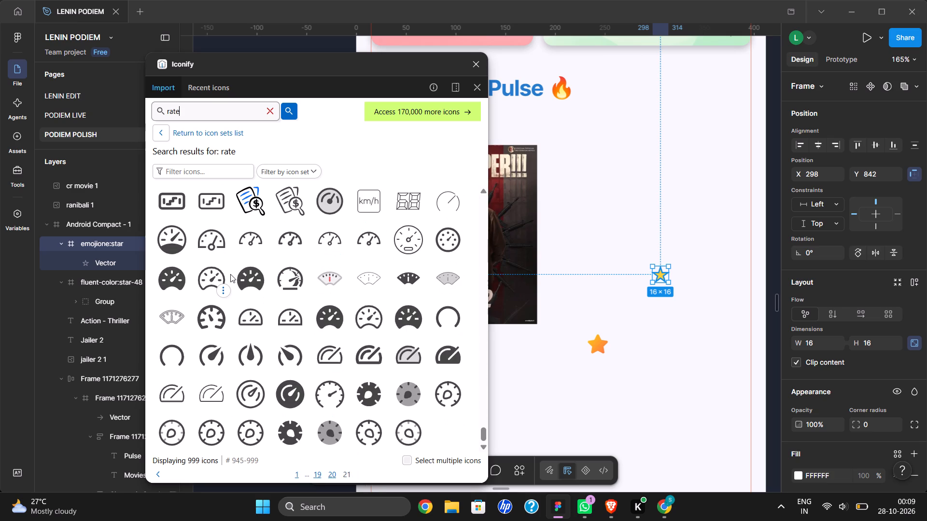
scroll(230, 274, down, 1)
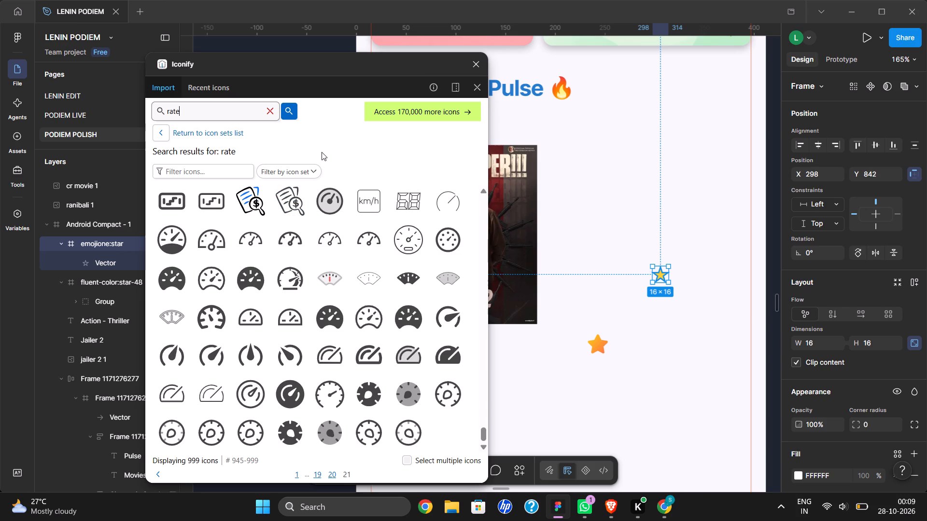
click(471, 63)
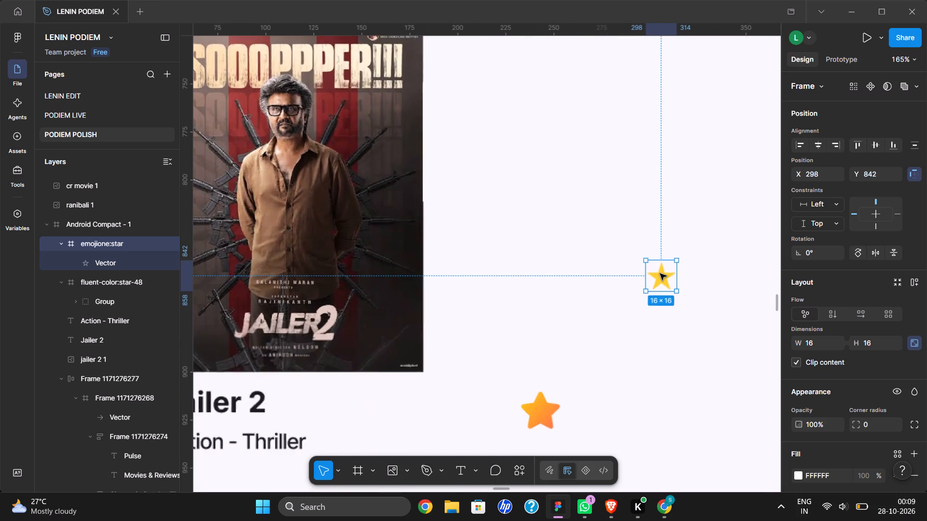
Move the yellow emojione star closer to the Jailer 2 poster, above the orange star.
drag(660, 274, 618, 277)
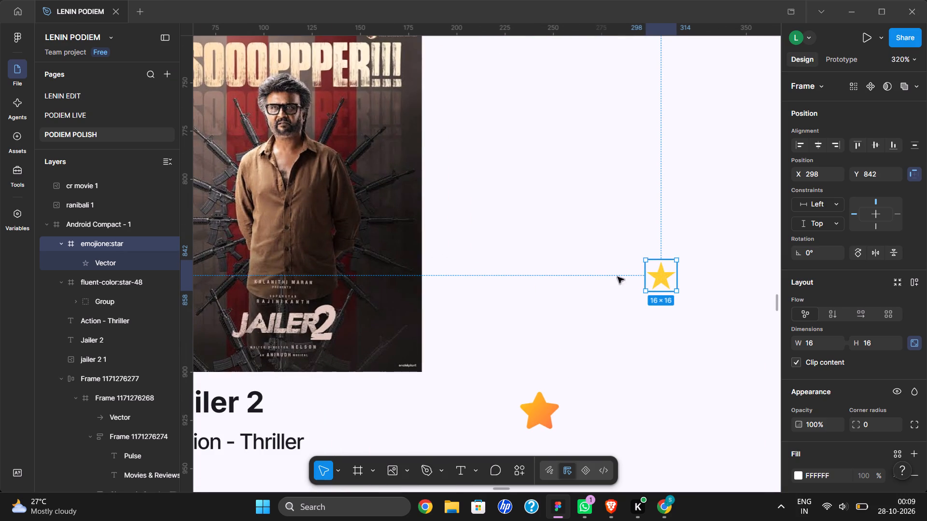
drag(618, 277, 559, 262)
click(559, 262)
click(690, 336)
Recolor the 0% gradient stop of the orange star's fill to FFCE31, sampled from the yellow emojione star.
scroll(690, 336, down, 1)
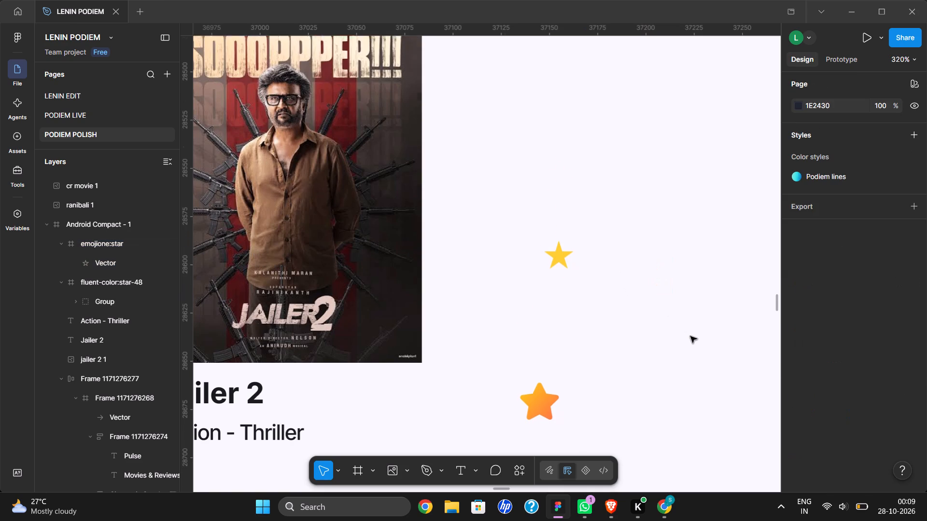
scroll(690, 336, down, 1)
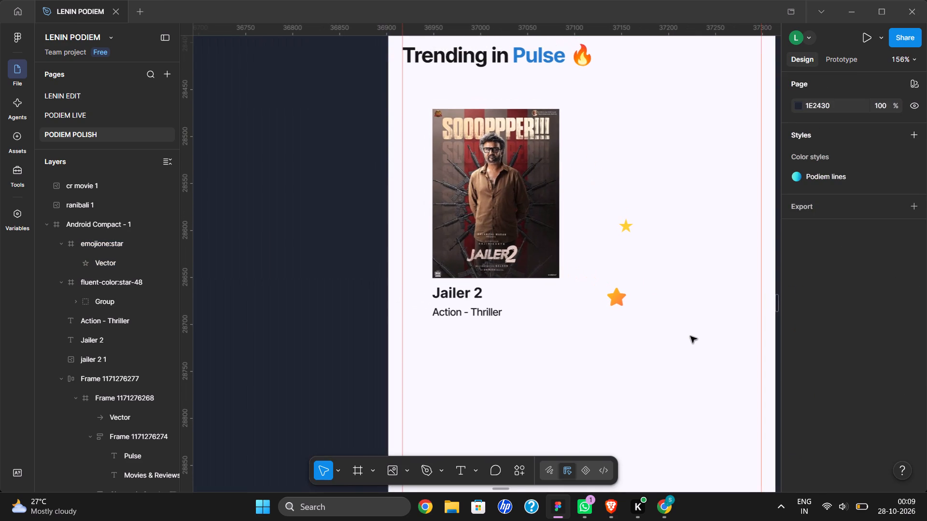
click(618, 304)
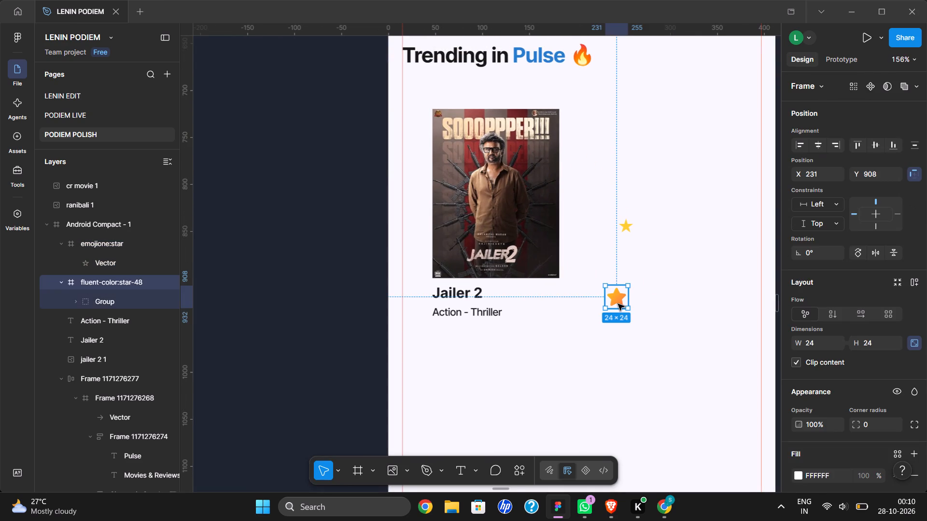
double_click(618, 304)
scroll(880, 379, down, 6)
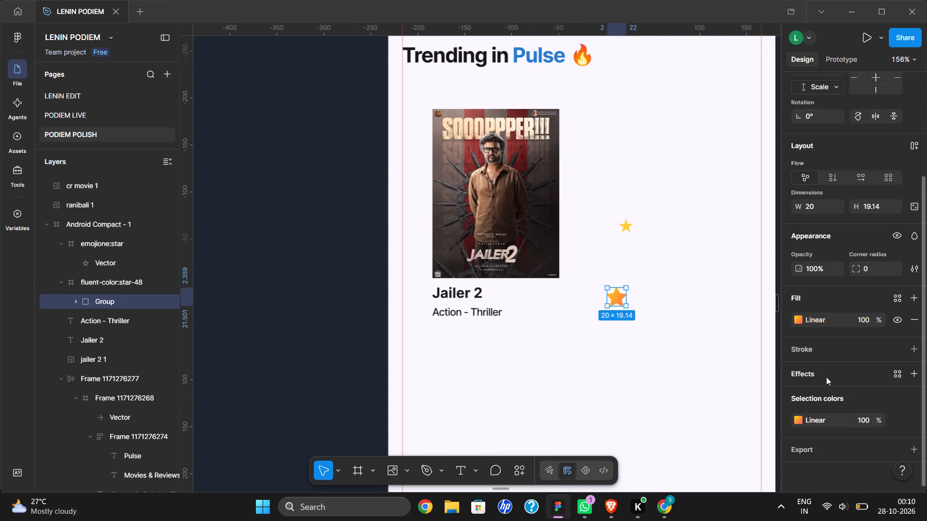
click(796, 319)
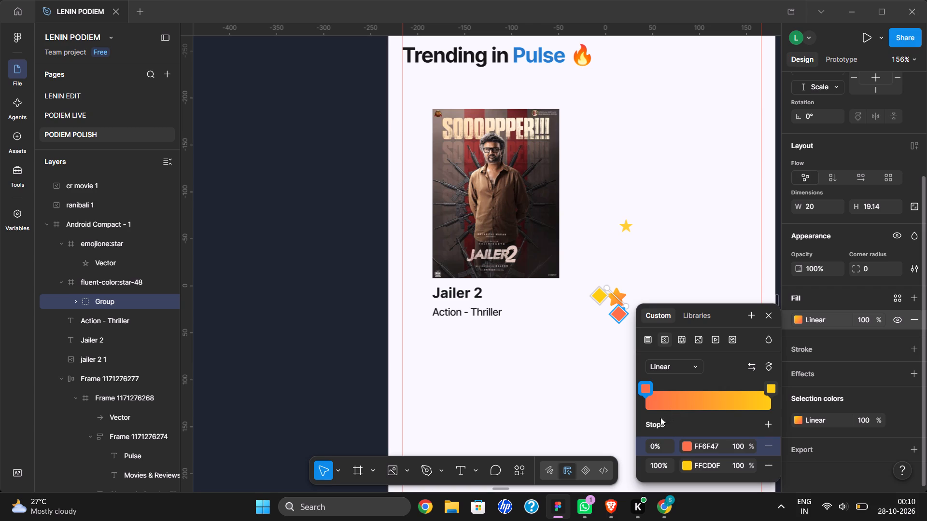
click(685, 444)
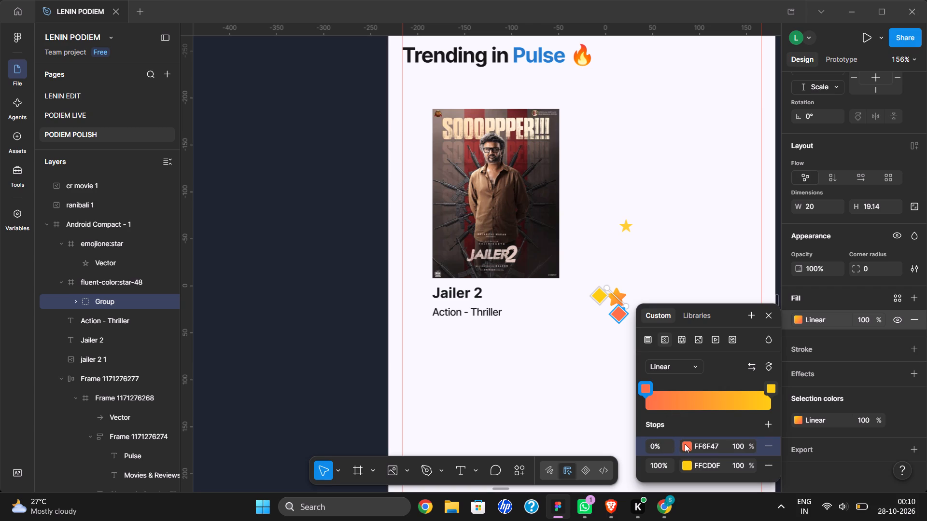
click(503, 363)
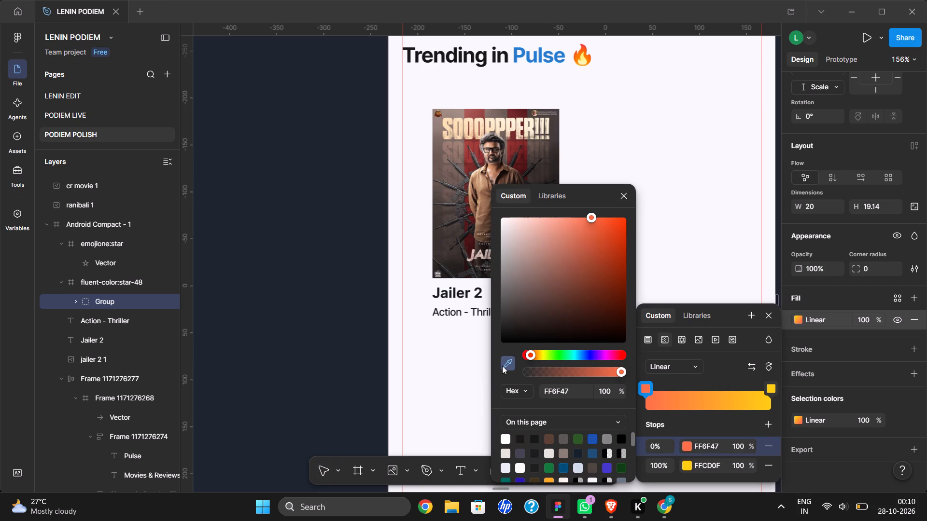
drag(579, 193, 518, 245)
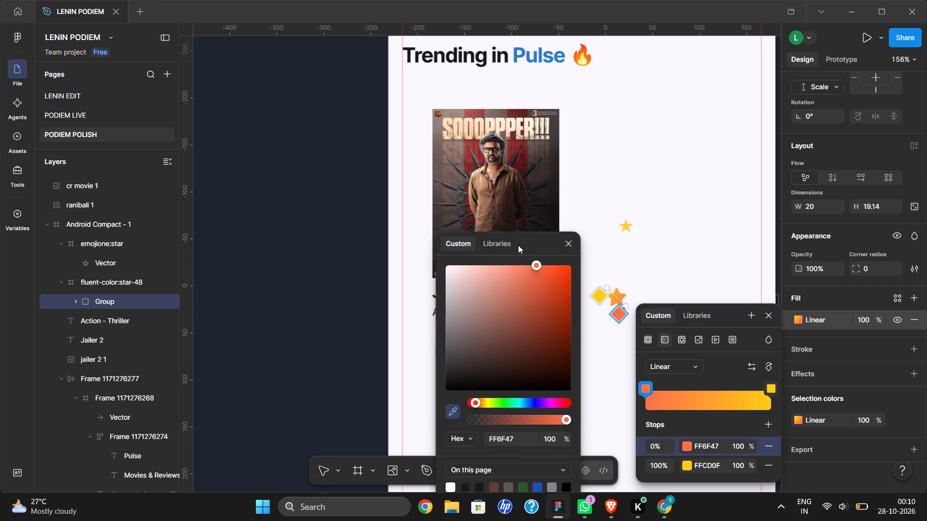
drag(518, 245, 515, 247)
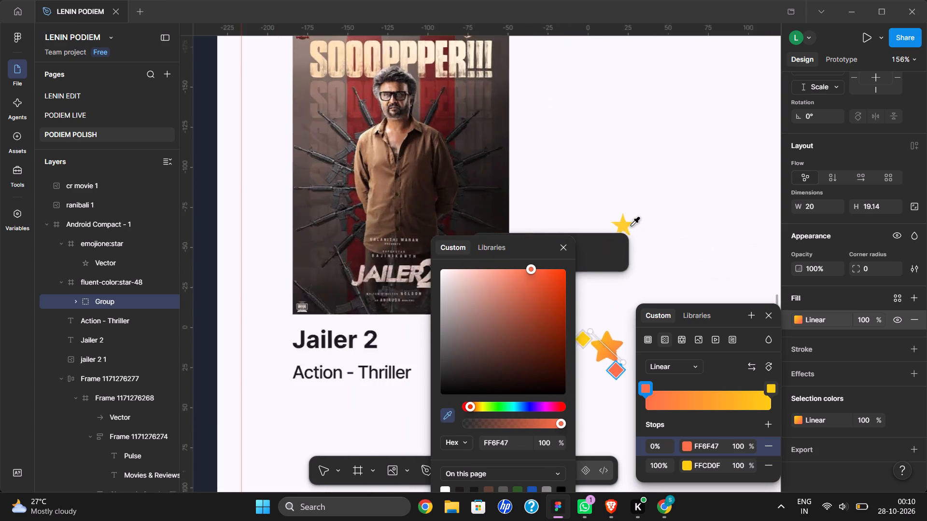
click(615, 227)
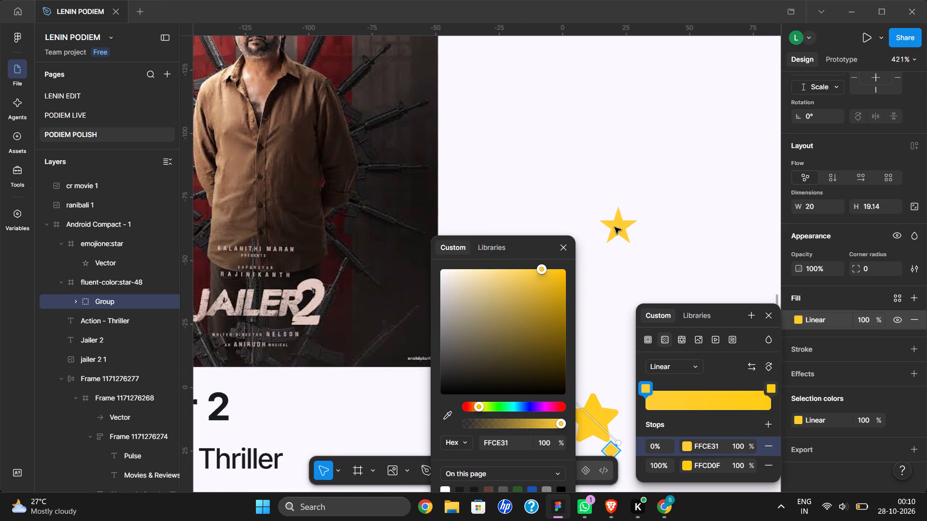
click(655, 228)
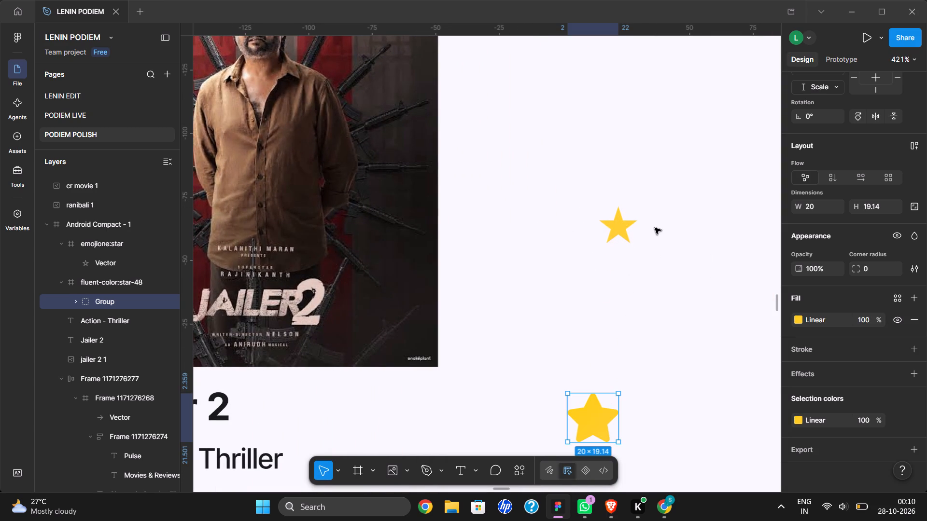
click(655, 228)
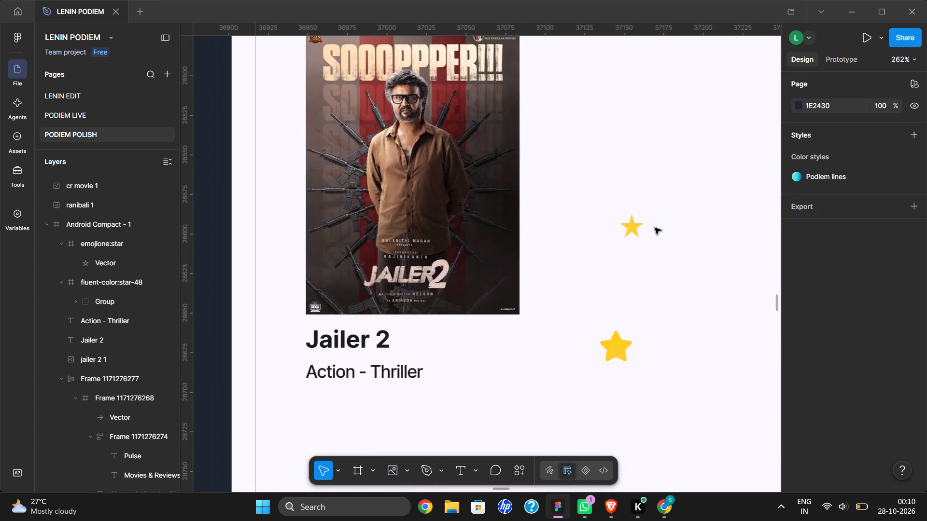
Move the recolored 24 × 24 star beneath the Action - Thriller line, at about X 50, Y 952.
click(618, 344)
drag(618, 344, 335, 414)
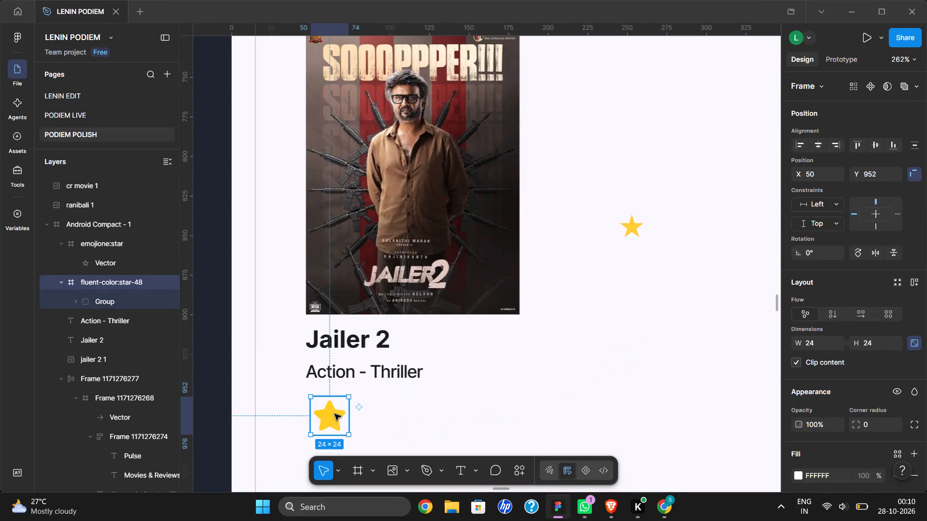
Delete the recolored 24 × 24 fluent-color star from beneath the Action - Thriller line.
drag(335, 414, 566, 402)
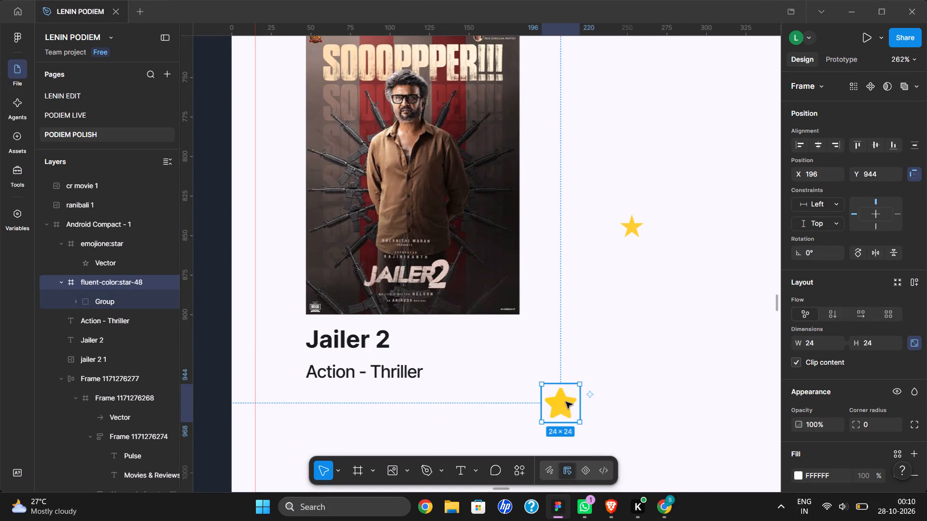
key(Delete)
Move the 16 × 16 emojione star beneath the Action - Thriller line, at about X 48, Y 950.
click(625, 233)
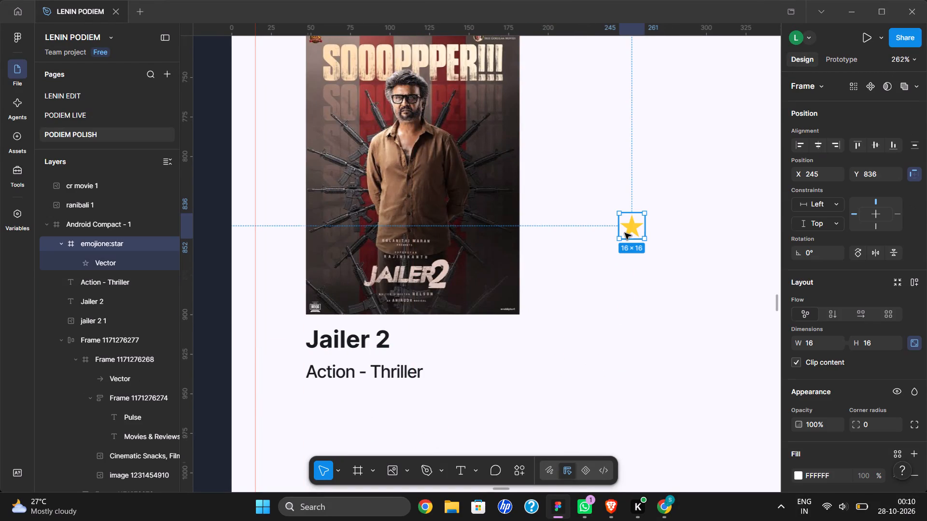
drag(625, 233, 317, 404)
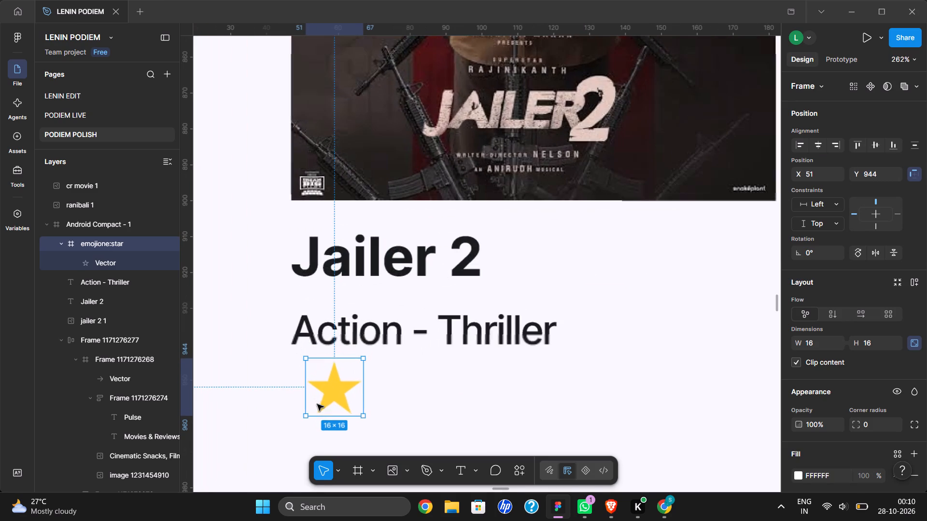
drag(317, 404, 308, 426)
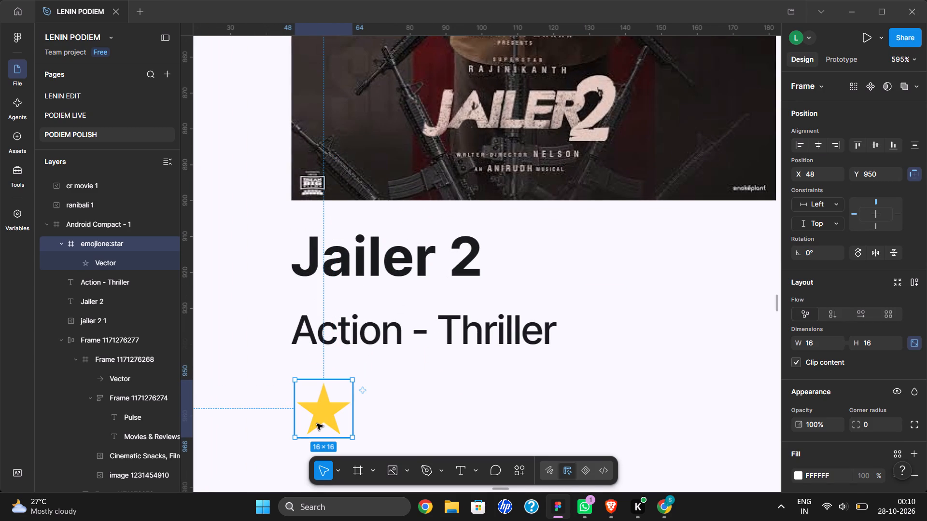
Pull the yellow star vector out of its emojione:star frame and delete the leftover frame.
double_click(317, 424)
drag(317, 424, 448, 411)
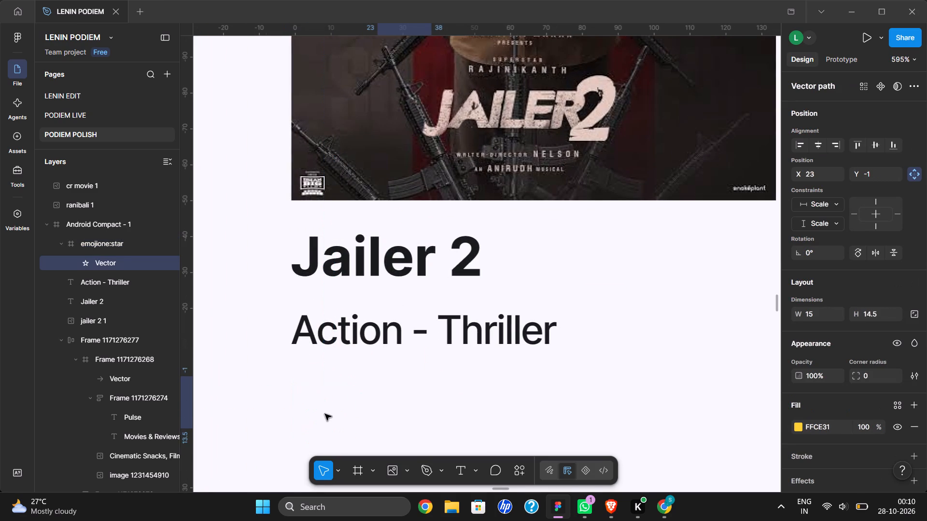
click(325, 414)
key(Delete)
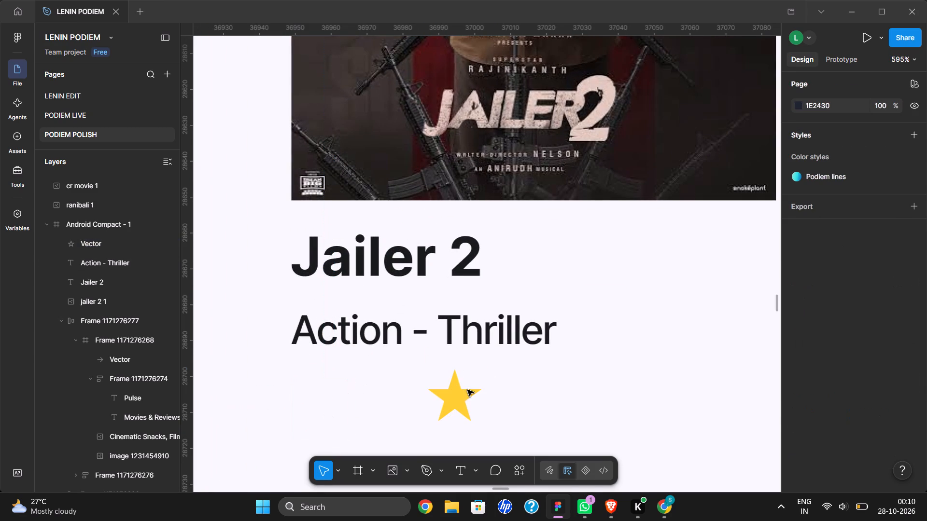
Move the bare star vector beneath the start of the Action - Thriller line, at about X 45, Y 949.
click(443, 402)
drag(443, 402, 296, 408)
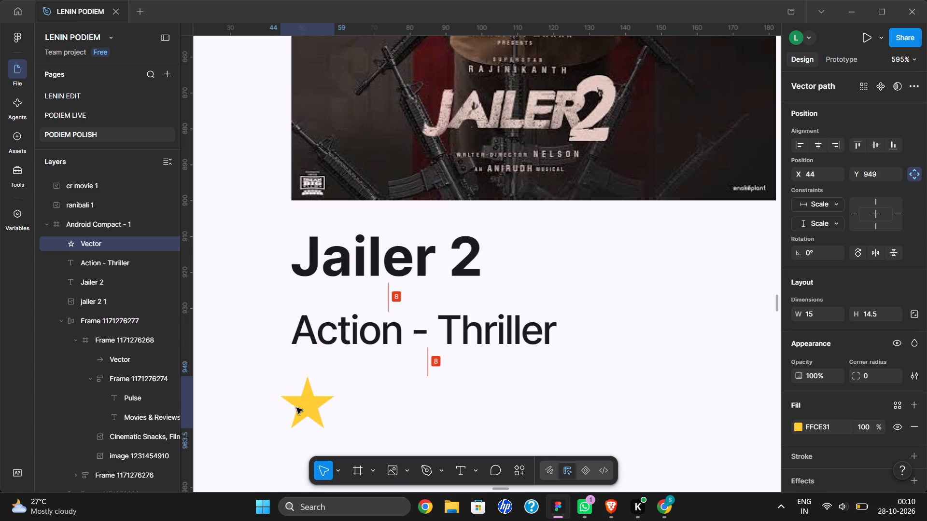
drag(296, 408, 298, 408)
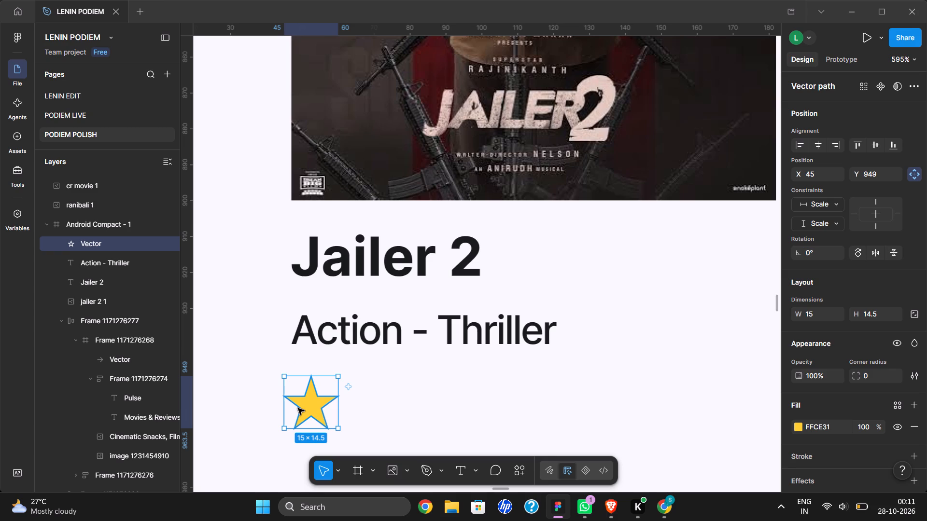
Delete the yellow star vector beneath the Action - Thriller line.
key(Delete)
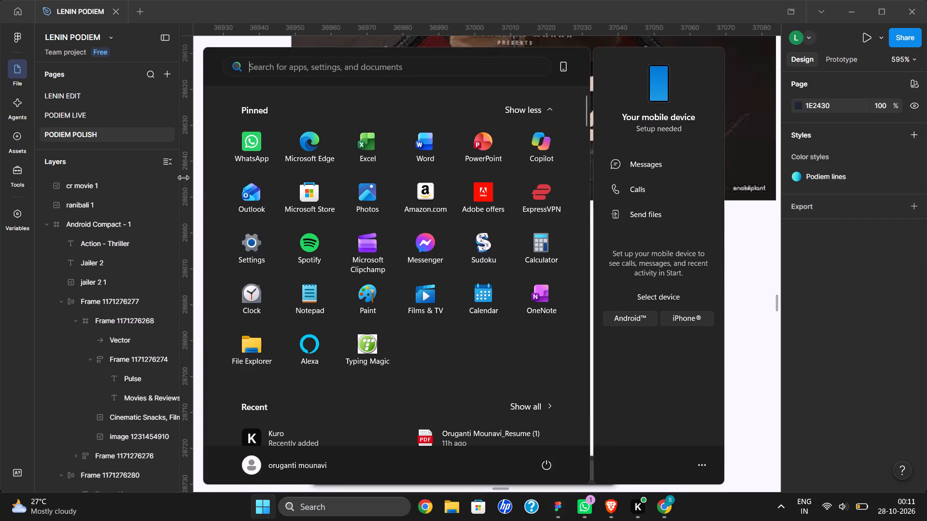
click(197, 187)
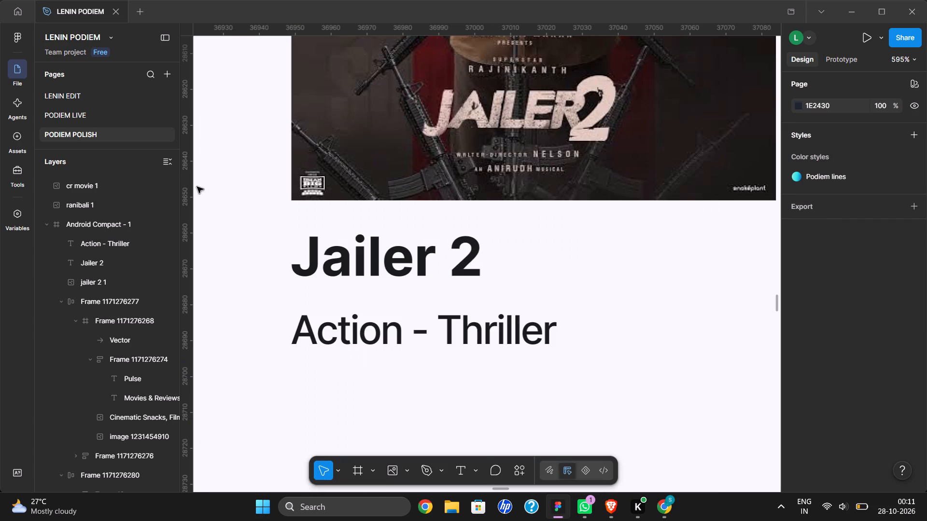
Reopen the Iconify plugin and search its icons for "star".
key(ctrl+alt+p)
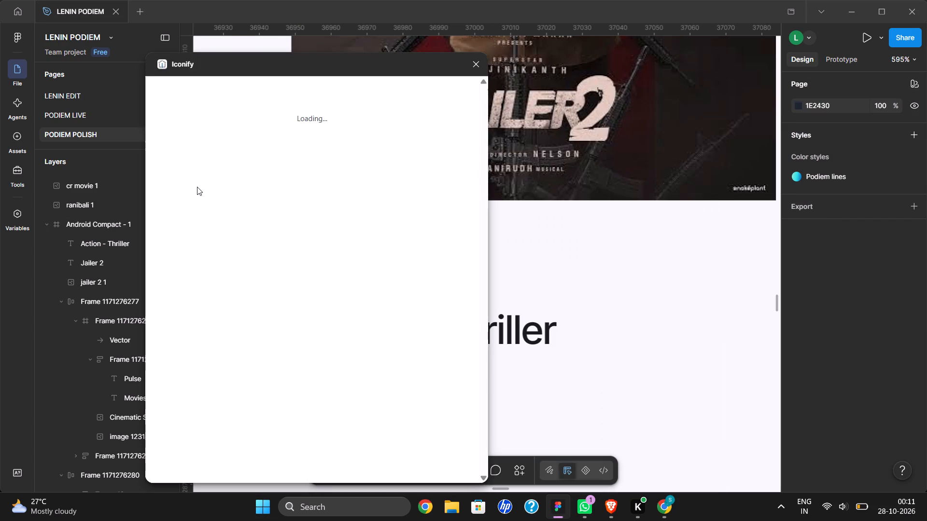
click(204, 110)
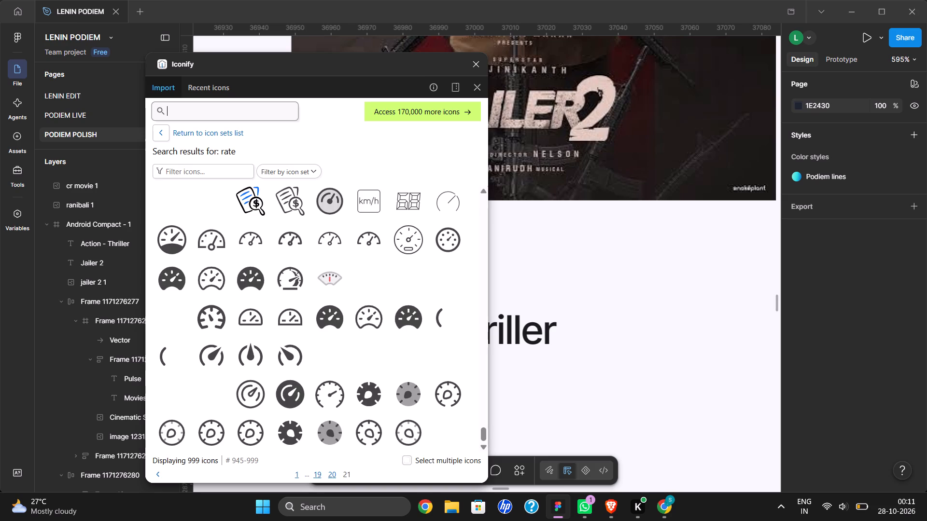
text(star)
key(Return)
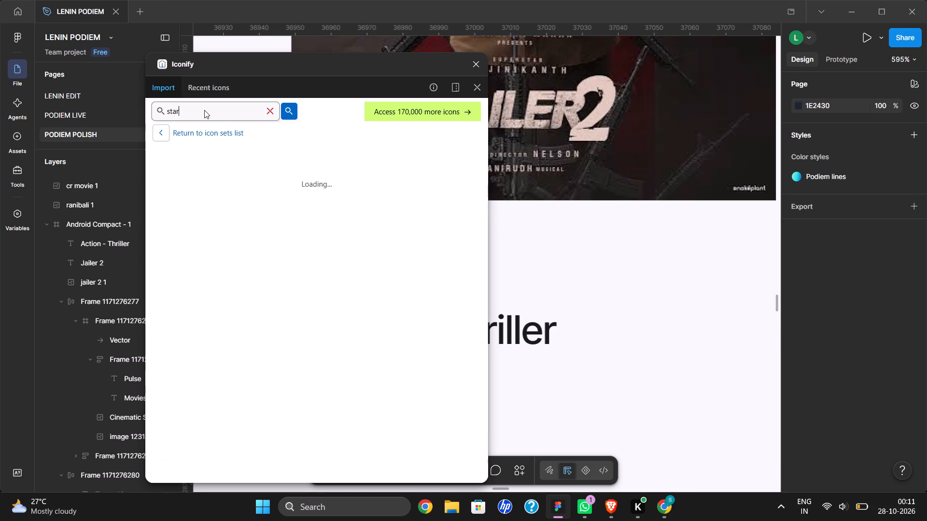
Import the emojione:glowing-star icon beside the Action - Thriller line, at about X 142, Y 922.
scroll(353, 303, down, 2)
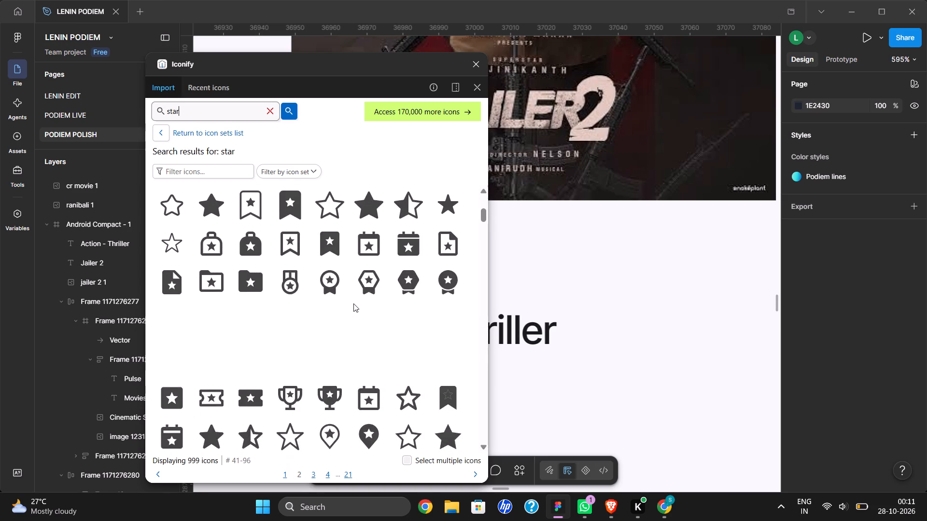
scroll(353, 303, down, 5)
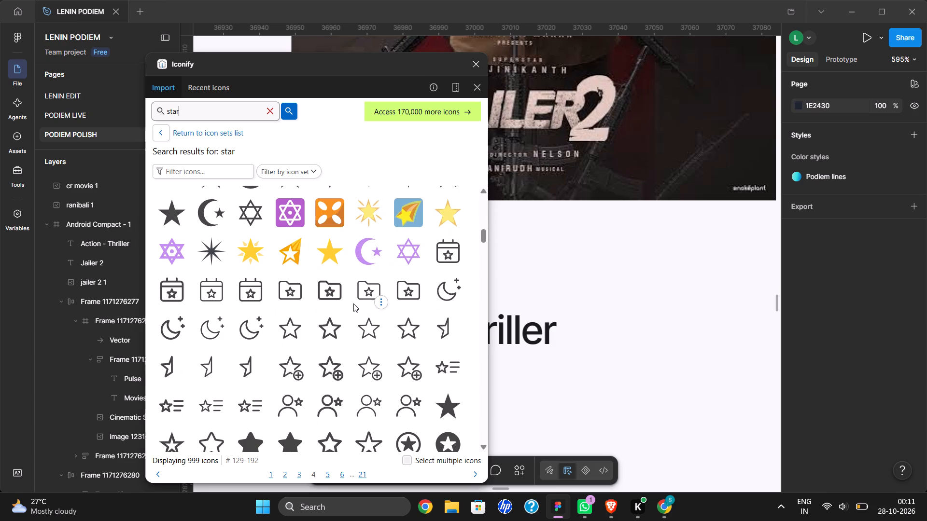
scroll(353, 303, down, 3)
drag(243, 247, 312, 260)
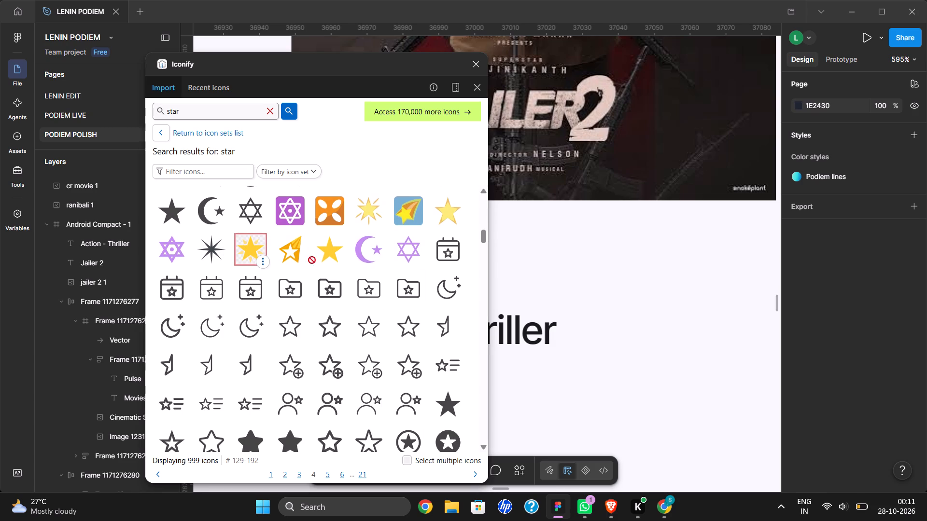
drag(312, 260, 660, 309)
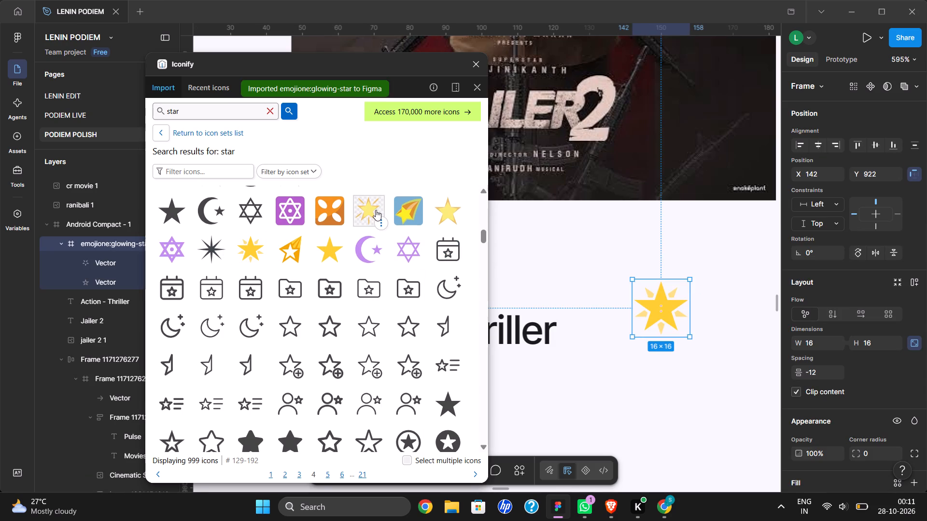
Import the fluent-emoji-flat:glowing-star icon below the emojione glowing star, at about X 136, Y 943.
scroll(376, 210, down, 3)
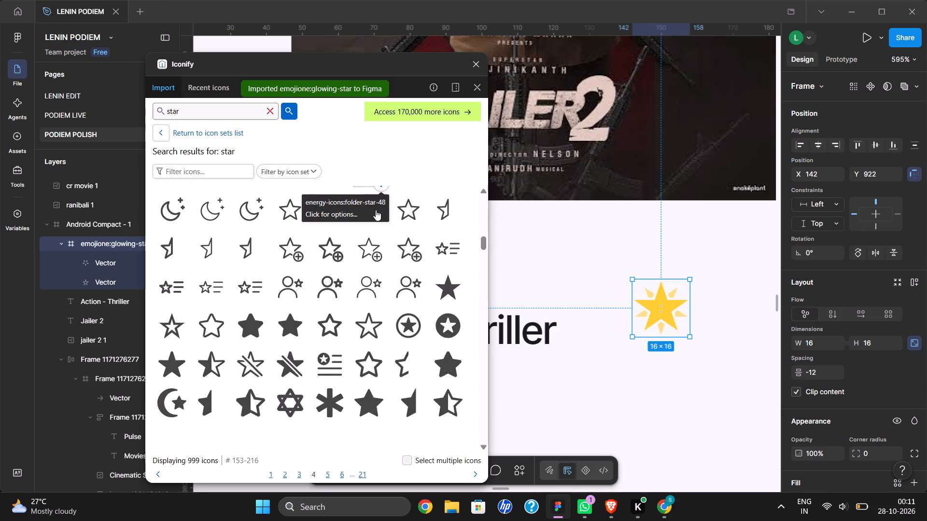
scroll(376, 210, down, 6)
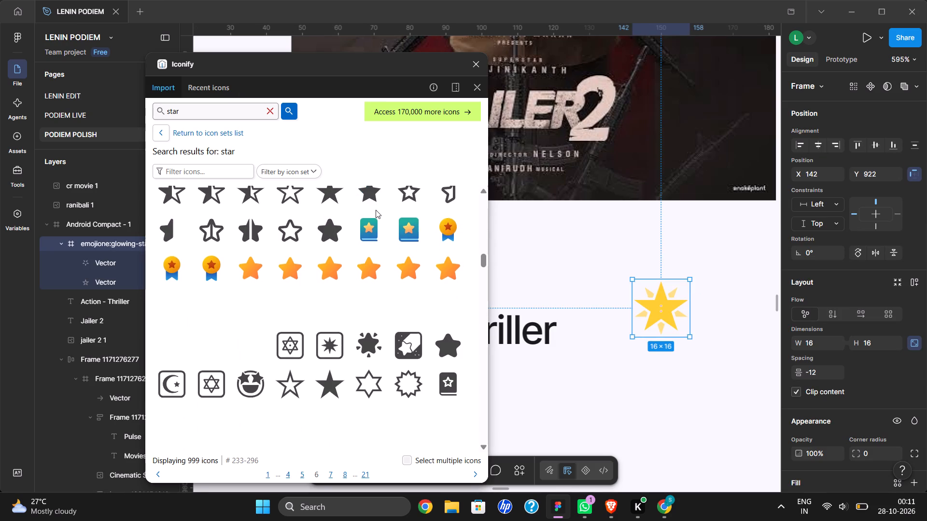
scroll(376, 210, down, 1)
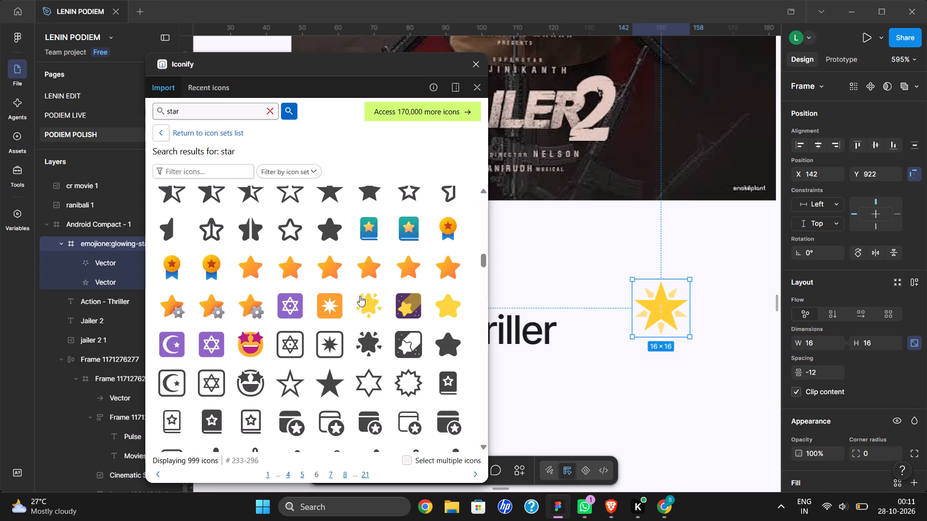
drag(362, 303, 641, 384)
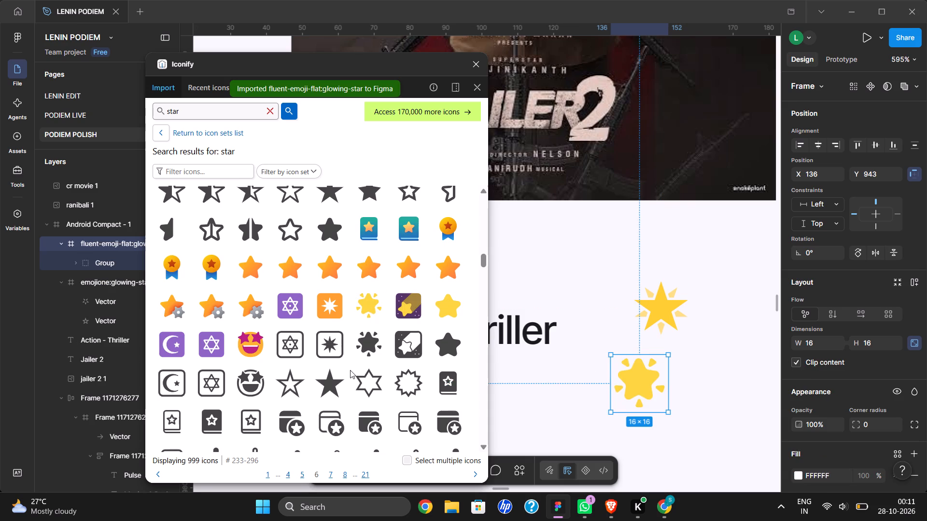
Look through the remaining "star" icon results for a better rating icon and close the Iconify plugin.
scroll(350, 370, down, 7)
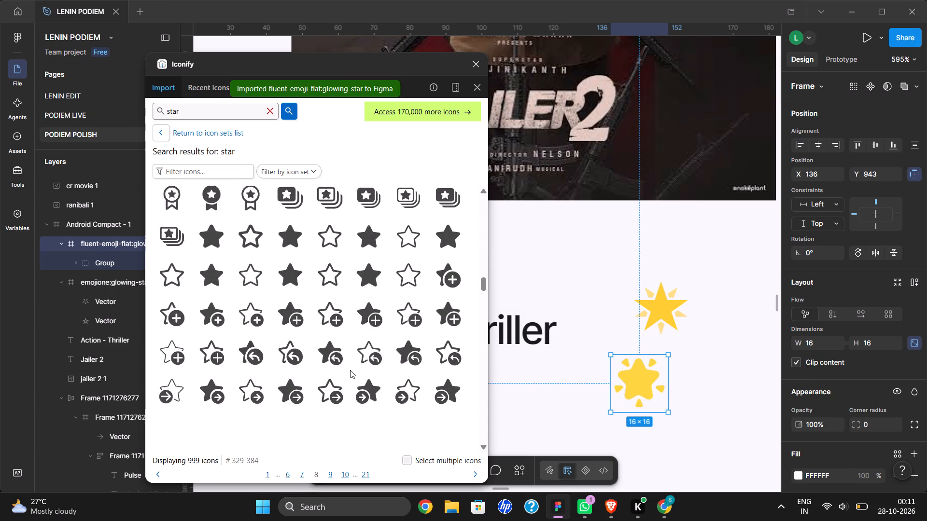
scroll(350, 370, down, 5)
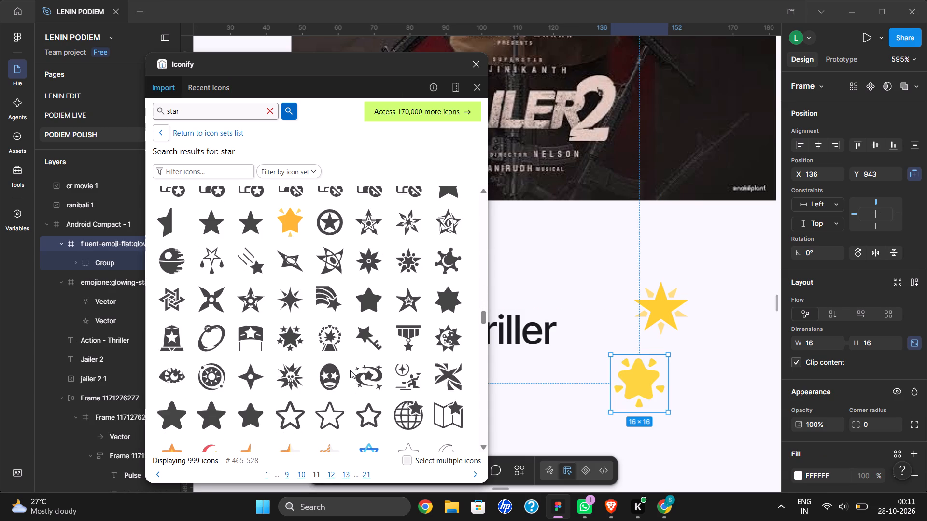
scroll(350, 370, up, 2)
scroll(289, 316, up, 1)
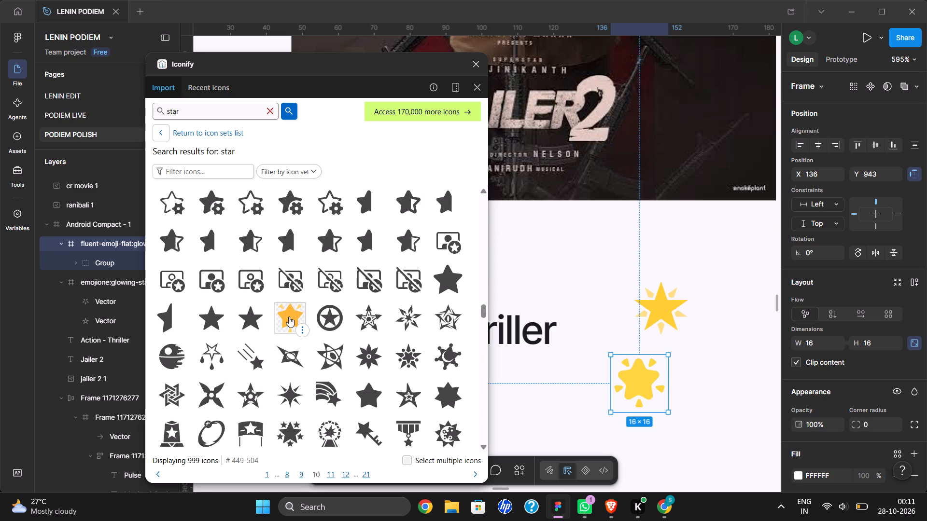
scroll(289, 316, up, 8)
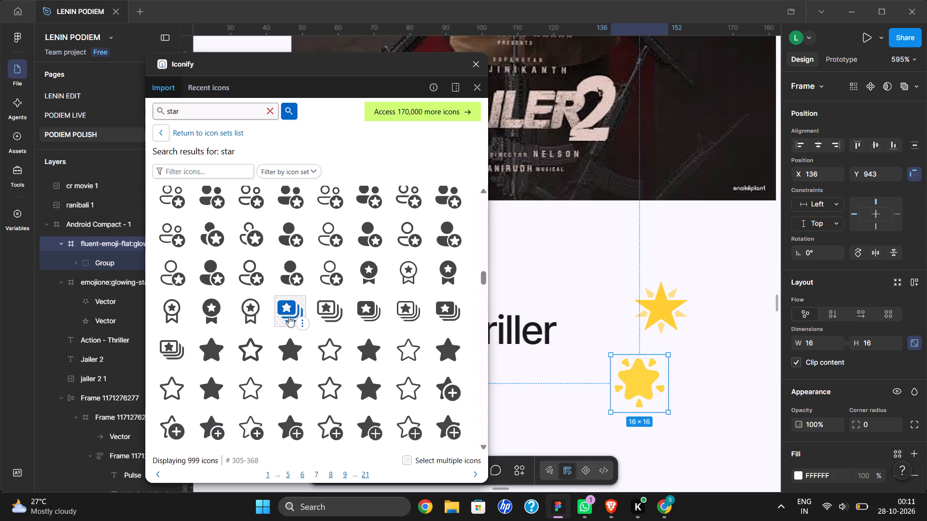
scroll(289, 316, up, 3)
scroll(289, 316, right, 1)
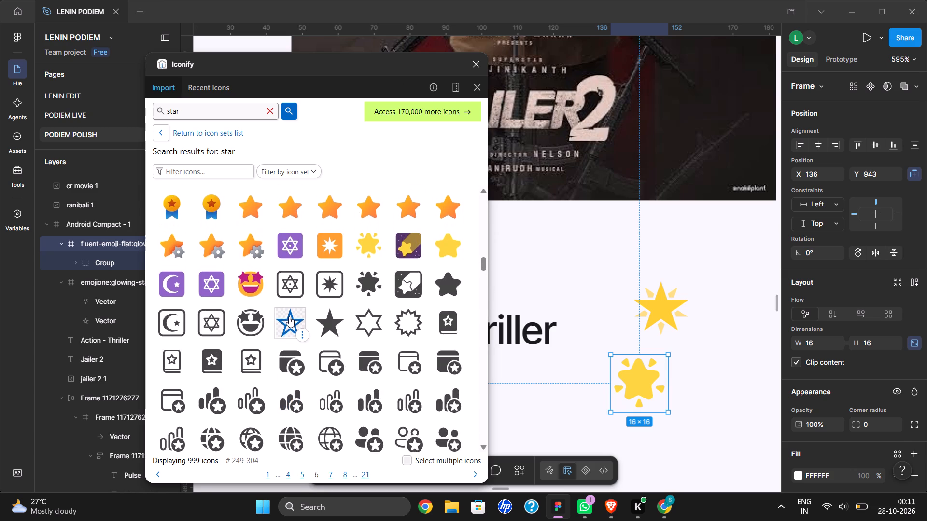
scroll(289, 316, down, 3)
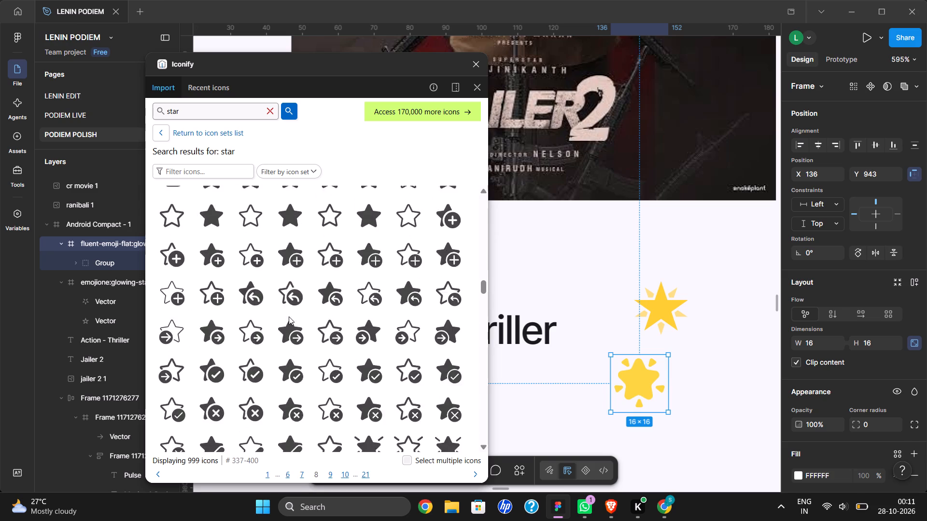
scroll(289, 316, down, 3)
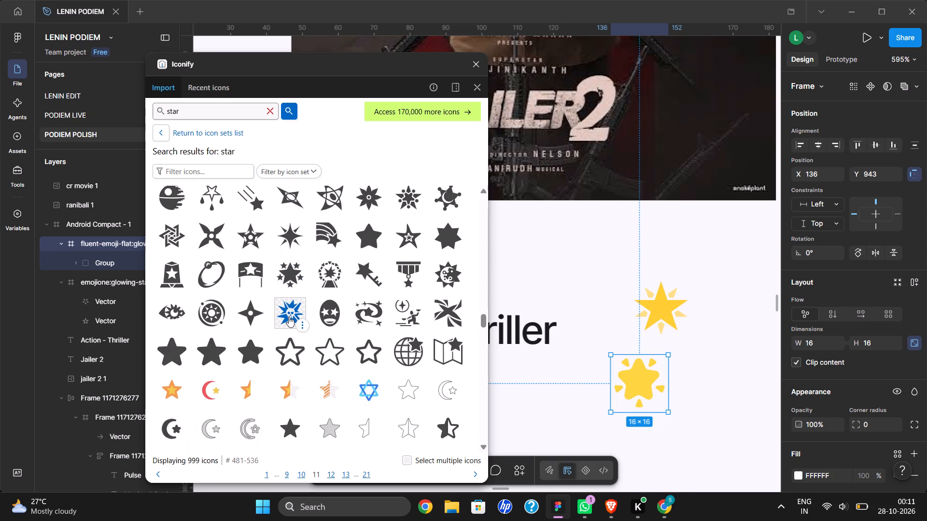
scroll(289, 316, down, 3)
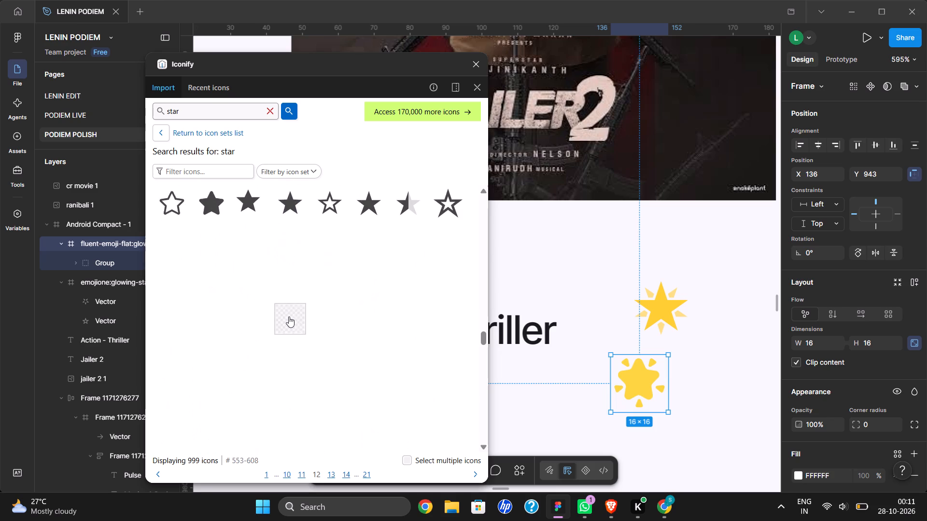
scroll(289, 316, down, 6)
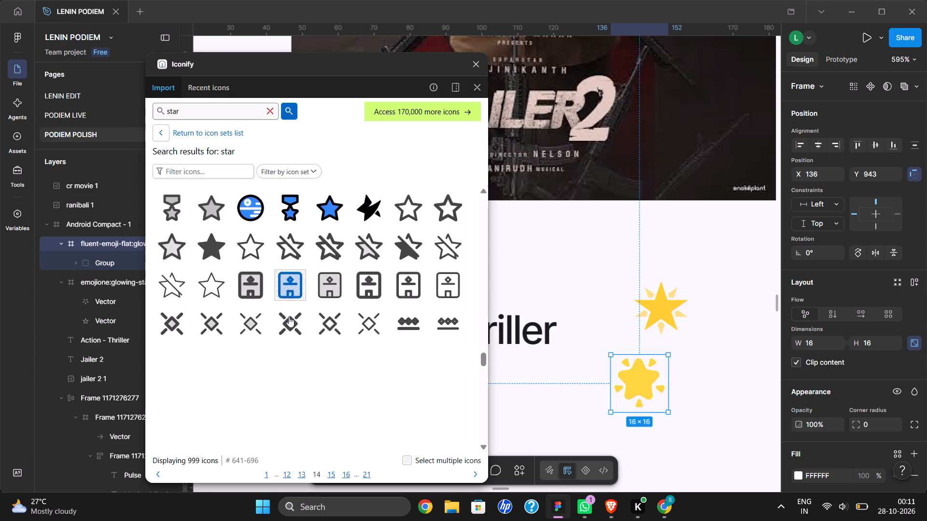
scroll(289, 316, down, 3)
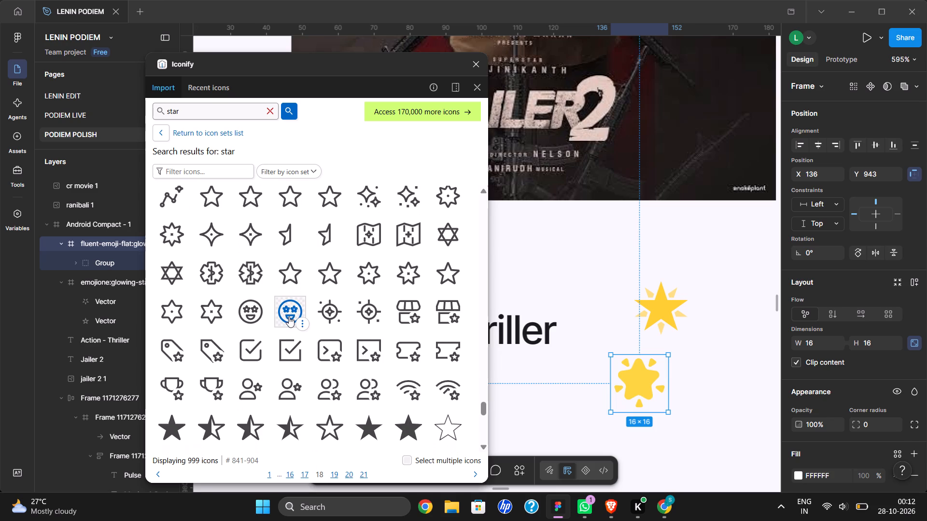
scroll(289, 316, up, 6)
scroll(289, 316, down, 2)
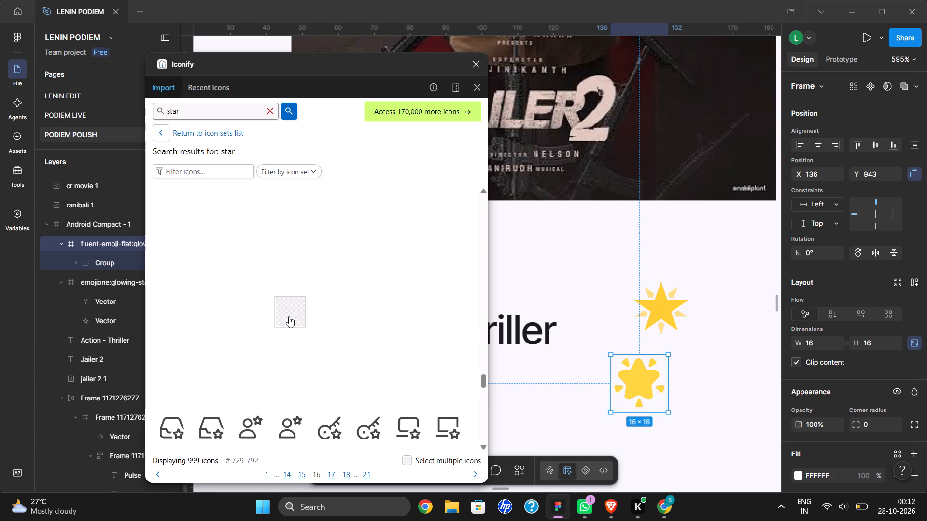
scroll(289, 316, down, 3)
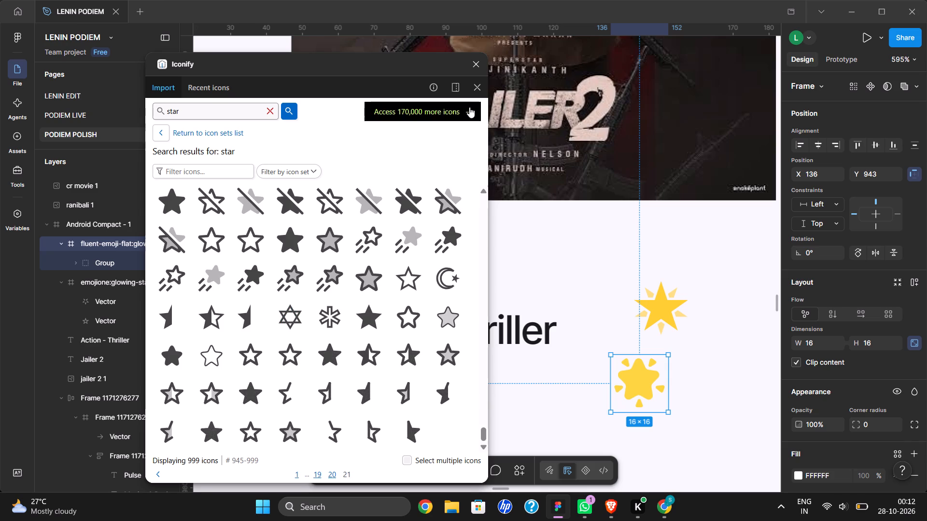
click(478, 66)
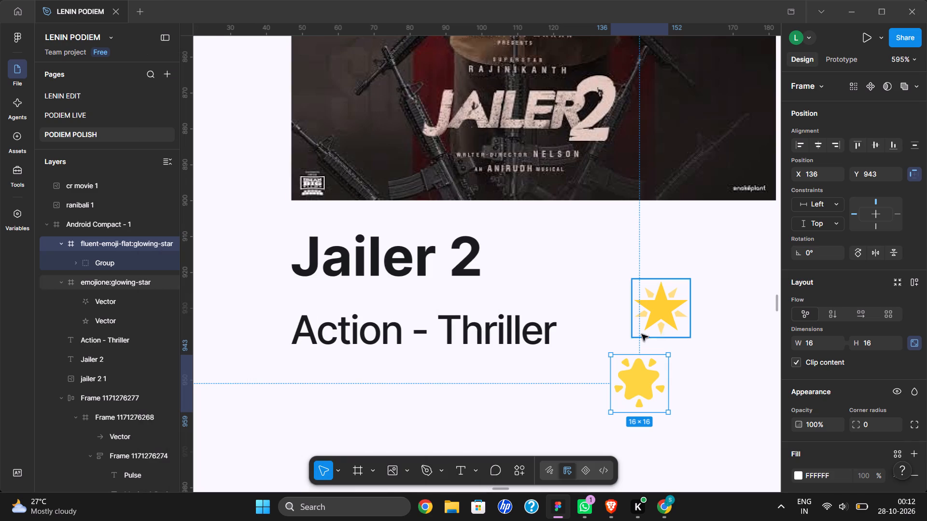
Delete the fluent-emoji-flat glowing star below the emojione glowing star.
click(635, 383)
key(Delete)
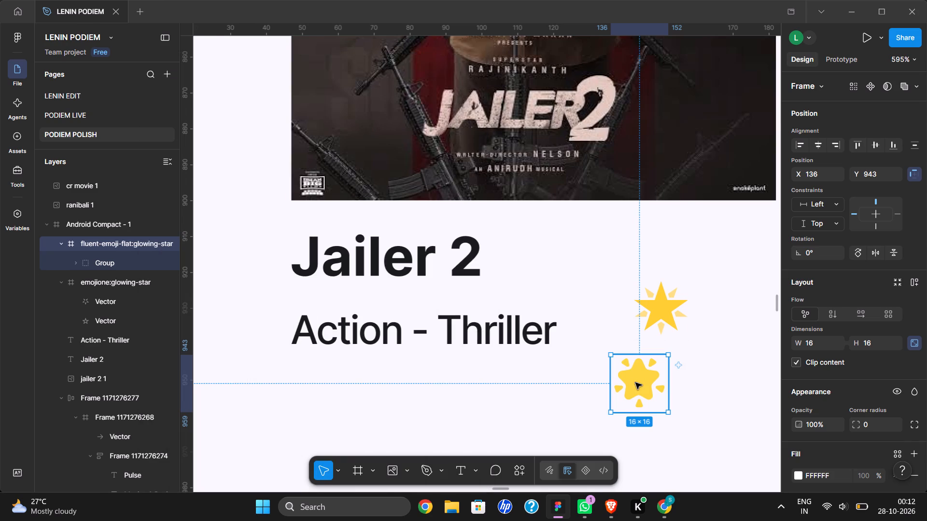
Move the emojione glowing star below the Action - Thriller line, to about X 44, Y 950.
drag(660, 310, 370, 384)
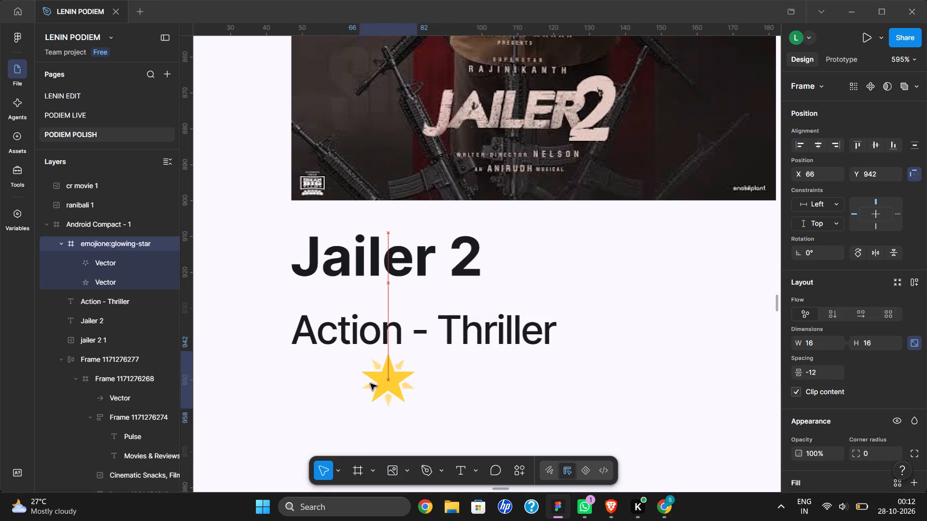
drag(370, 384, 320, 394)
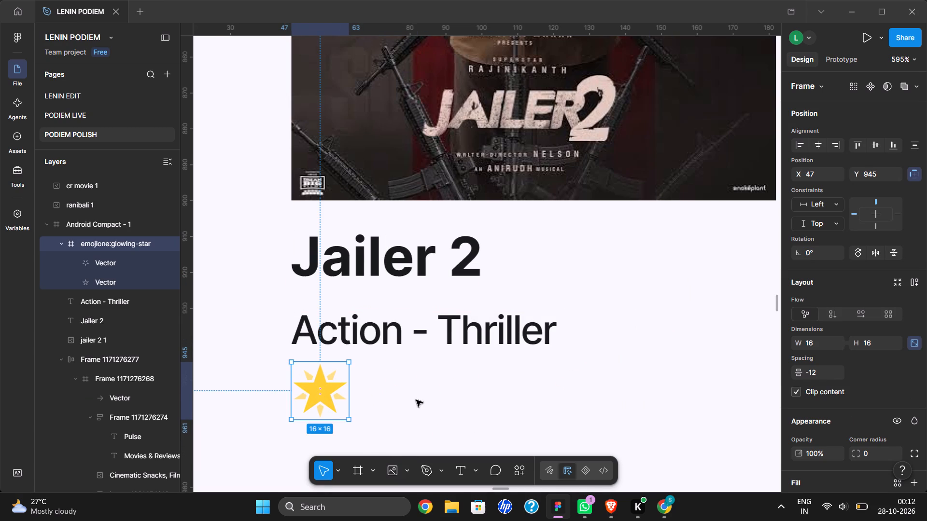
click(416, 400)
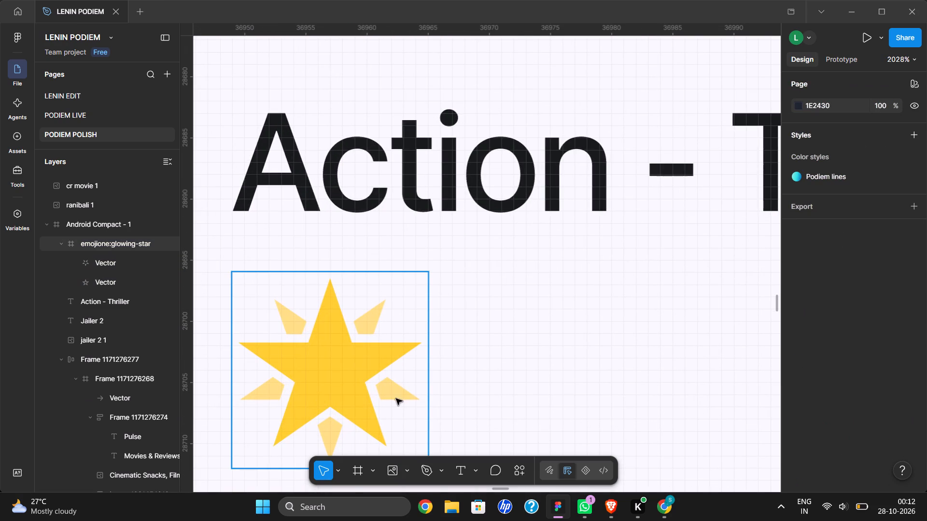
double_click(287, 380)
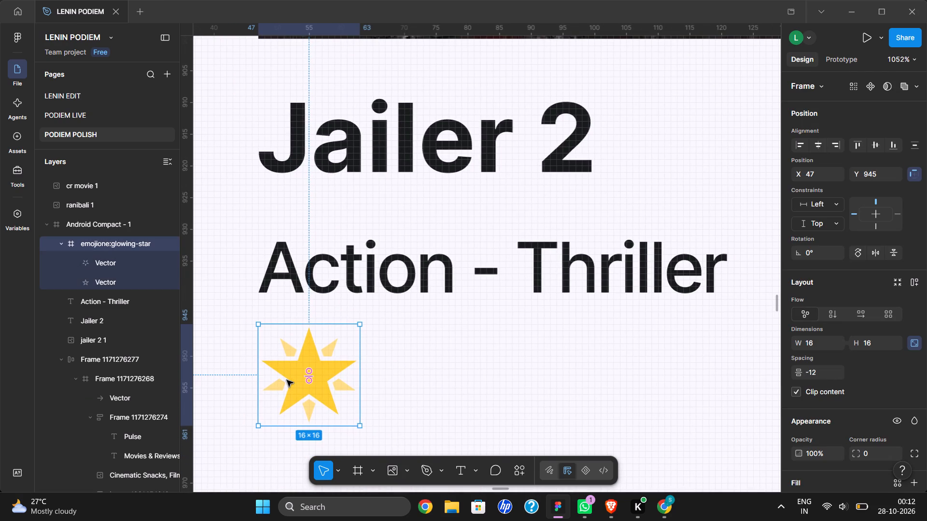
drag(287, 380, 280, 388)
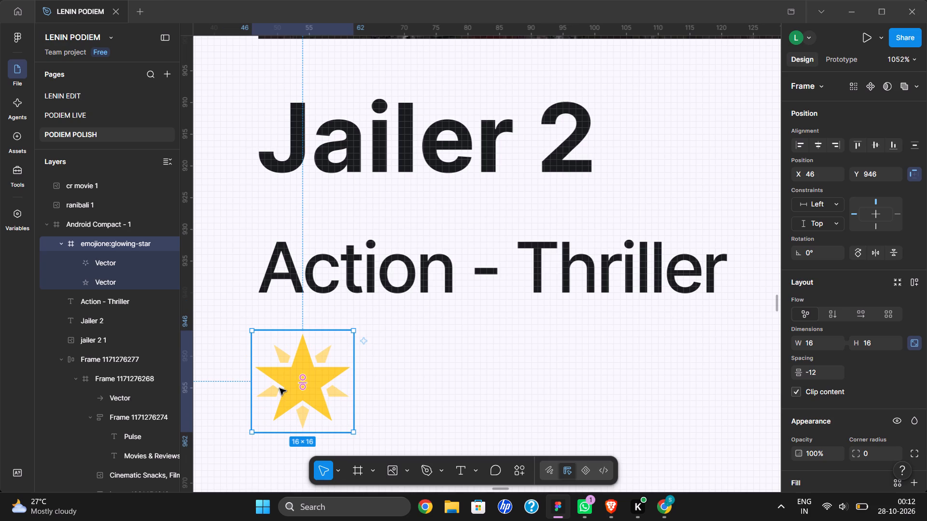
drag(280, 388, 305, 410)
double_click(305, 410)
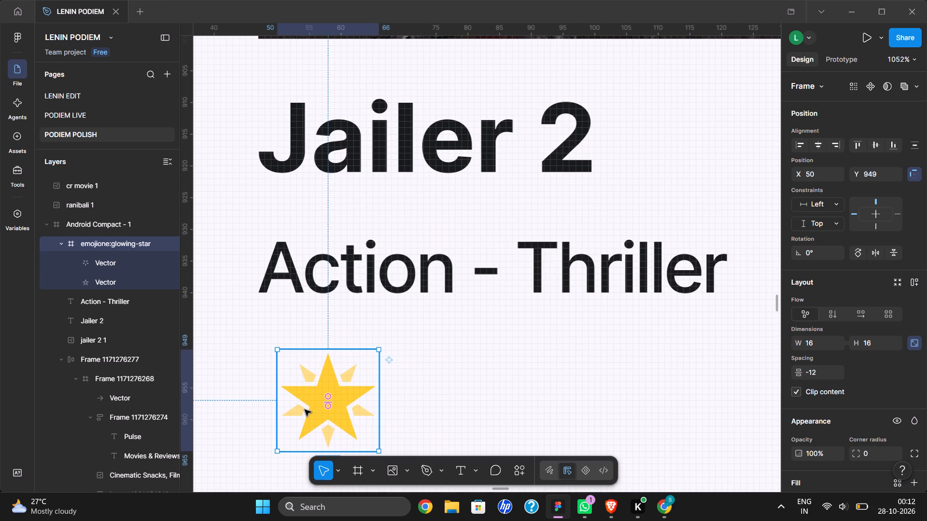
click(442, 378)
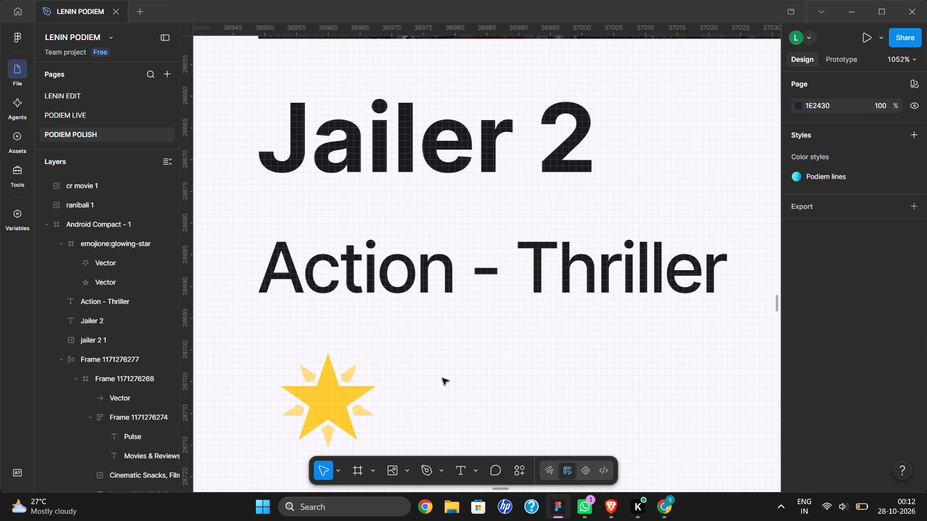
click(315, 402)
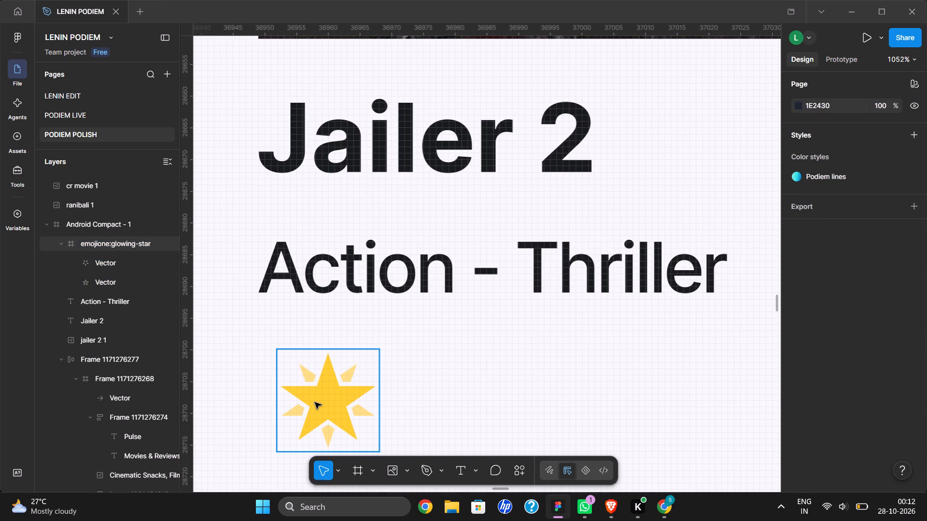
drag(315, 402, 289, 408)
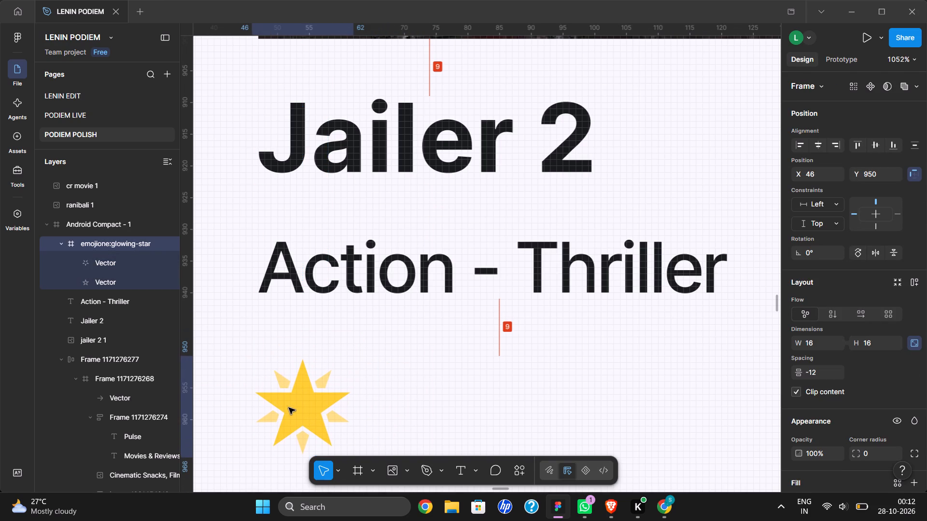
drag(289, 408, 278, 410)
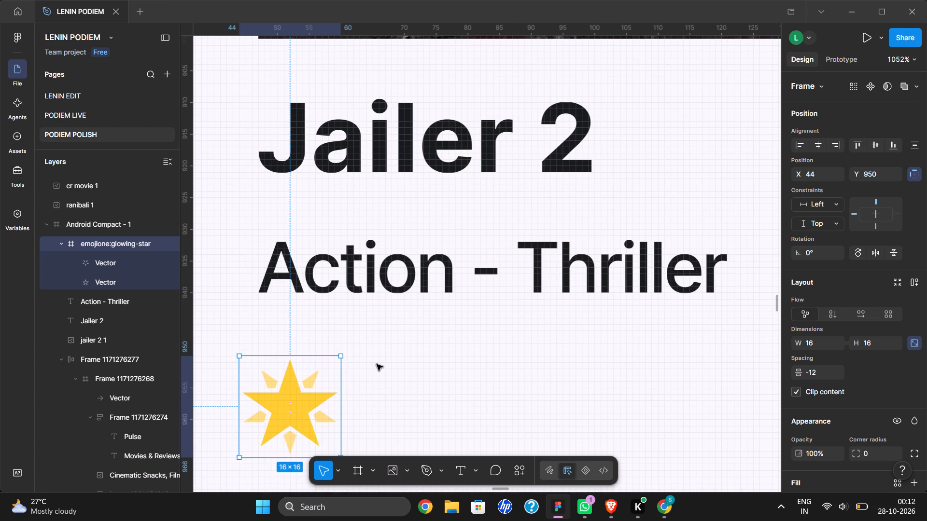
Duplicate the Action - Thriller text beside the star, at about X 69, Y 948, and change the copy's text to 9.8.
triple_click(403, 292)
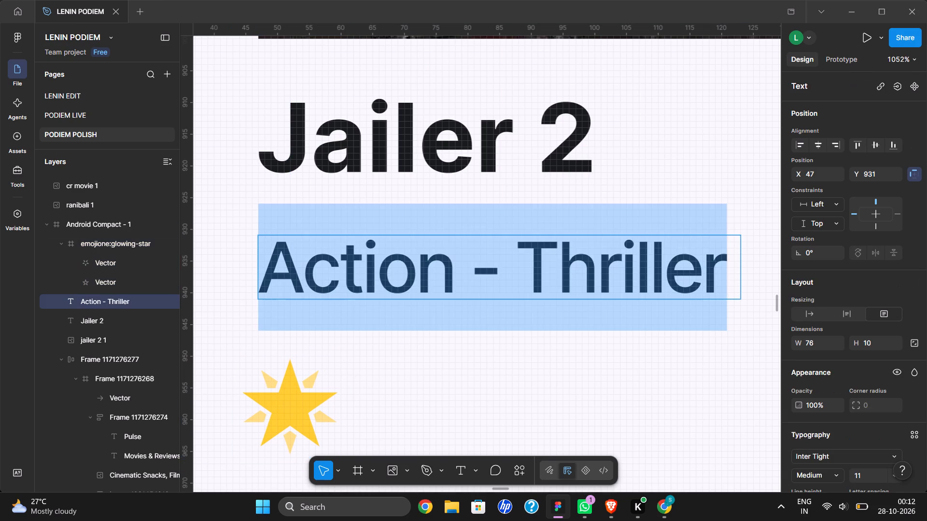
key(ctrl+d)
key(ctrl+d)
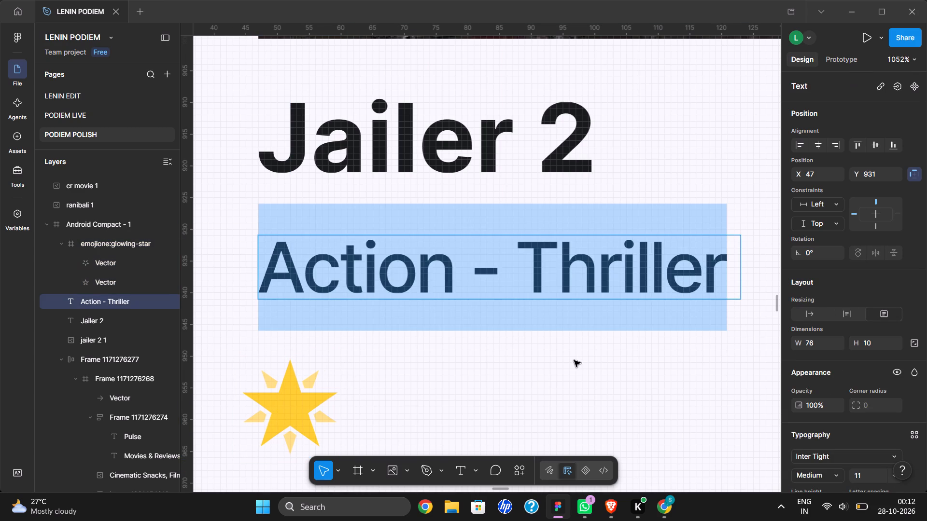
click(574, 360)
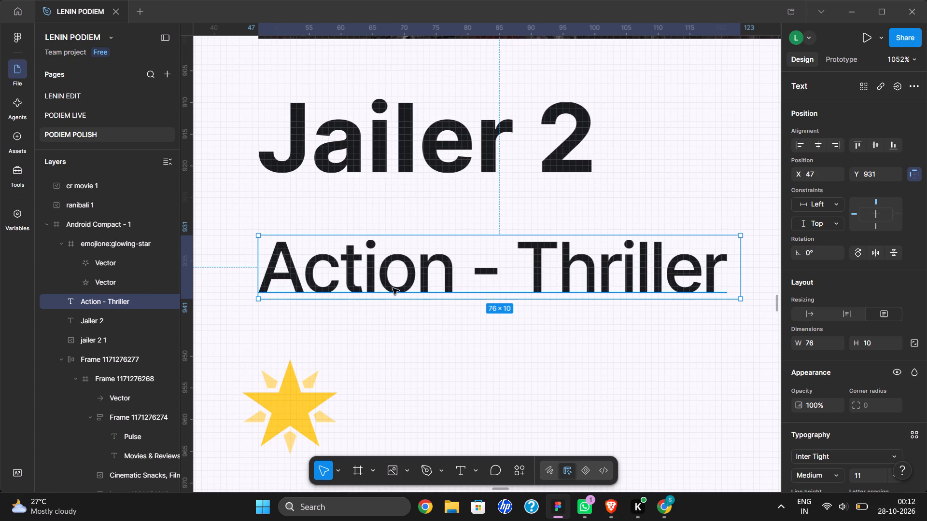
click(401, 275)
key(ctrl+d)
drag(401, 275, 541, 382)
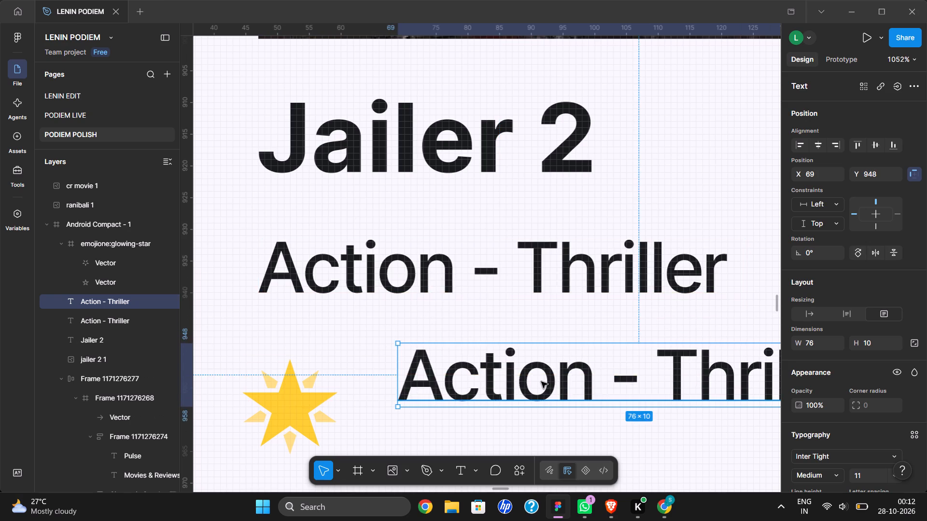
triple_click(541, 382)
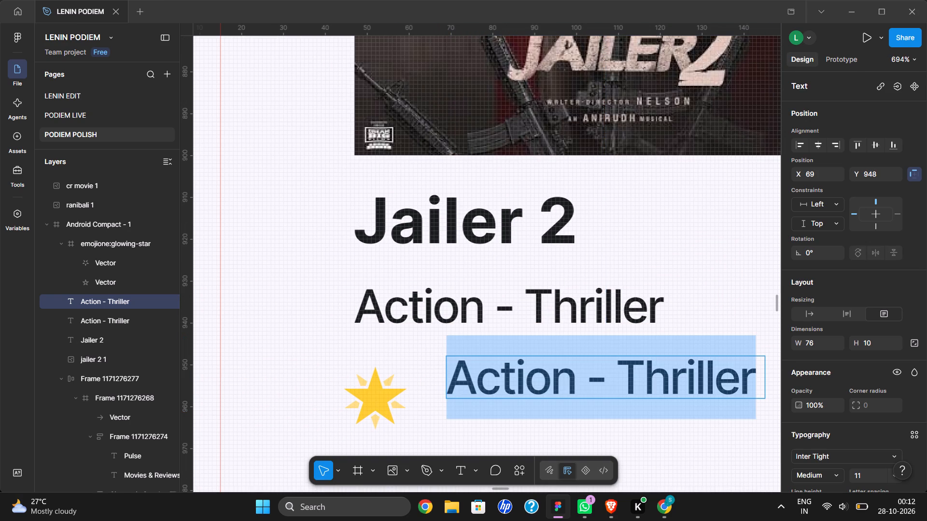
text(9.8)
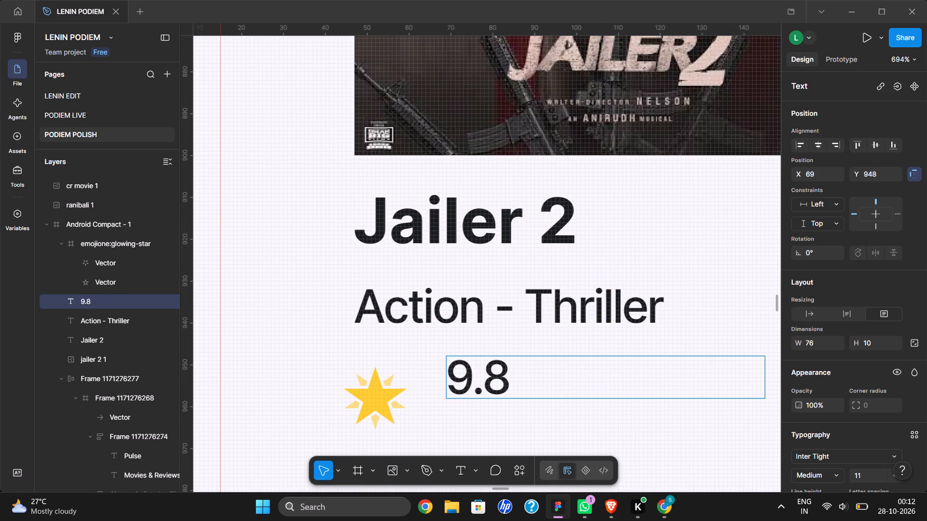
key(ctrl+s)
Set the font weight of the 9.8 rating text to SemiBold.
key(ctrl+a)
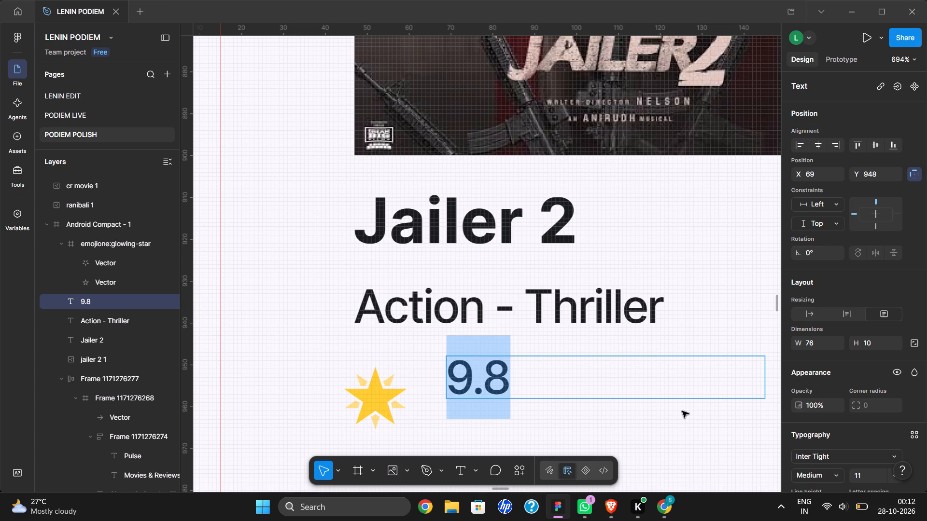
scroll(857, 423, down, 1)
click(827, 429)
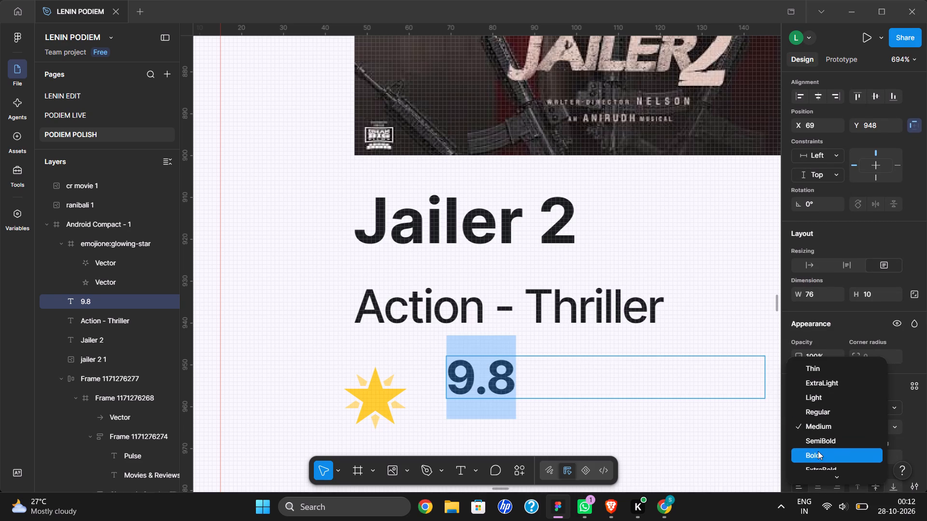
click(821, 438)
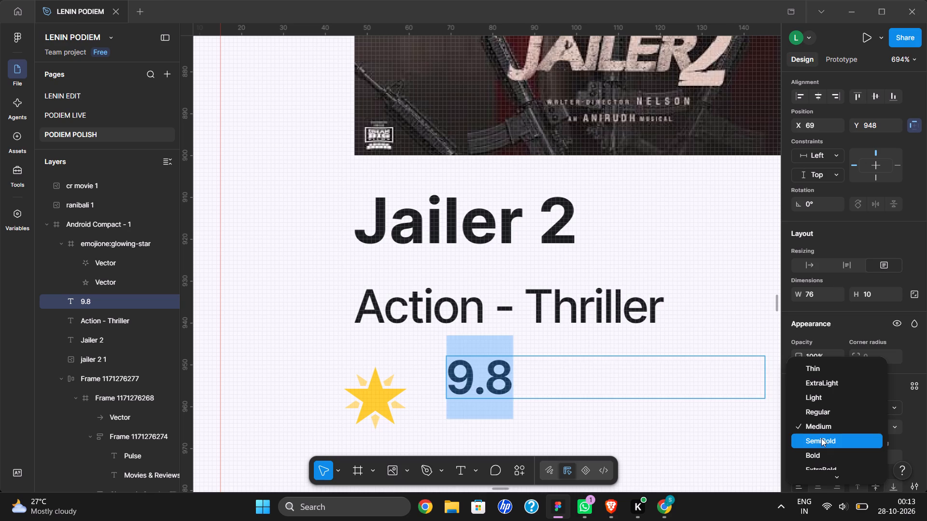
click(557, 350)
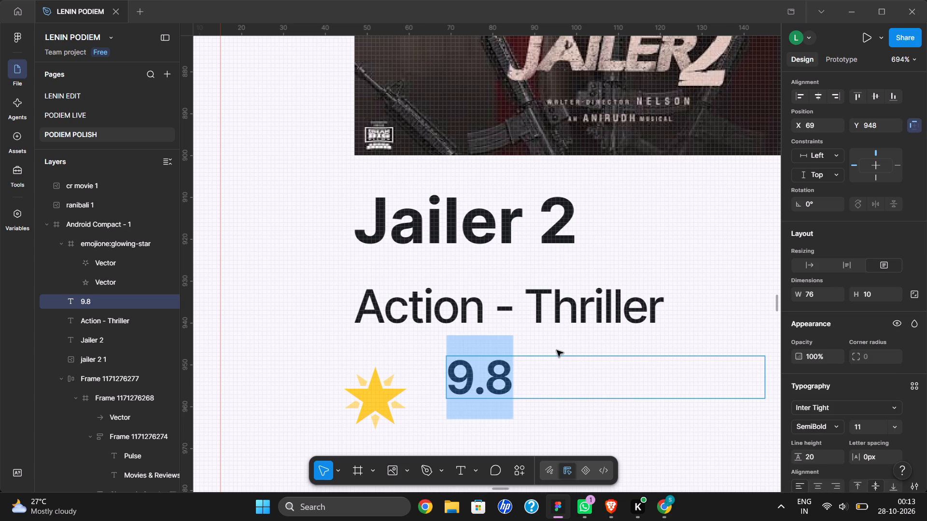
Set the 9.8 text box to auto width and place it close beside the star, at about X 64, Y 949.
click(806, 266)
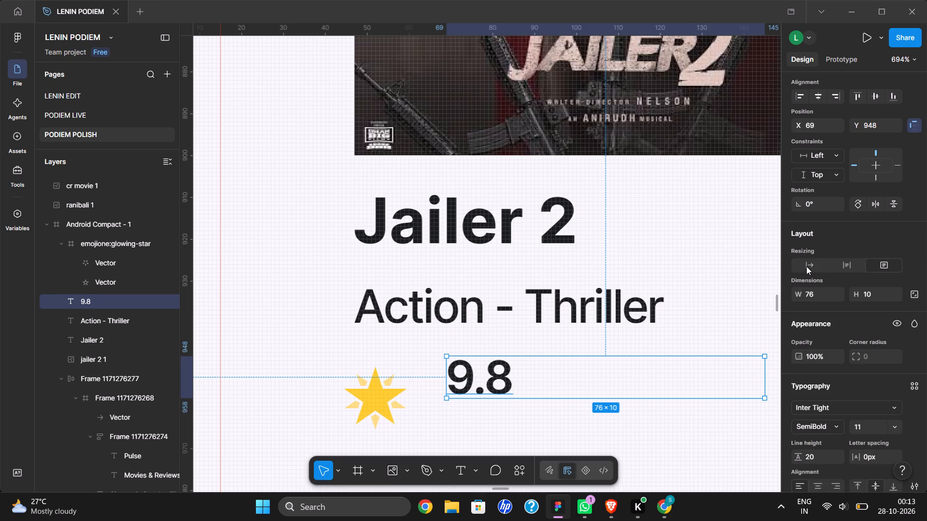
click(664, 273)
drag(476, 372, 456, 397)
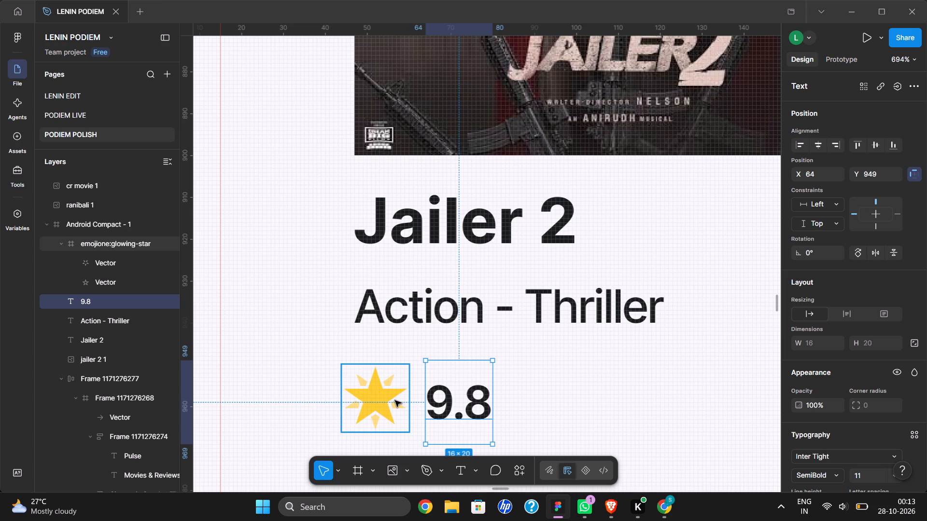
Wrap the glowing star and the 9.8 text in a horizontal auto layout frame.
shift+click(395, 400)
key(shift+a)
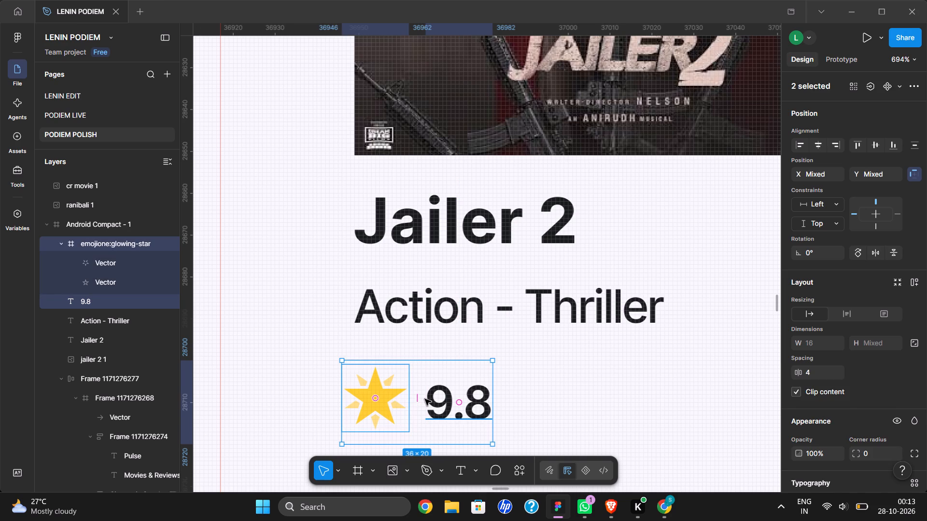
click(562, 404)
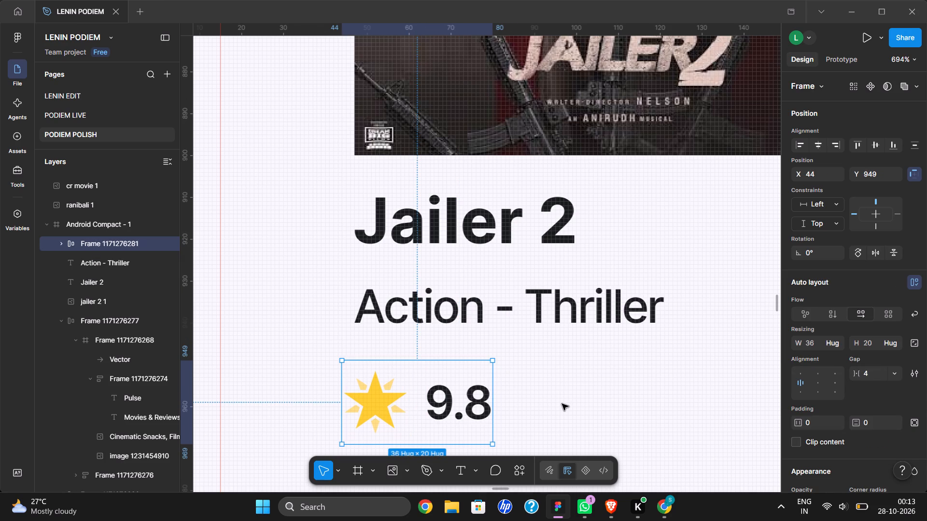
Wrap the Jailer 2 title, Action - Thriller line and rating row in a vertical auto layout with left-middle alignment.
shift+click(374, 407)
shift+click(426, 319)
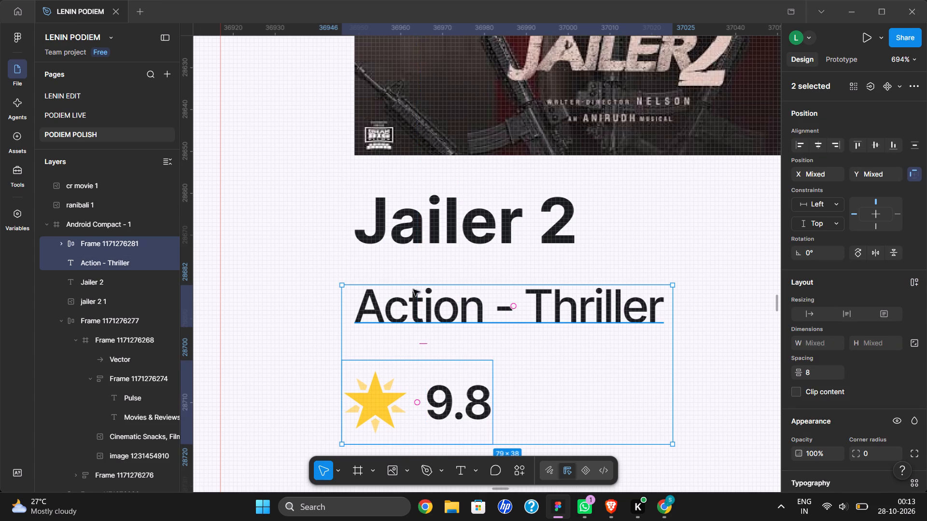
shift+click(395, 233)
key(shift+a)
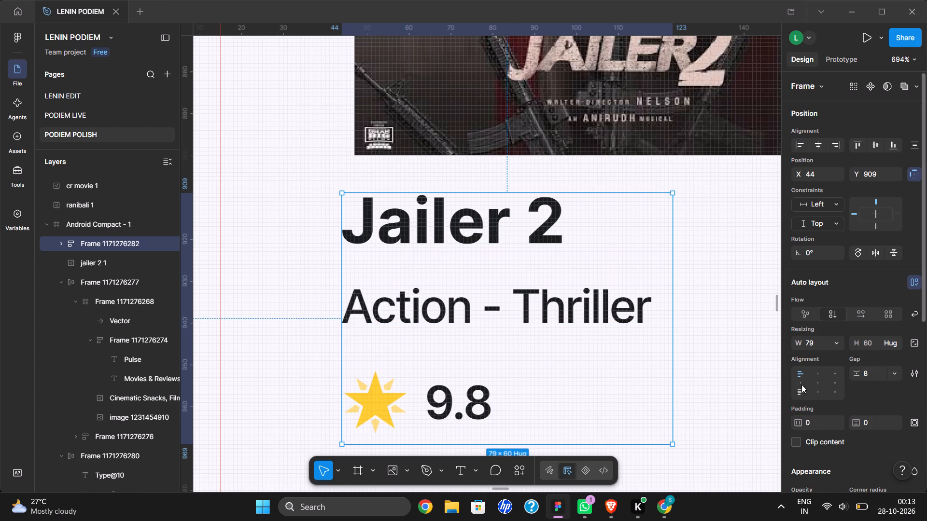
click(802, 383)
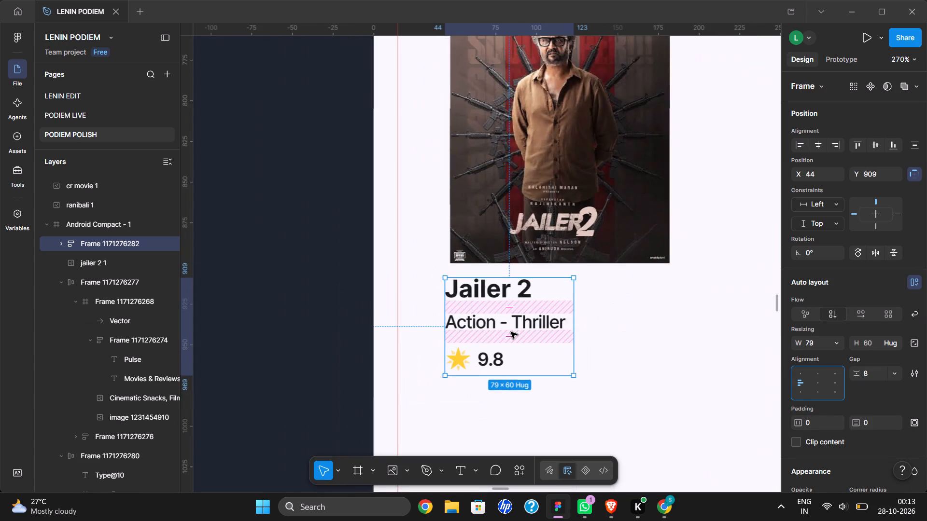
Set the vertical gap of the Jailer 2 details auto layout to 5.
scroll(511, 332, left, 1)
click(874, 376)
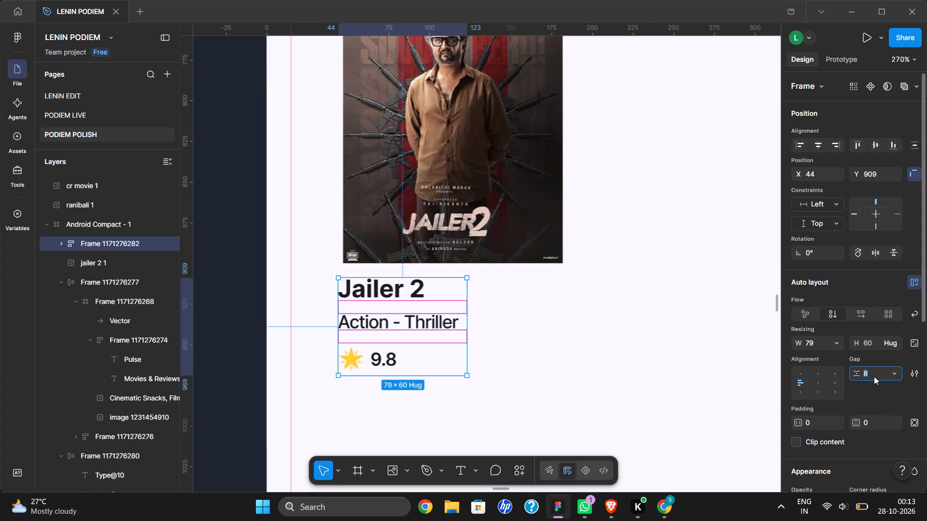
key(Down)
key(Down)
key(Down)
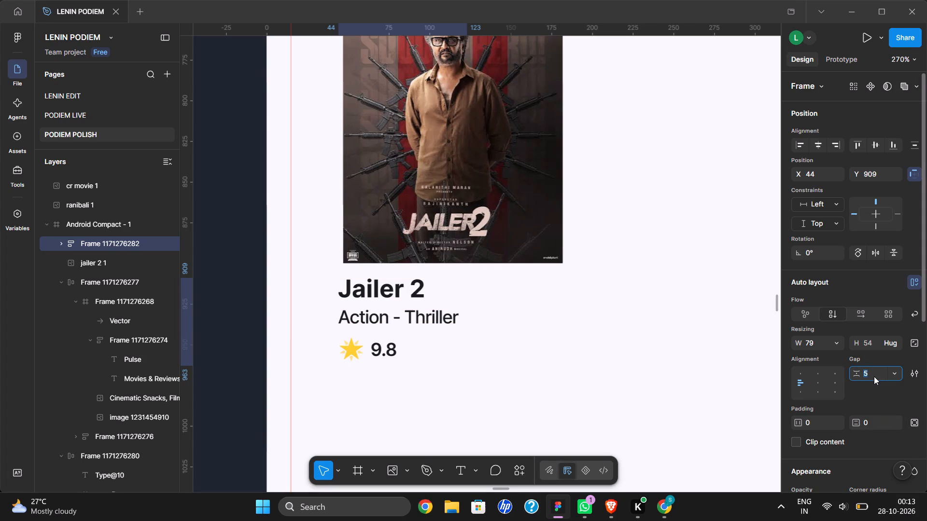
key(Down)
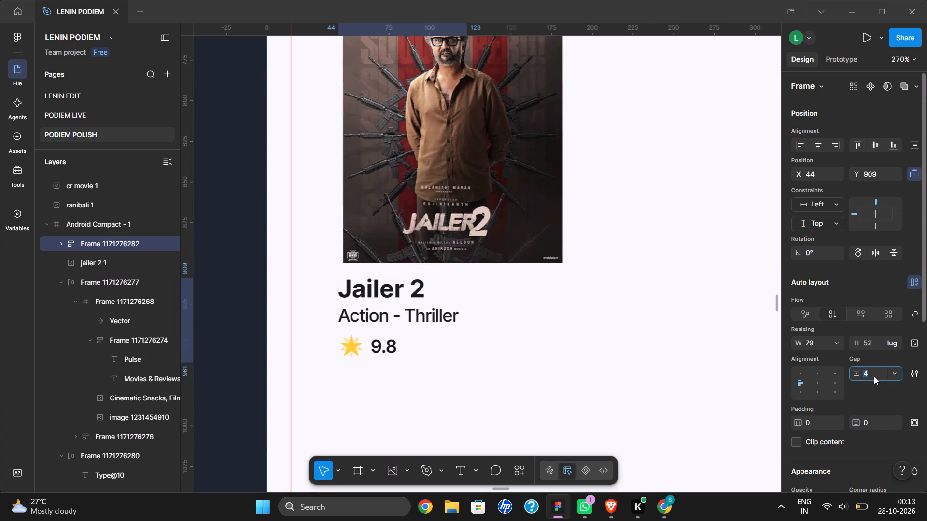
key(Down)
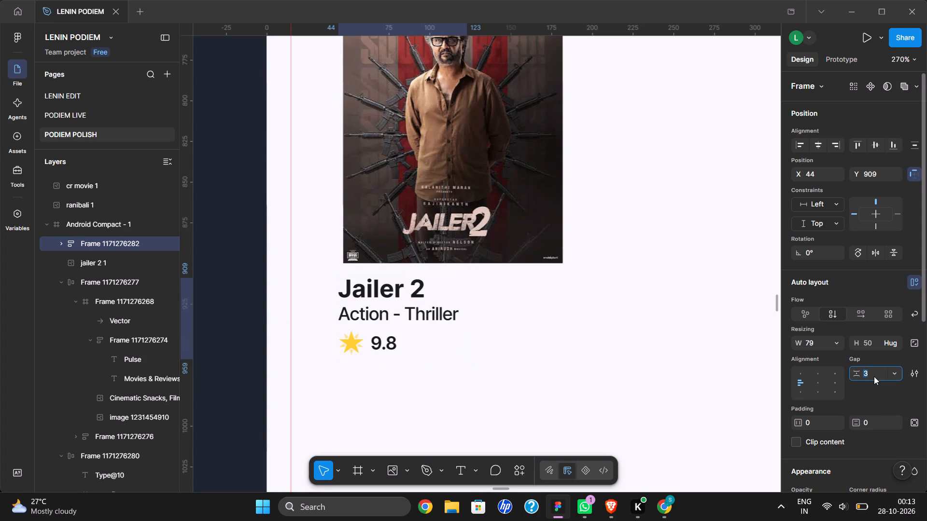
key(Up)
key(Up)
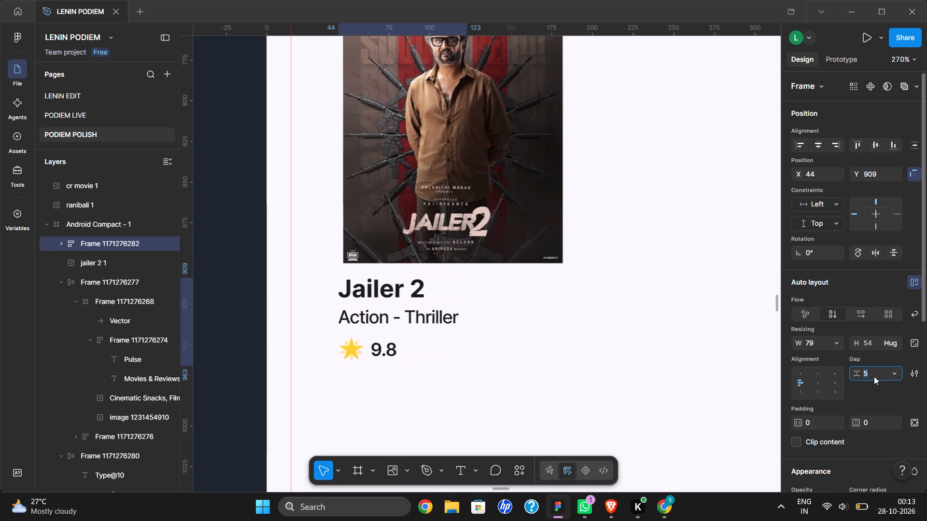
Set the heights of the Jailer 2 title and the Action - Thriller line to 13 each.
double_click(395, 343)
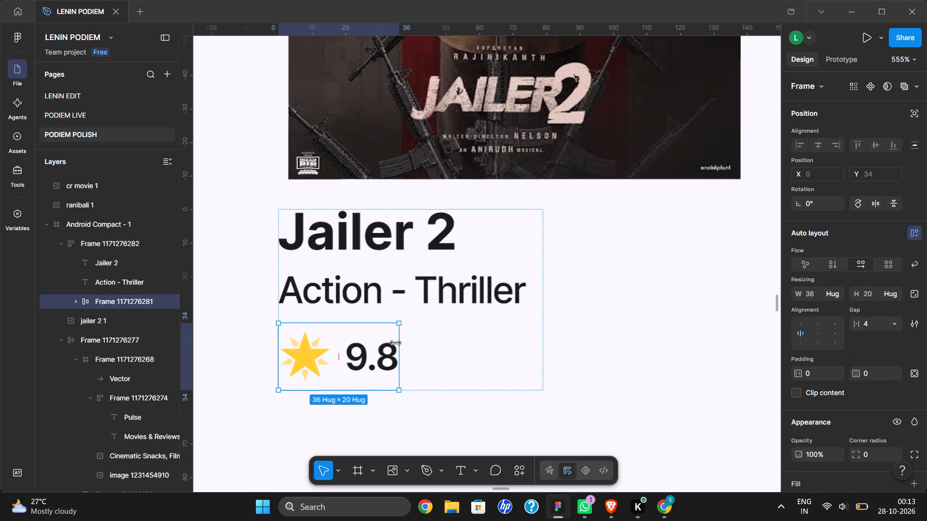
click(348, 295)
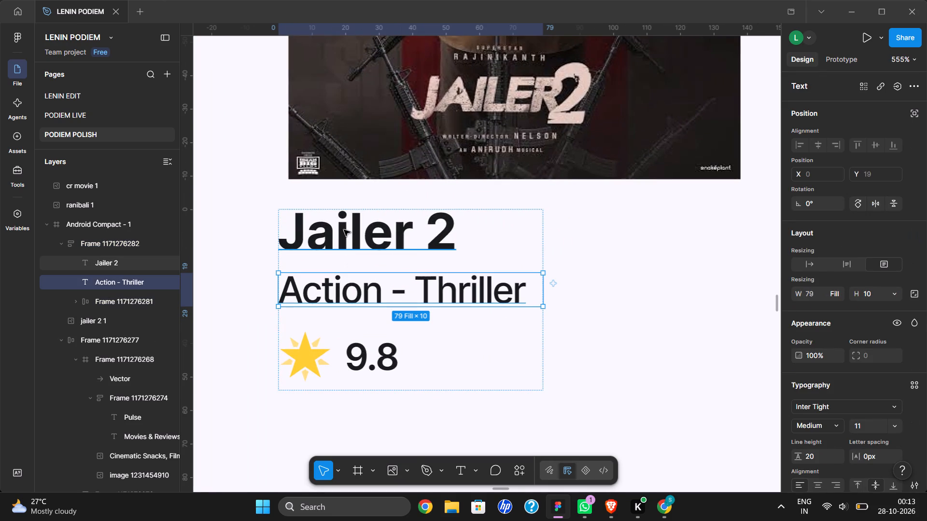
click(344, 230)
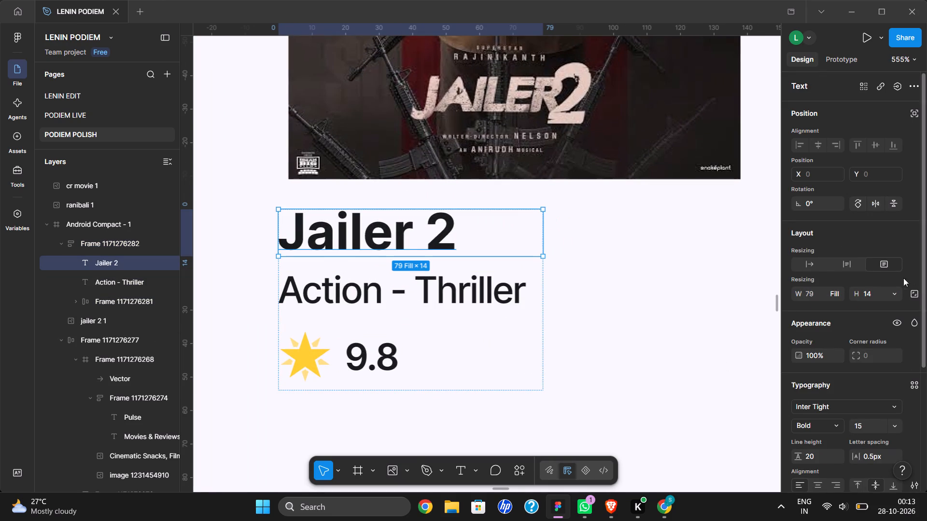
click(872, 291)
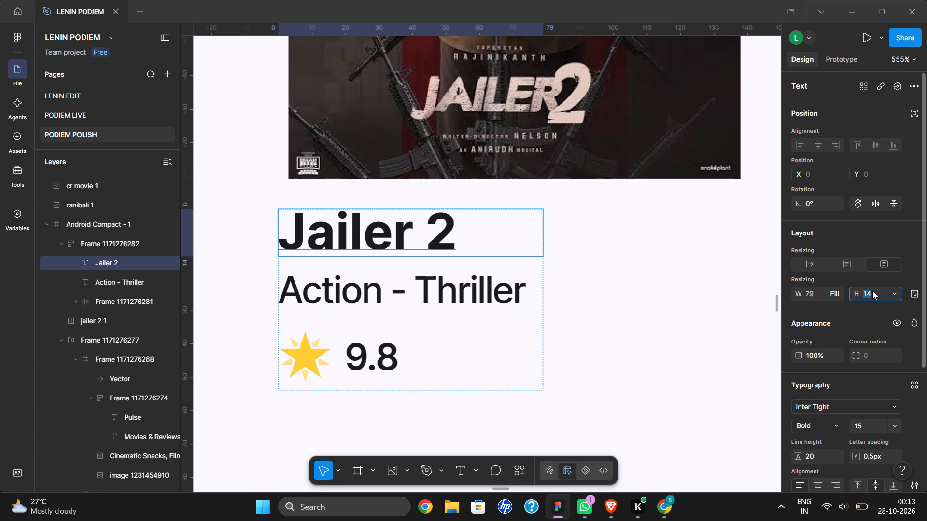
key(Down)
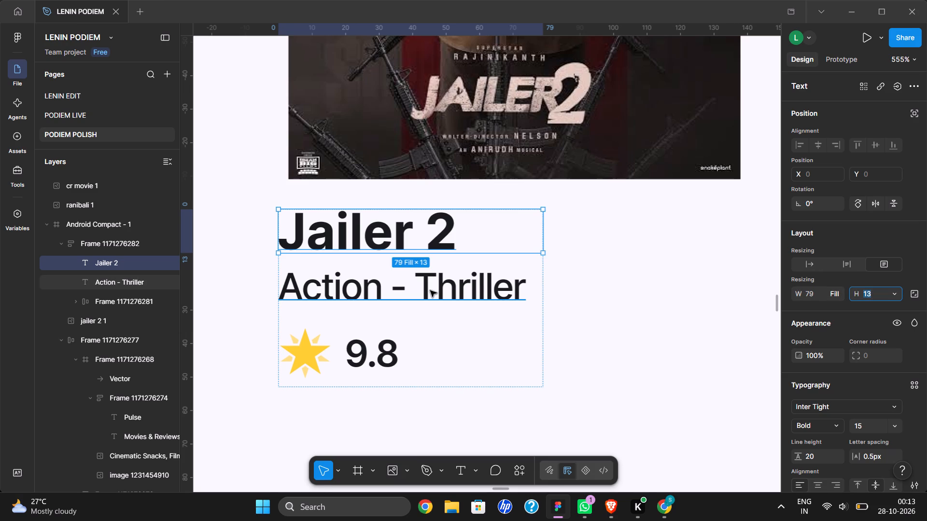
click(430, 290)
click(879, 297)
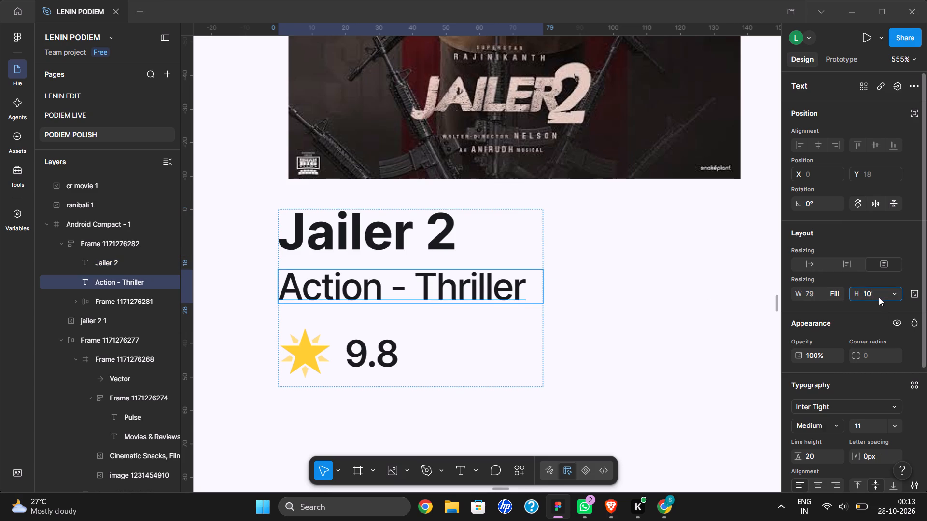
key(Up)
key(Up)
key(Up)
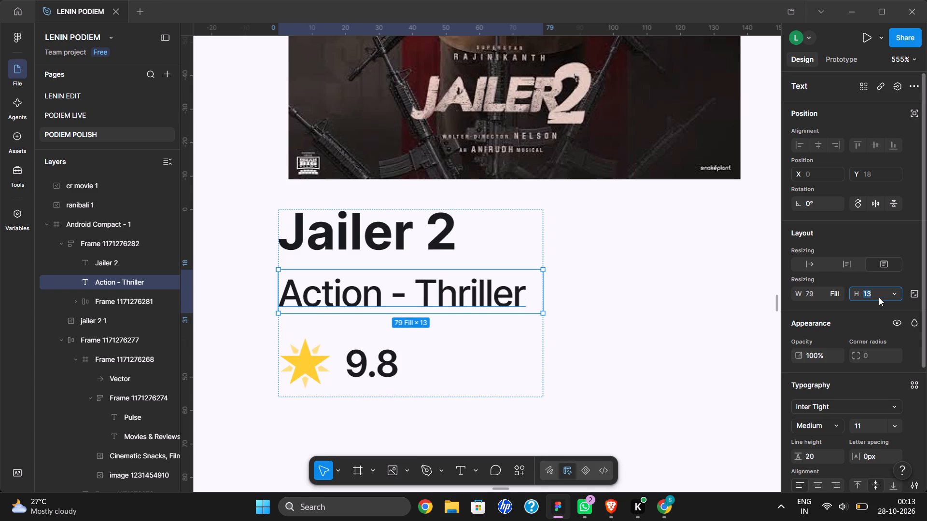
Set the height of the star and 9.8 rating row to 13.
click(343, 356)
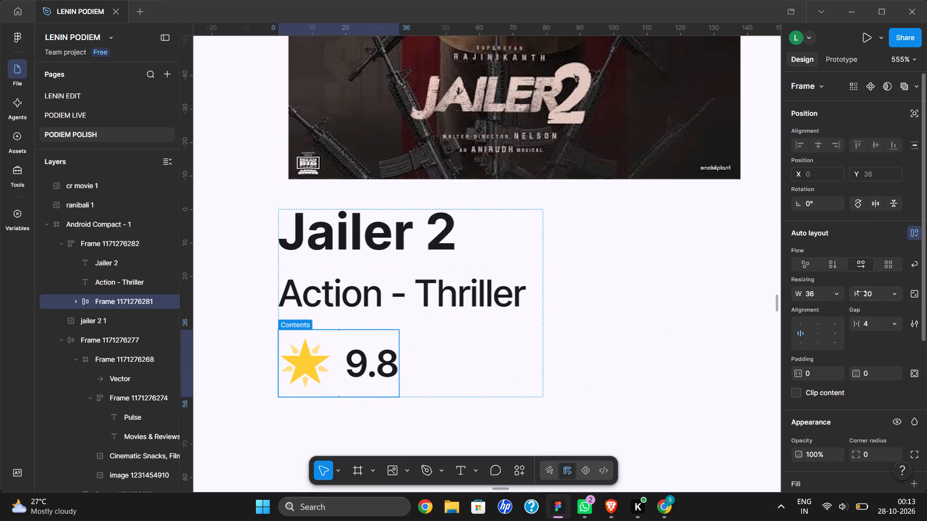
click(875, 298)
text(13)
click(607, 311)
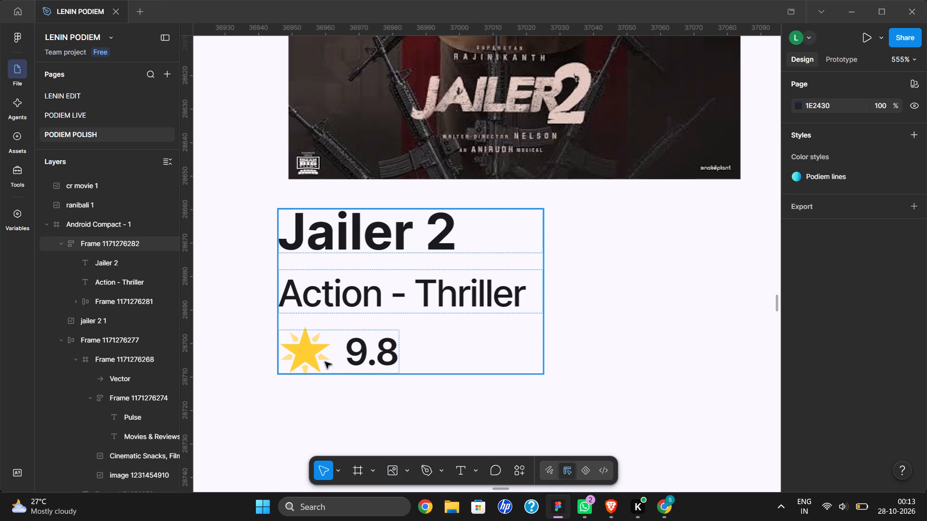
Resize the glowing-star icon in the Jailer 2 rating row to 13 × 13.
double_click(340, 365)
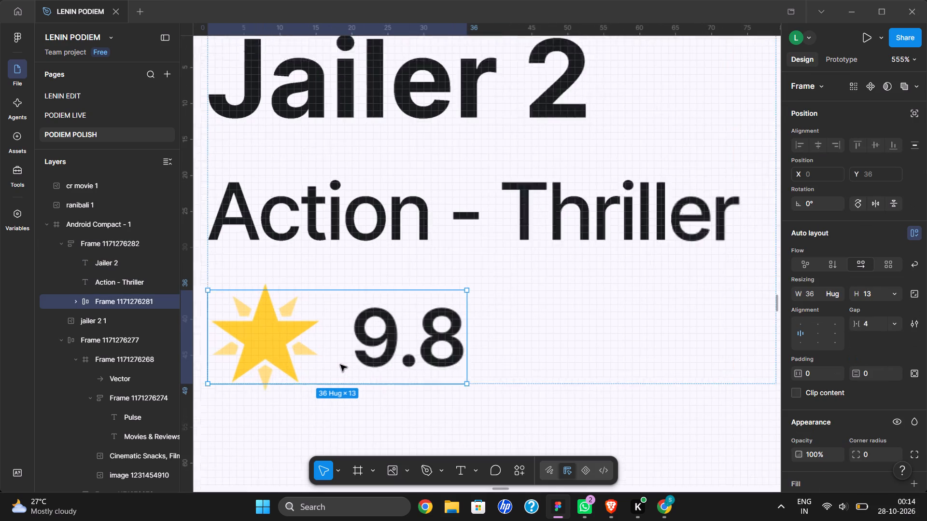
double_click(259, 362)
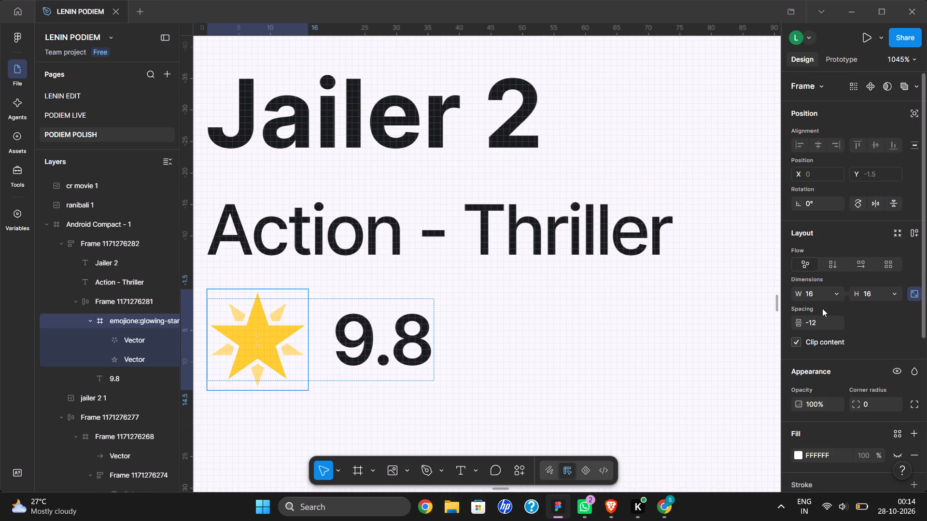
click(812, 291)
key(Down)
key(Down)
key(Down)
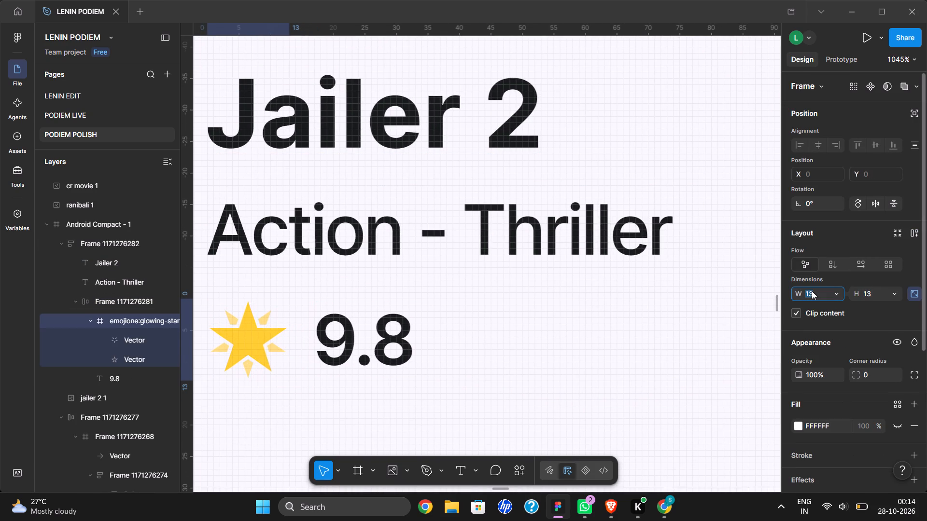
key(Down)
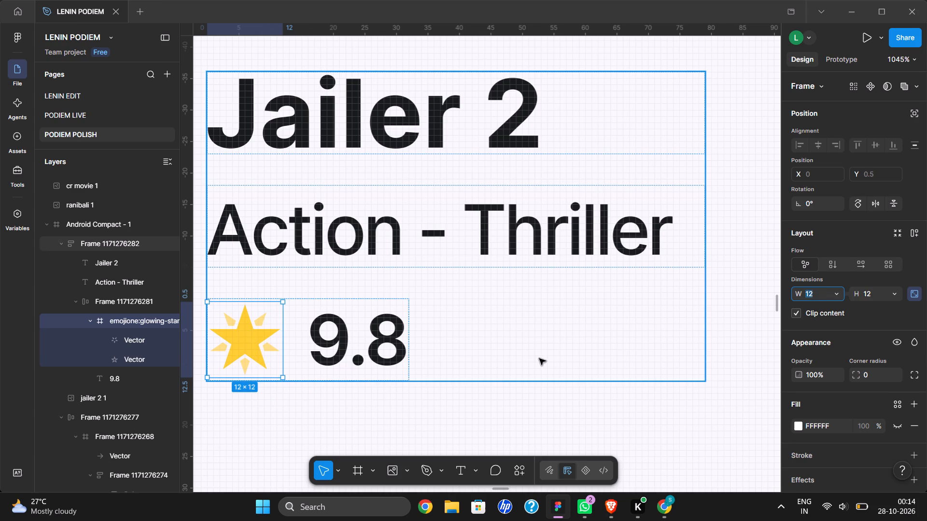
key(Up)
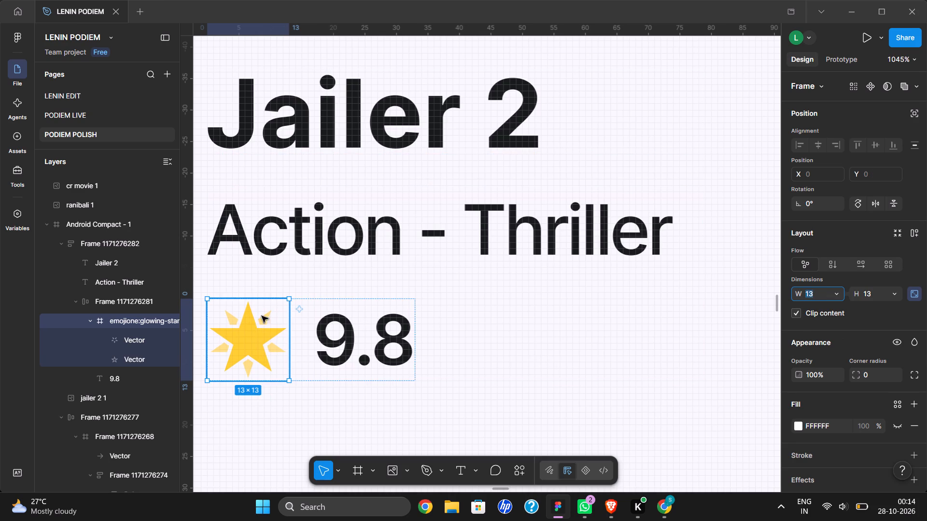
click(528, 354)
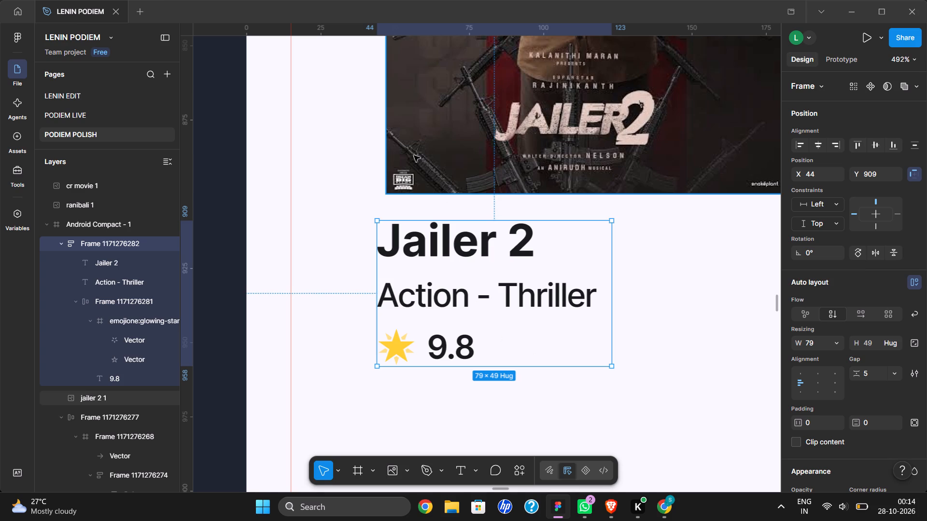
Wrap the Jailer 2 poster and its details frame together in a vertical auto layout card.
click(653, 277)
click(424, 274)
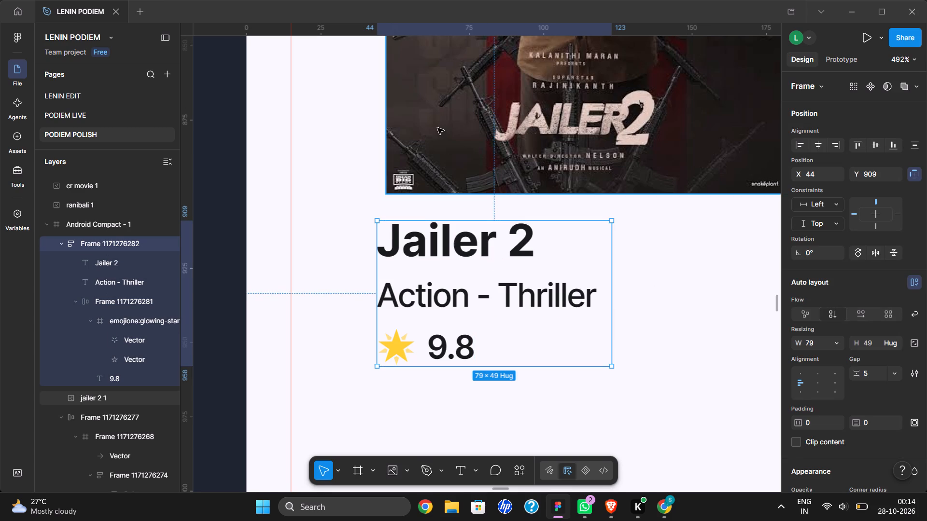
shift+click(437, 128)
key(shift+a)
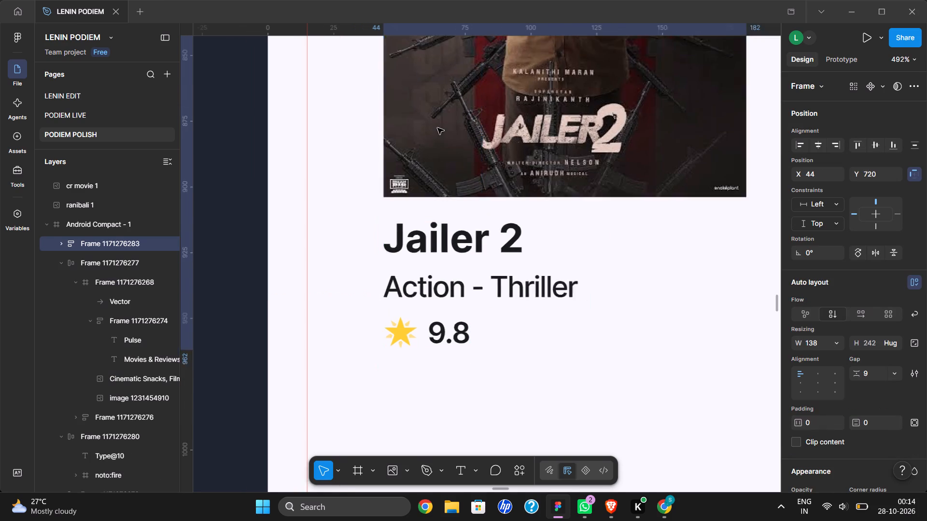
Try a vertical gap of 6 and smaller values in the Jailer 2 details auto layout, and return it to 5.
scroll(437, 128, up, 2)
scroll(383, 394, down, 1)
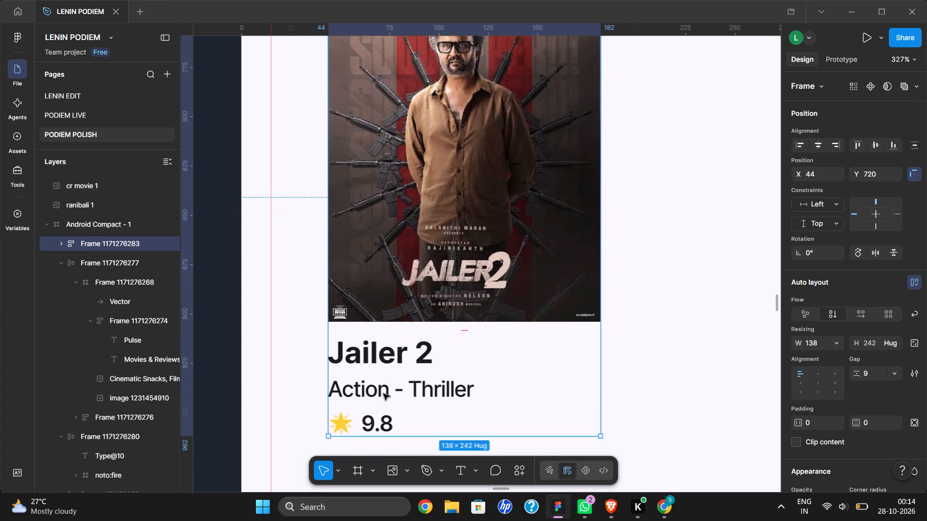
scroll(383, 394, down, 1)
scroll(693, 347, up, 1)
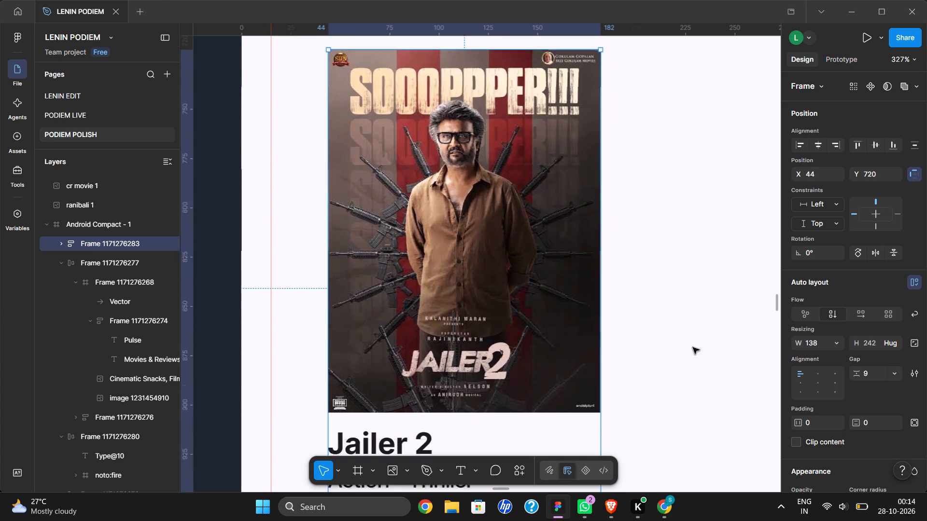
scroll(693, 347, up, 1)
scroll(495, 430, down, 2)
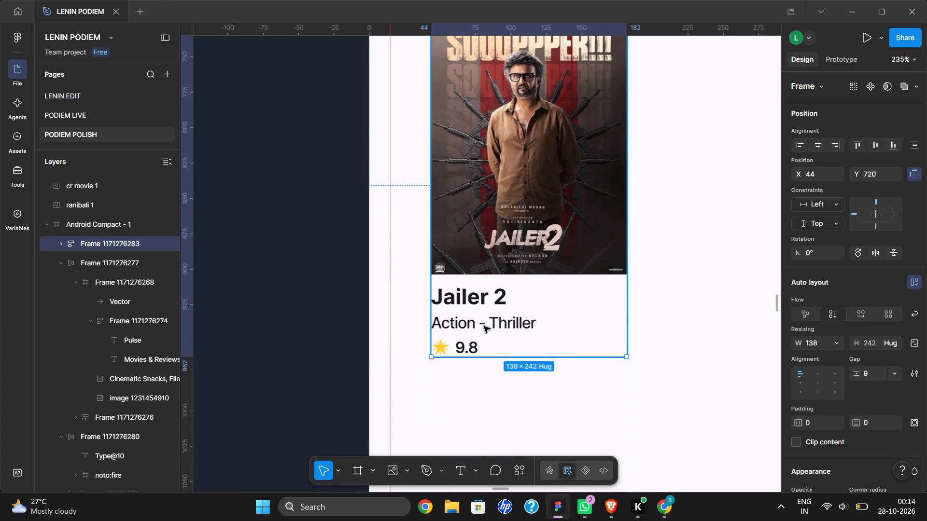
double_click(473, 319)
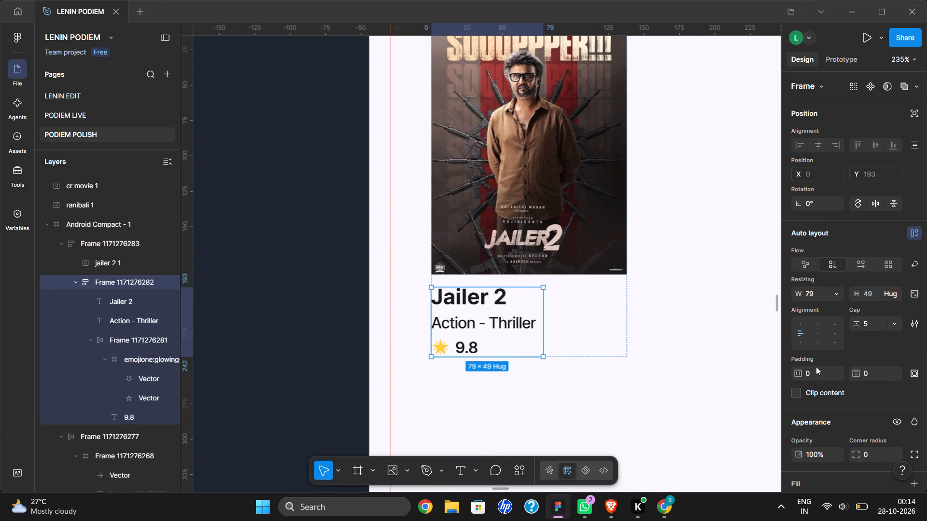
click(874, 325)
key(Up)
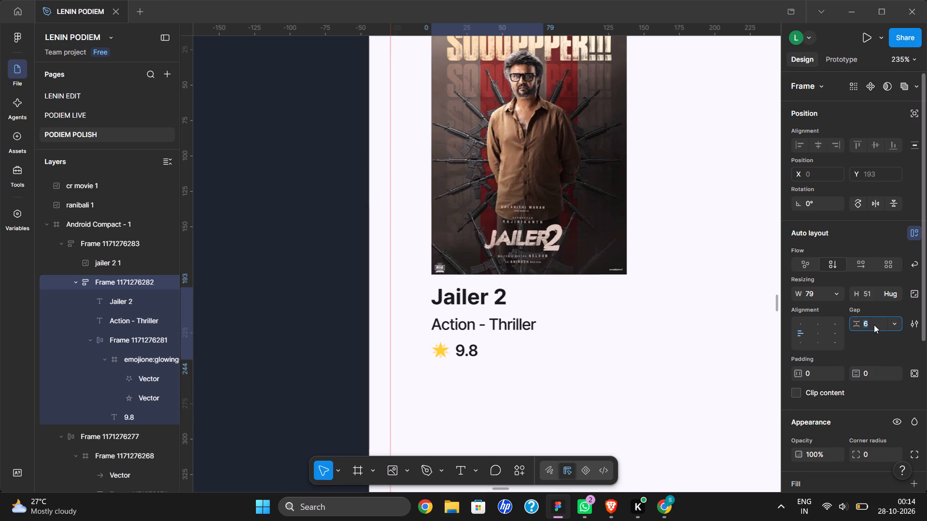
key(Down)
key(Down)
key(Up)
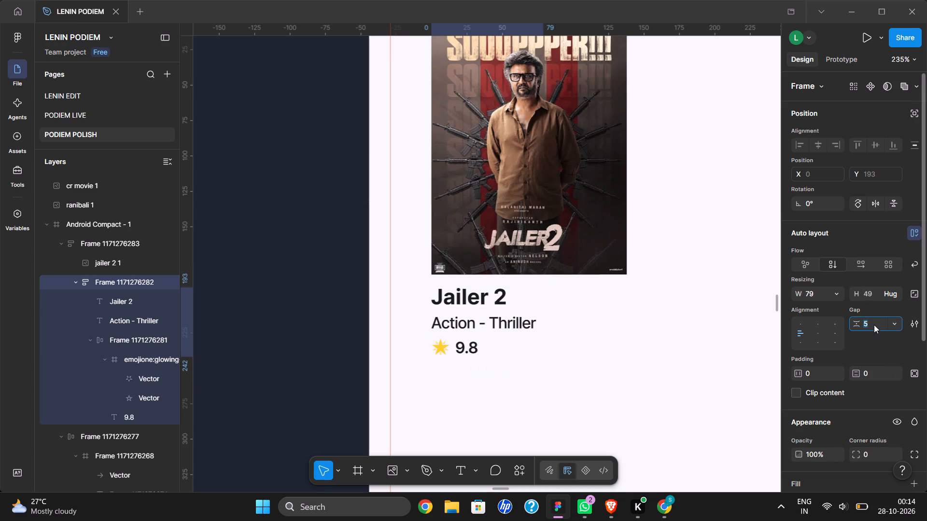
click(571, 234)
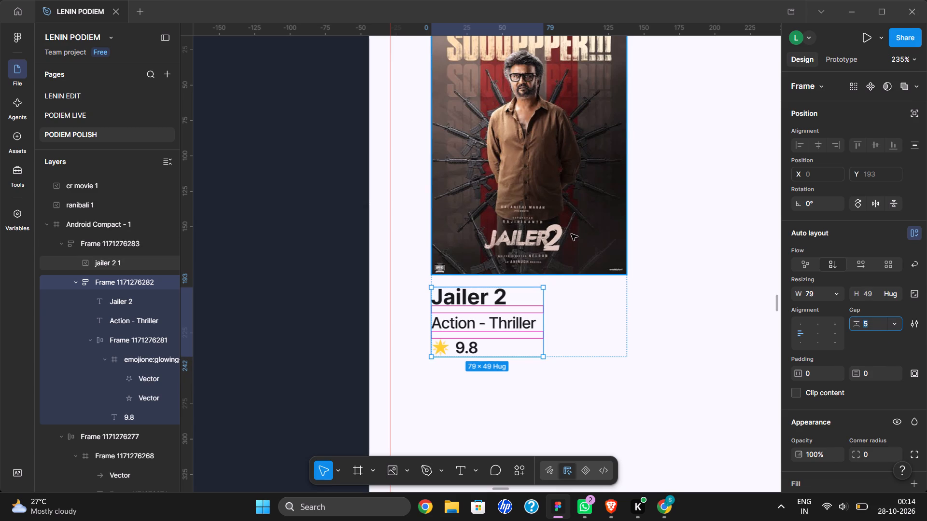
Set the card's gap between the Jailer 2 poster and the details below it to 8.
click(600, 322)
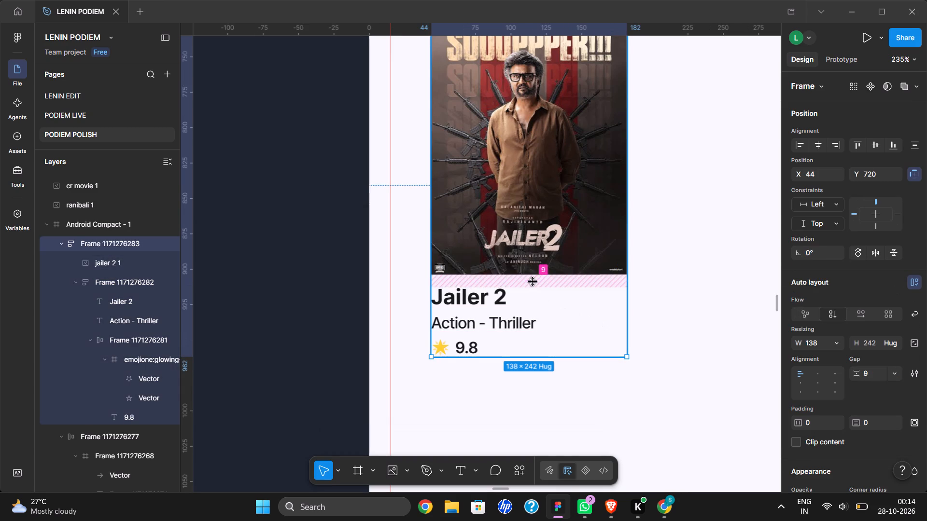
click(532, 282)
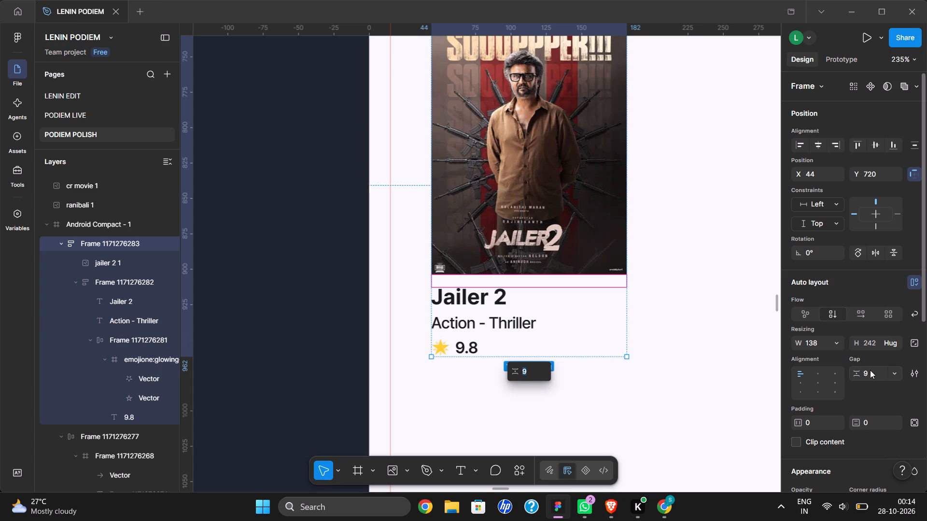
key(Down)
click(660, 353)
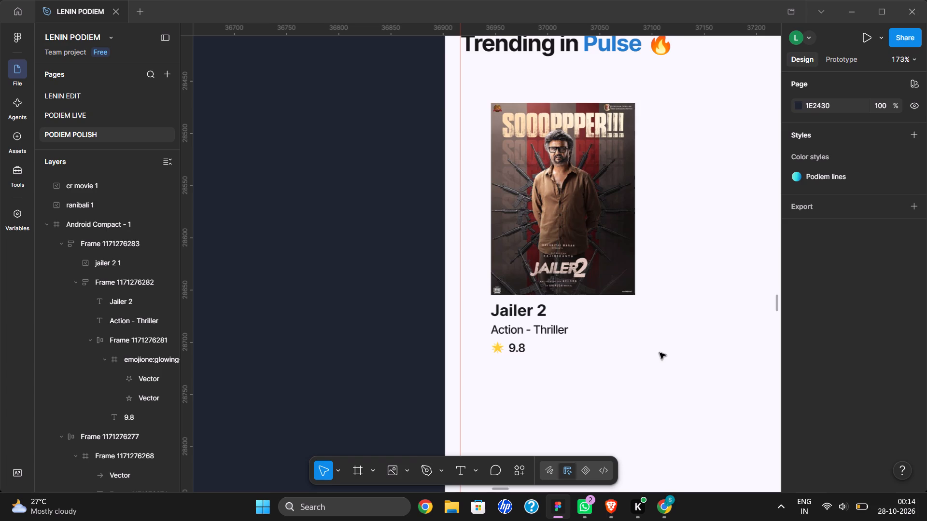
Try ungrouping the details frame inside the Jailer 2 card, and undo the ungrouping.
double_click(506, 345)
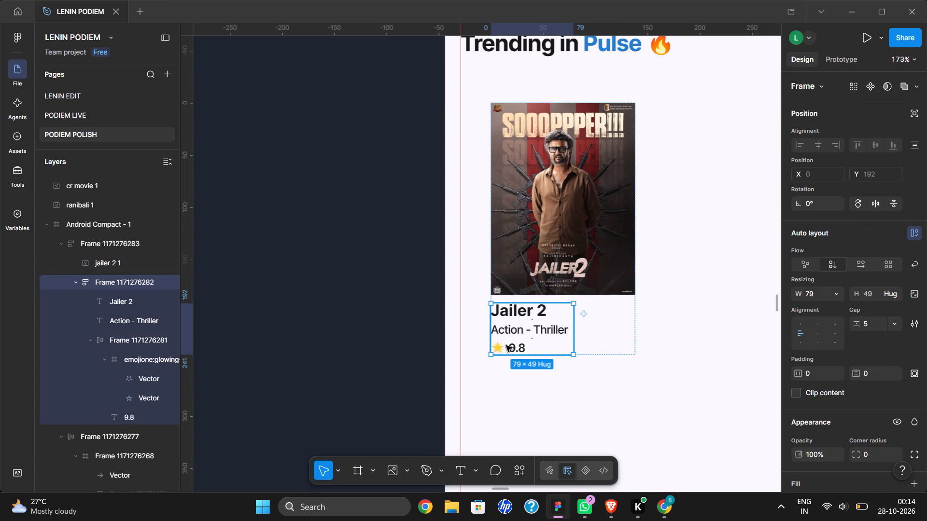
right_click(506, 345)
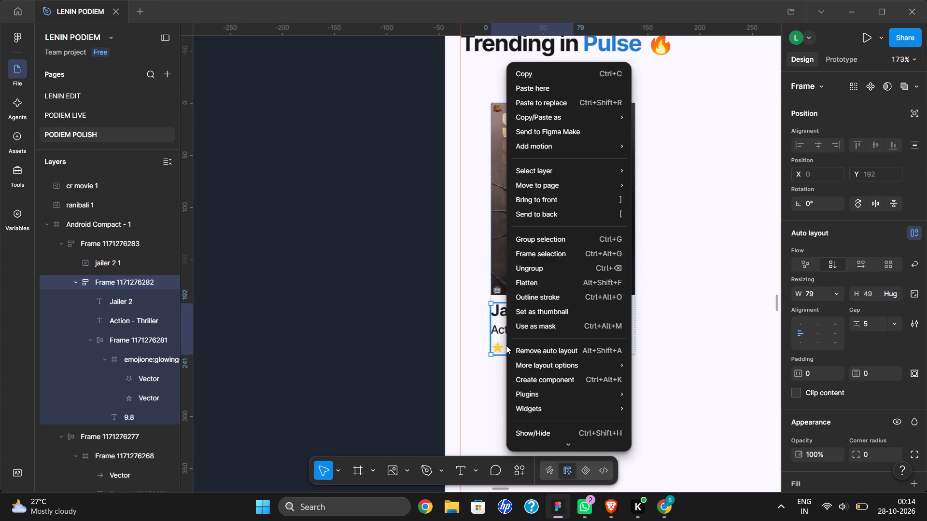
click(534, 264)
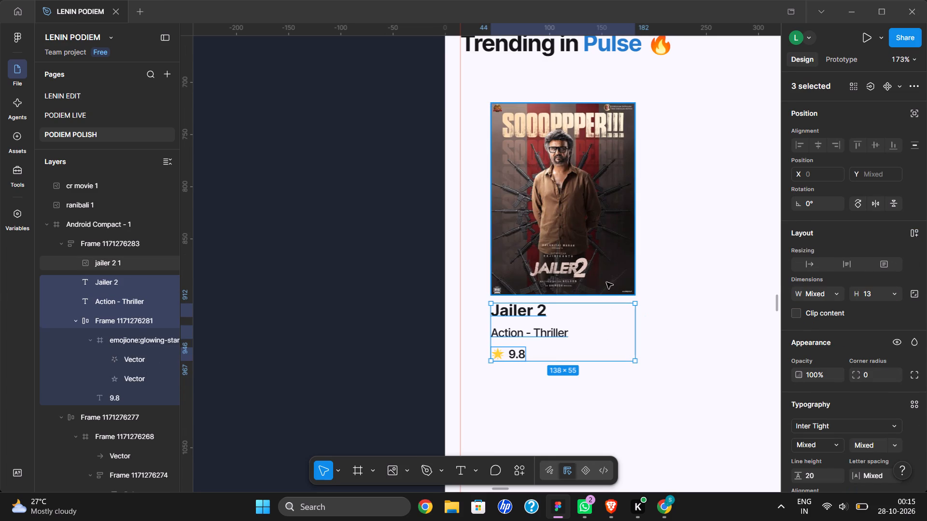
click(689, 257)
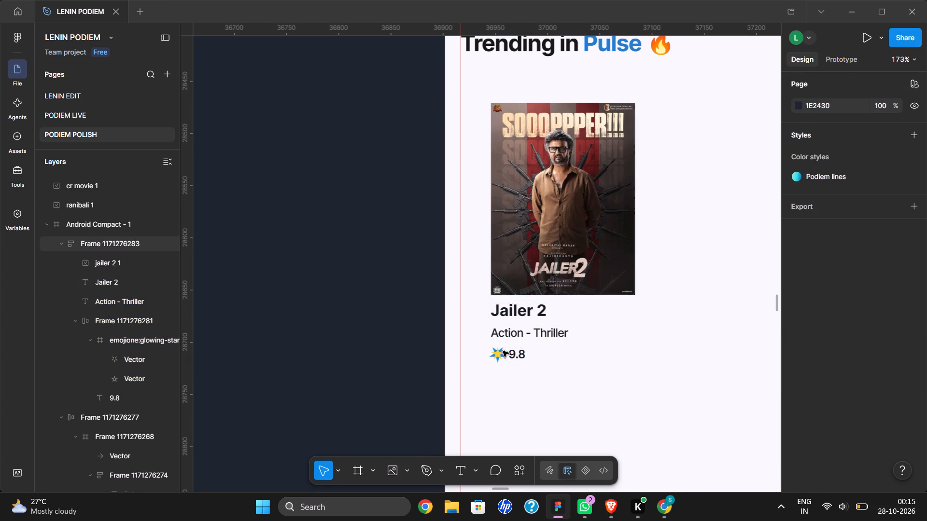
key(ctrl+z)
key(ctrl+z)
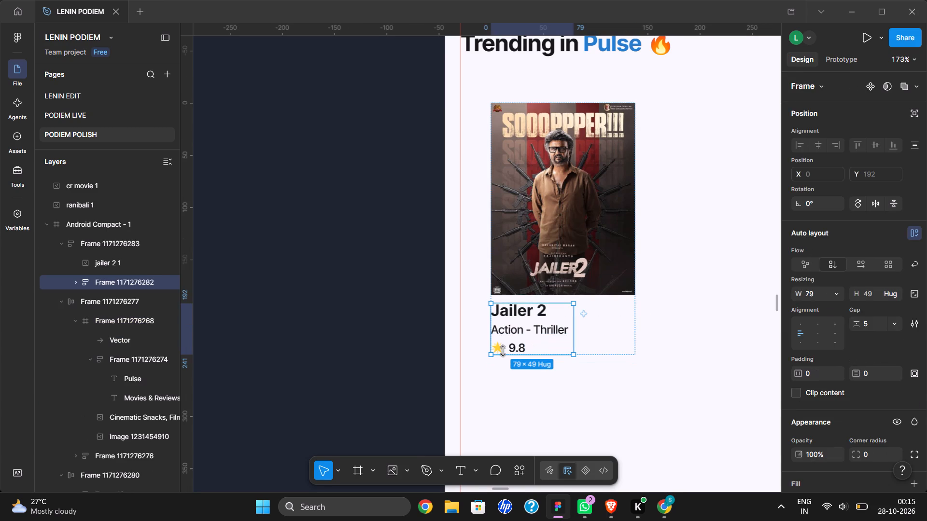
Duplicate the Jailer 2 card and place the copy beside the original, at about X 206, Y 719.
click(619, 401)
click(584, 297)
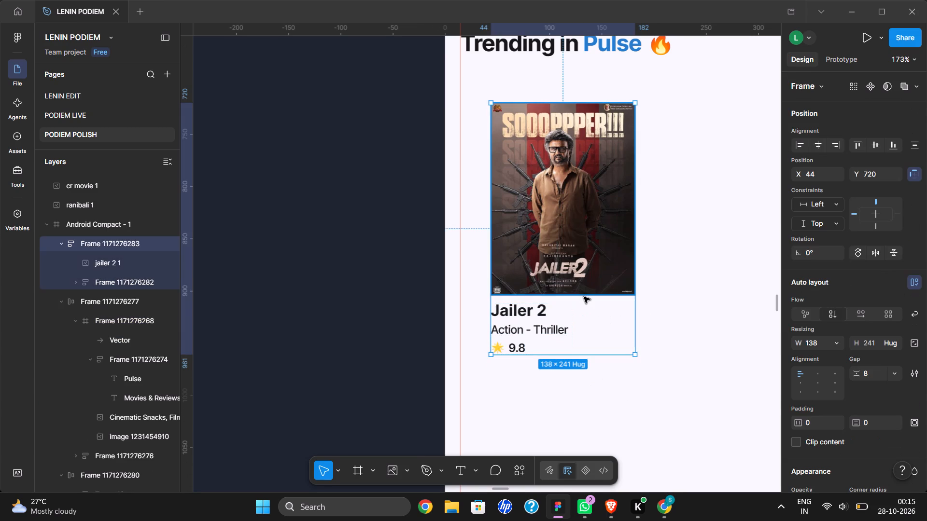
key(ctrl+d)
drag(584, 297, 751, 295)
scroll(751, 295, left, 2)
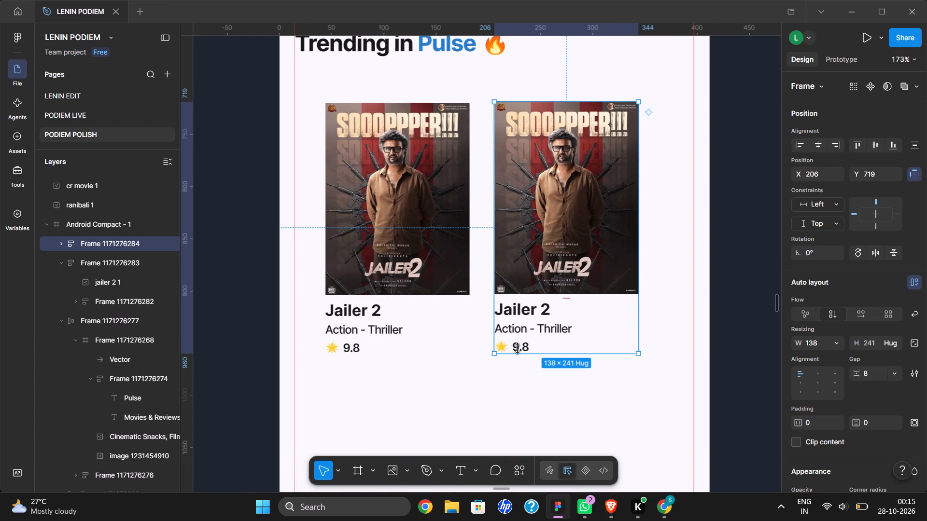
Open the available layer actions for the duplicated Jailer 2 card.
double_click(517, 348)
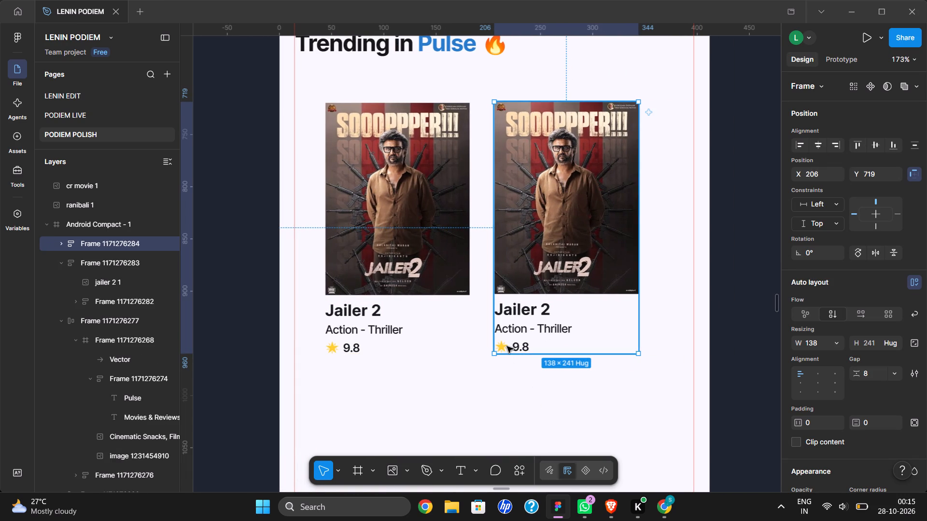
right_click(580, 348)
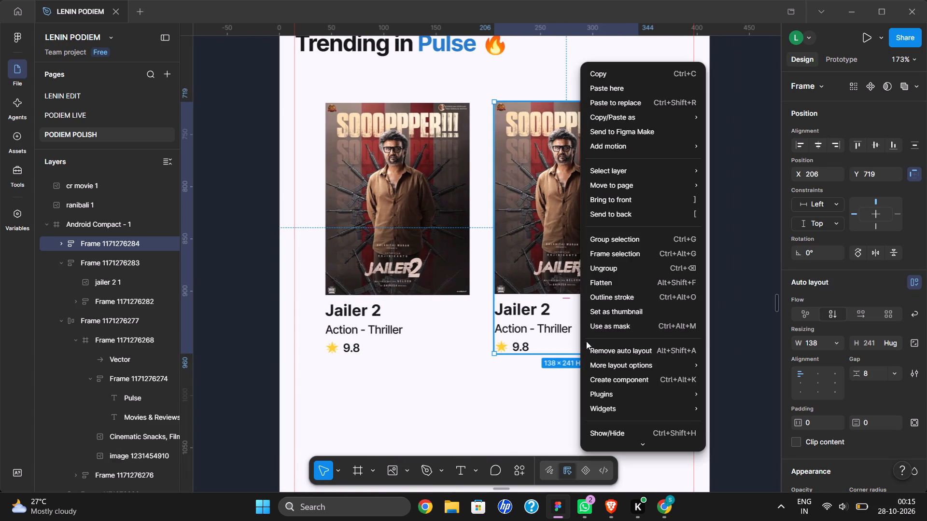
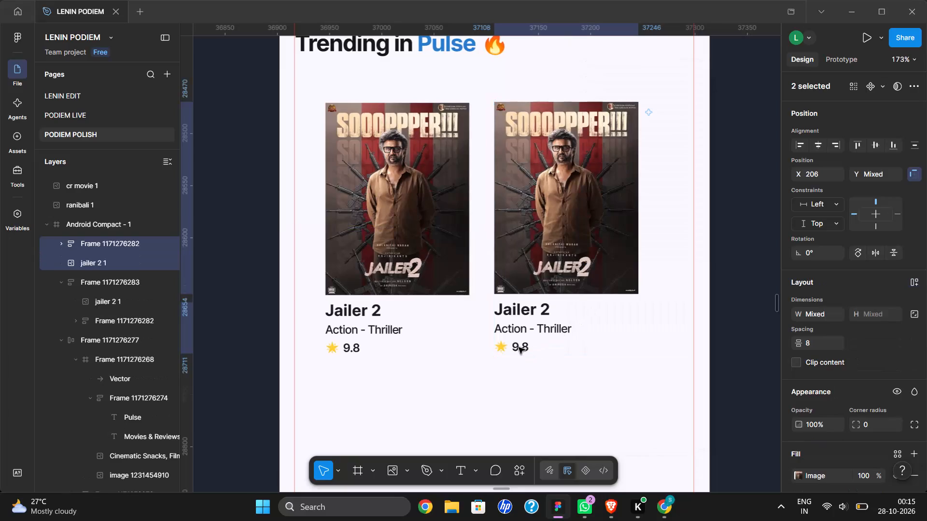
Copy the star and 9.8 rating row from the text block of the second Jailer 2 card.
double_click(519, 347)
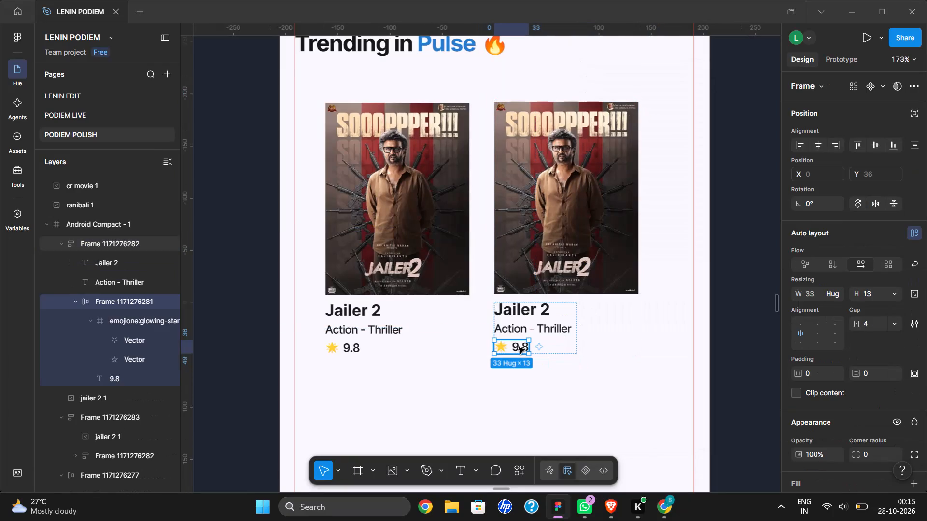
key(ctrl+c)
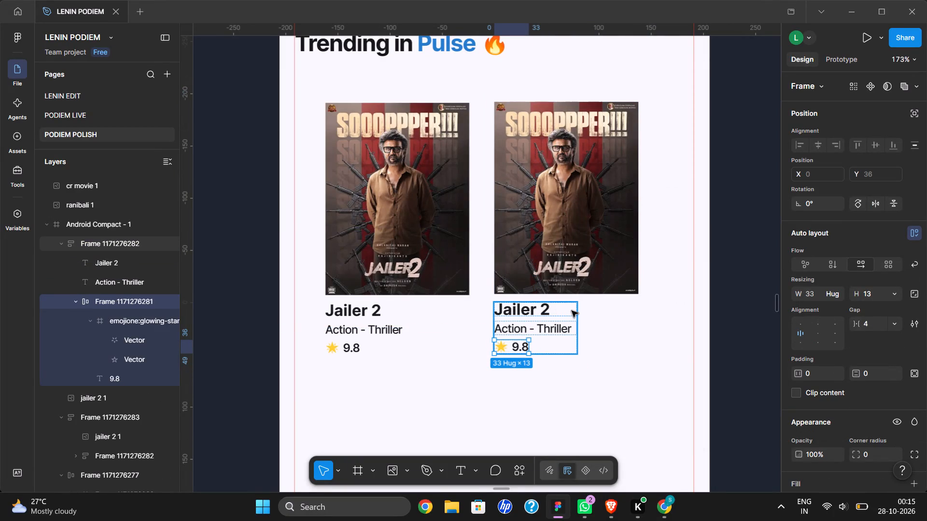
click(590, 393)
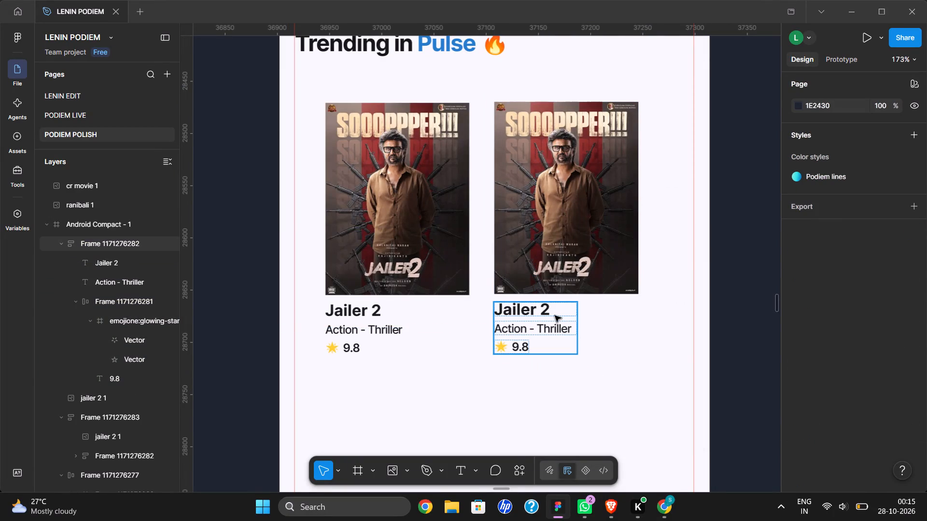
Ungroup the text frame under the second poster so title, genre and rating row are separate layers.
click(555, 315)
right_click(555, 315)
click(599, 260)
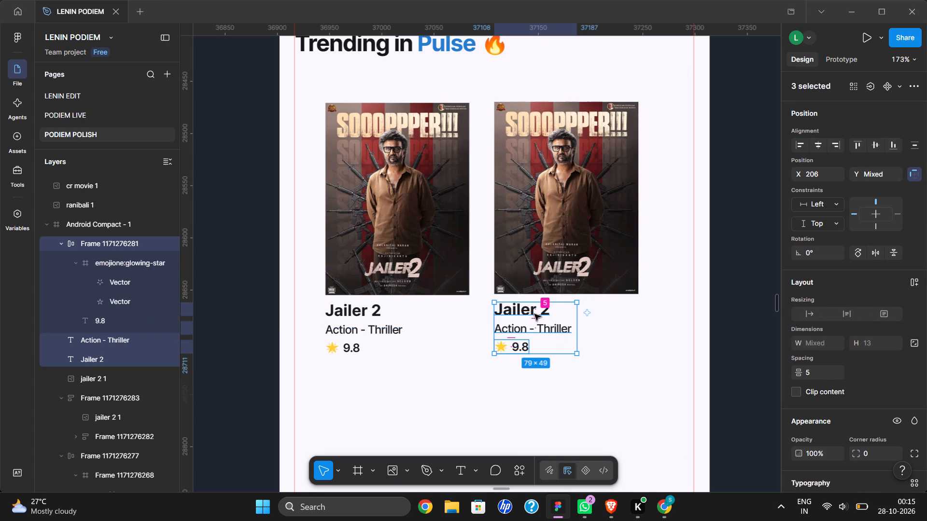
click(597, 388)
Paste the copied rating row into free space below the second card and delete the card's original rating row.
click(547, 311)
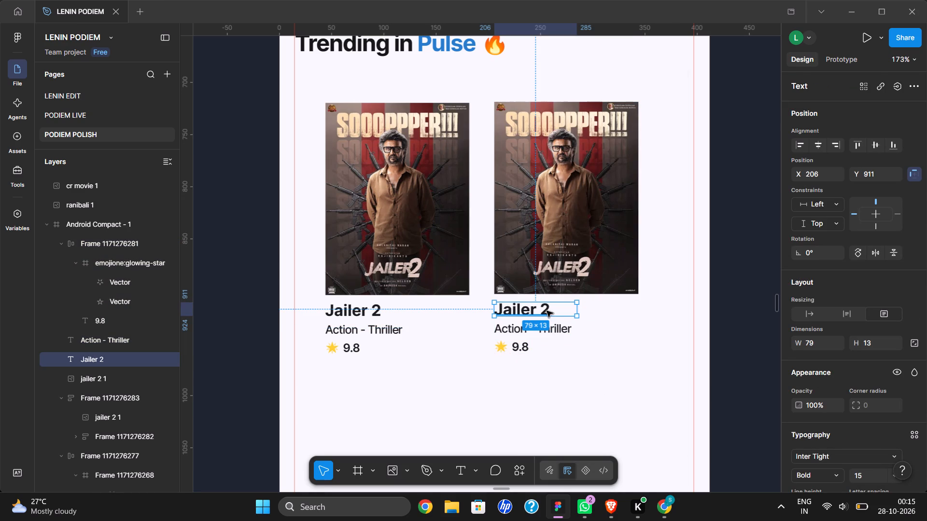
key(ctrl+v)
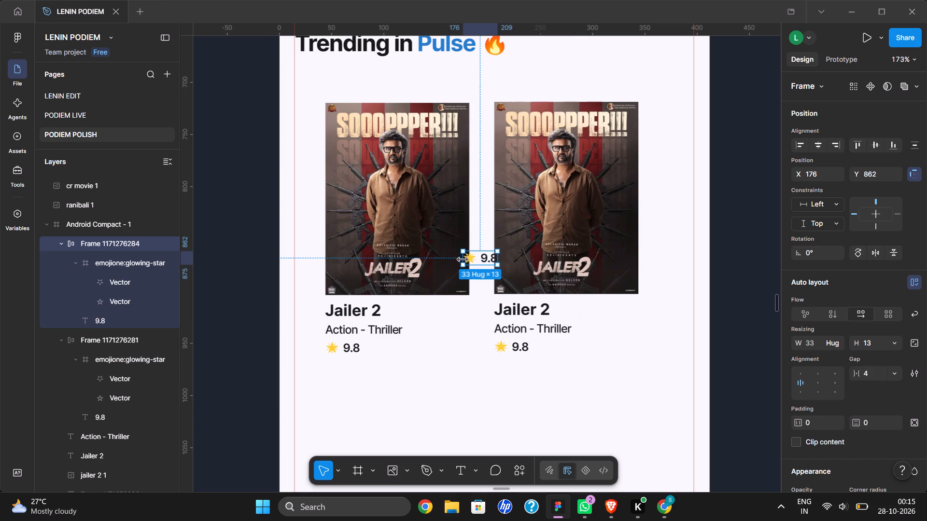
drag(473, 256, 560, 387)
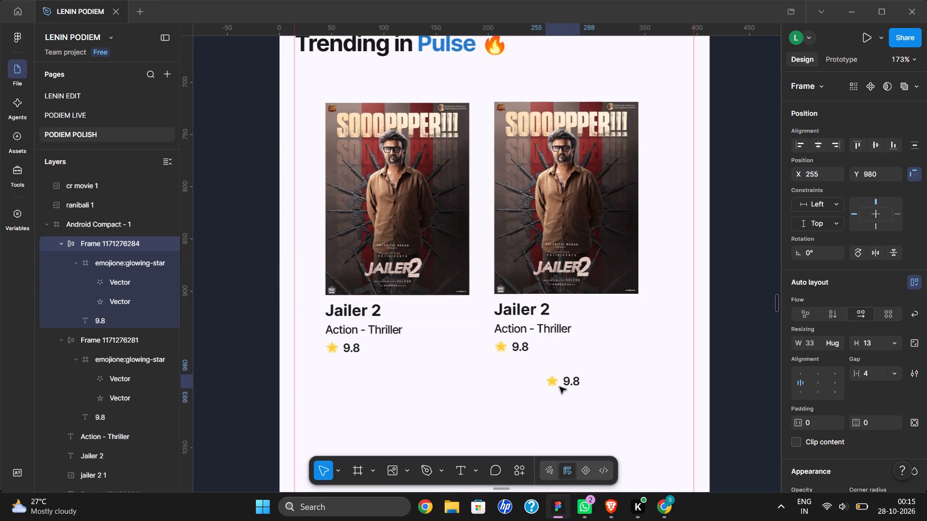
drag(560, 387, 561, 391)
click(519, 344)
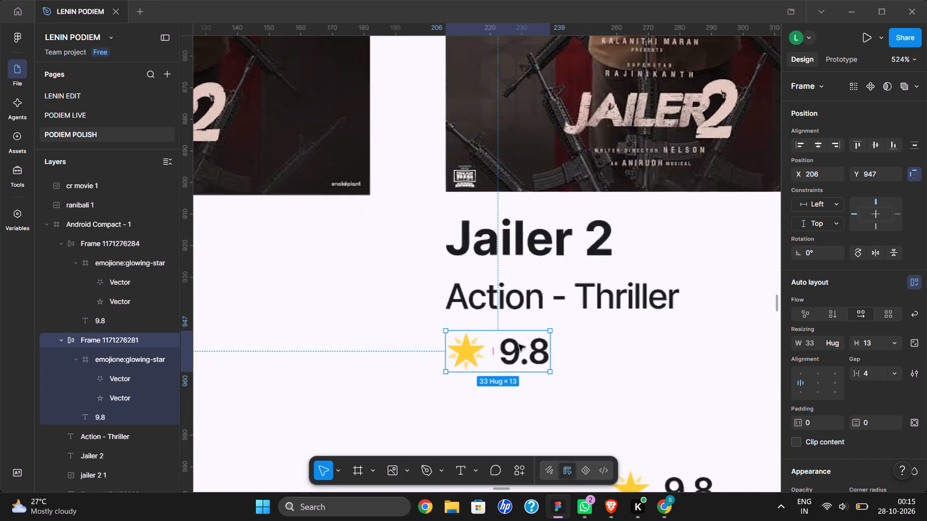
key(Delete)
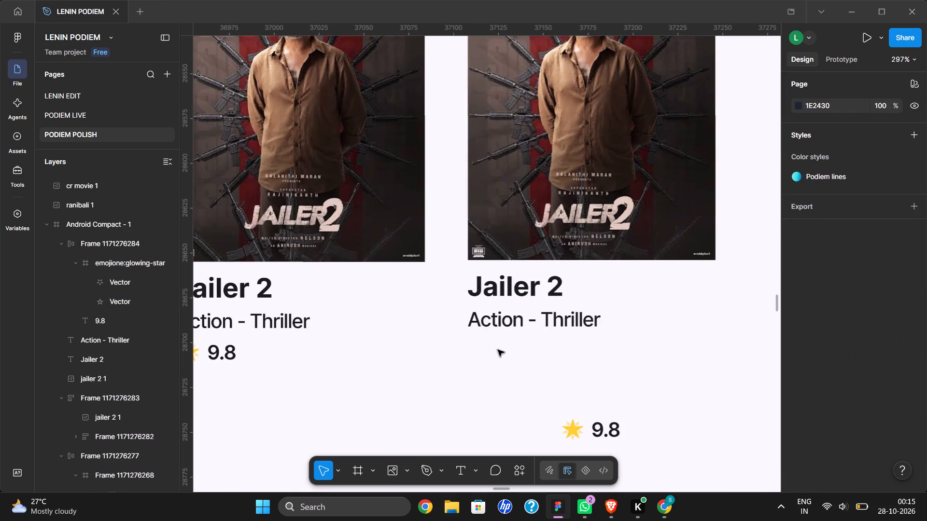
Set the height of the 9.8 text inside the pasted rating row to Fill container.
click(603, 428)
double_click(603, 428)
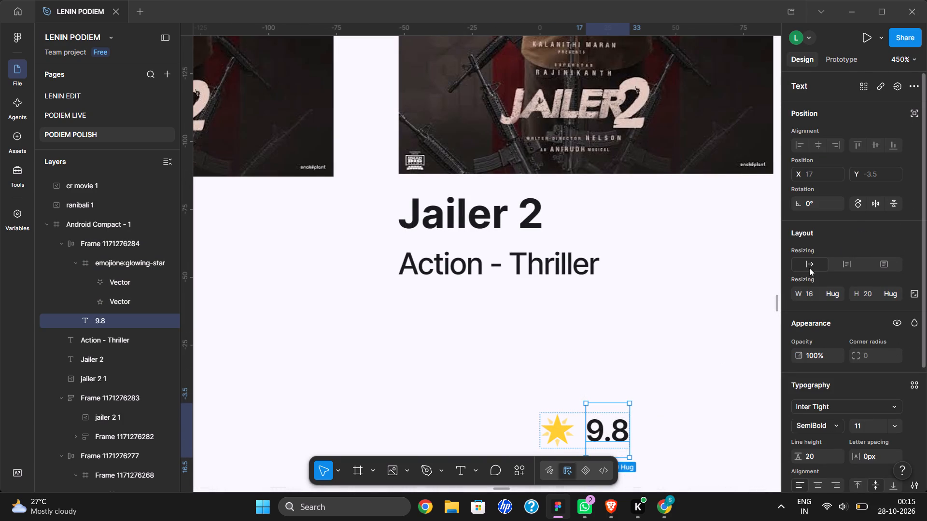
click(897, 296)
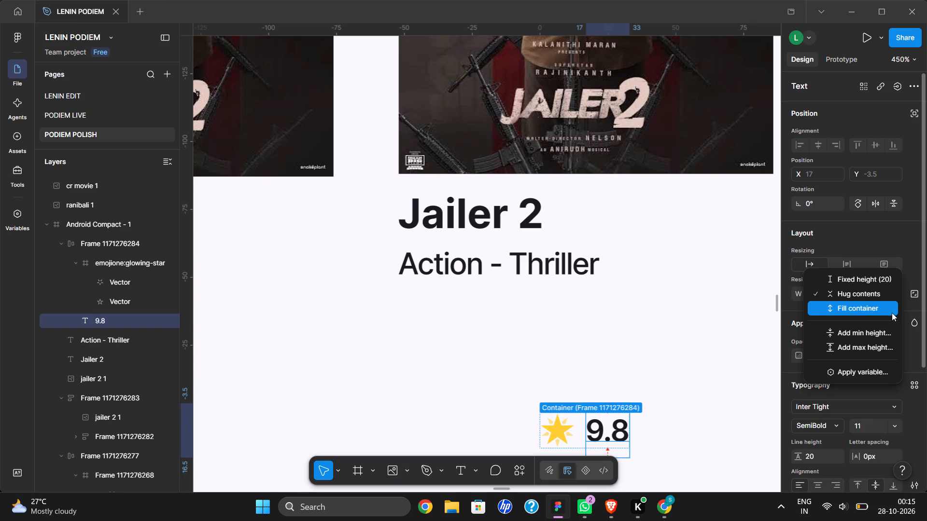
click(892, 313)
click(688, 299)
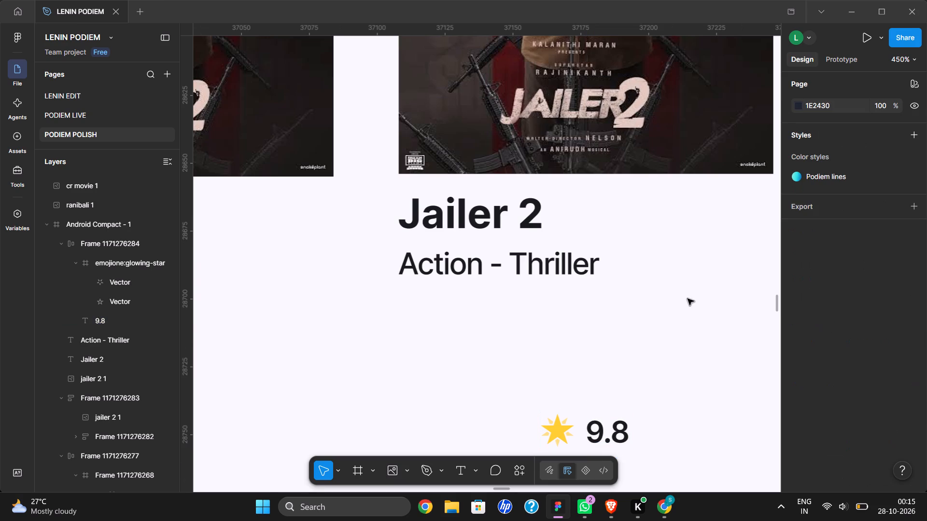
Move the rating row beside the second card's text, flush with the poster's right edge, at about X 311, Y 924.
click(596, 434)
drag(596, 434, 717, 197)
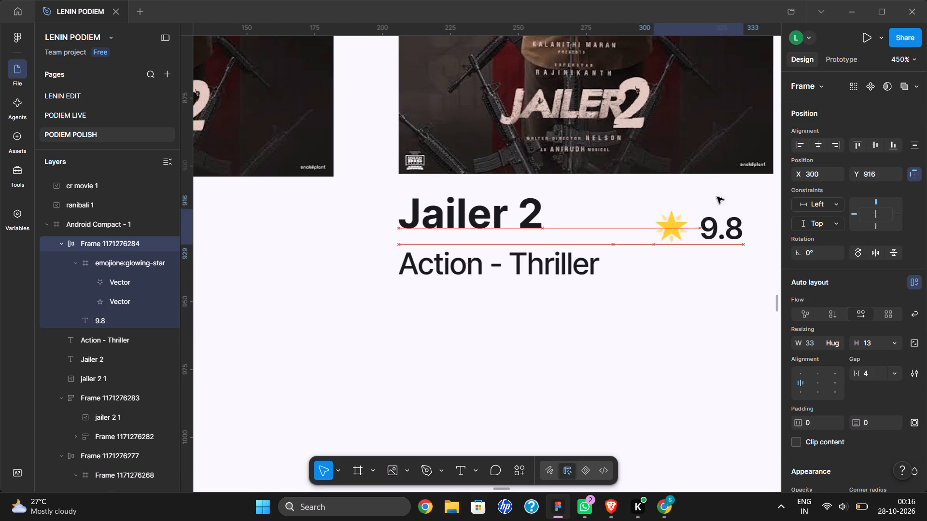
drag(717, 197, 735, 210)
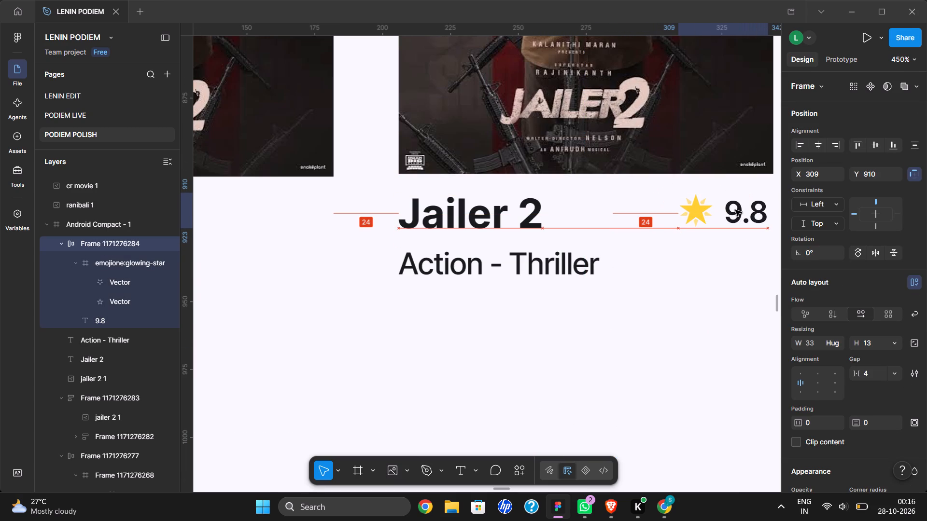
drag(735, 210, 734, 212)
drag(734, 212, 736, 212)
drag(736, 212, 743, 251)
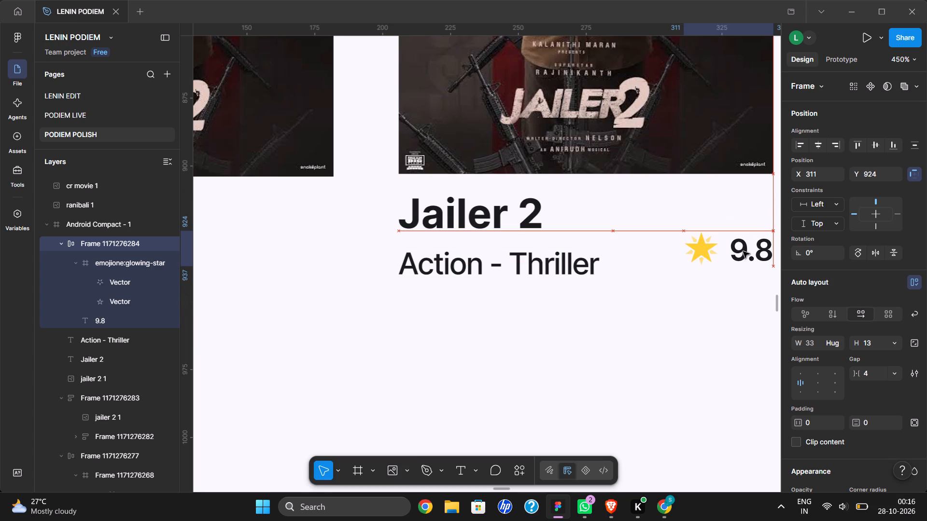
drag(743, 251, 743, 252)
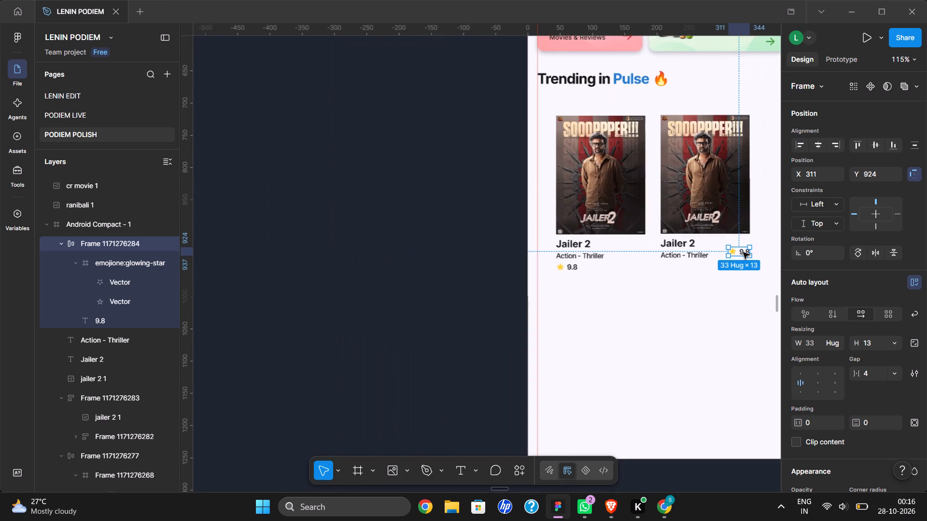
scroll(743, 252, left, 1)
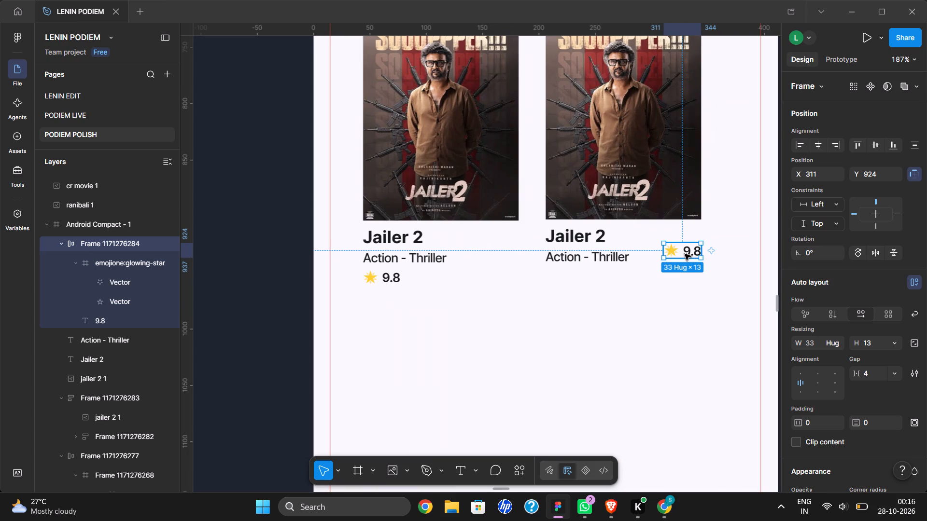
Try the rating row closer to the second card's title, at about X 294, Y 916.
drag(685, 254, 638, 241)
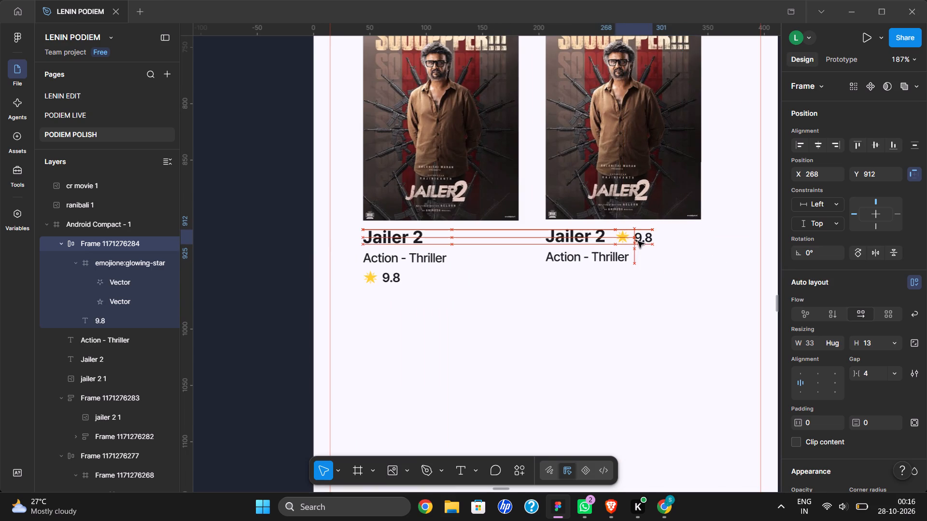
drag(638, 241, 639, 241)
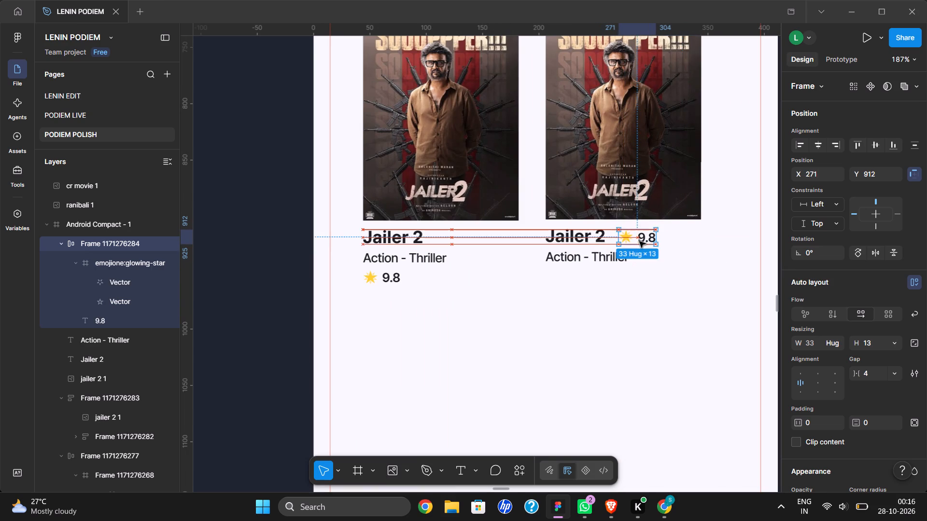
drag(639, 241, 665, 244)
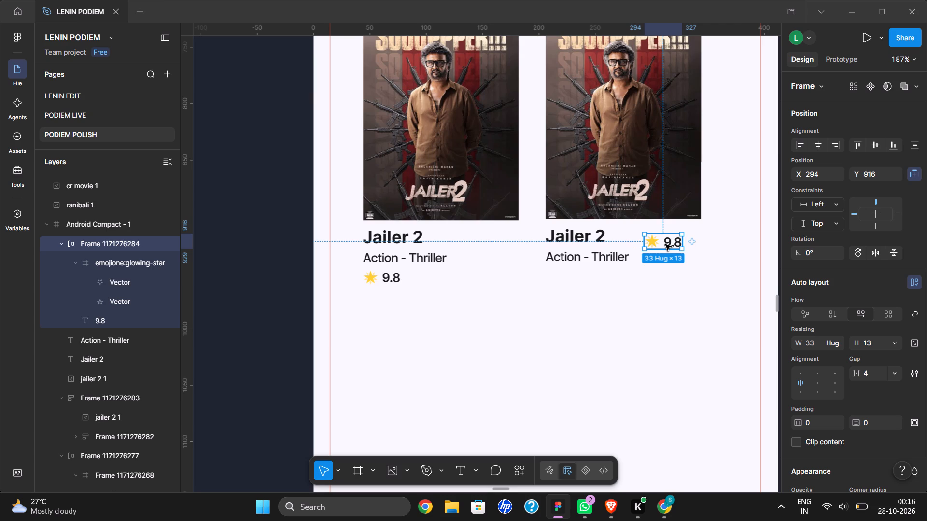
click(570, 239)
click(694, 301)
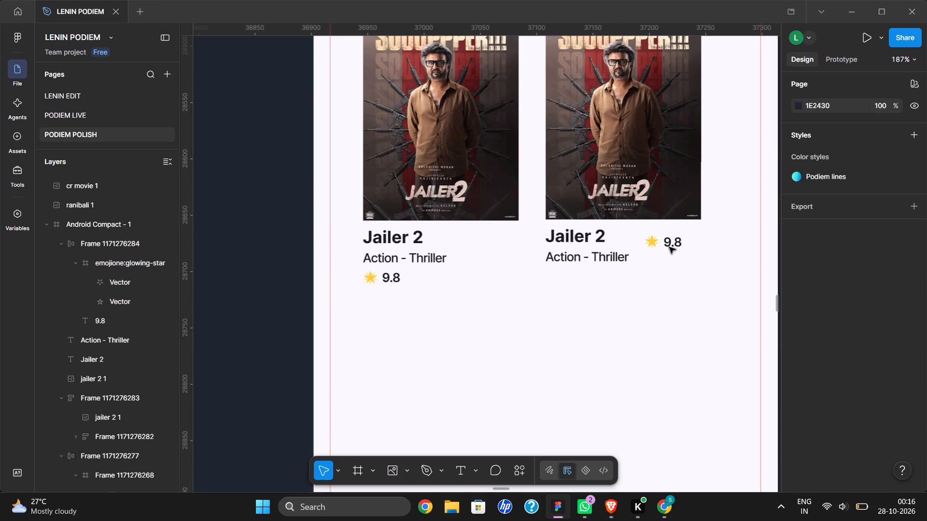
Place the rating row level with the second card's title and flush with the poster's right edge, at X 311, Y 912.
click(668, 241)
drag(668, 241, 687, 249)
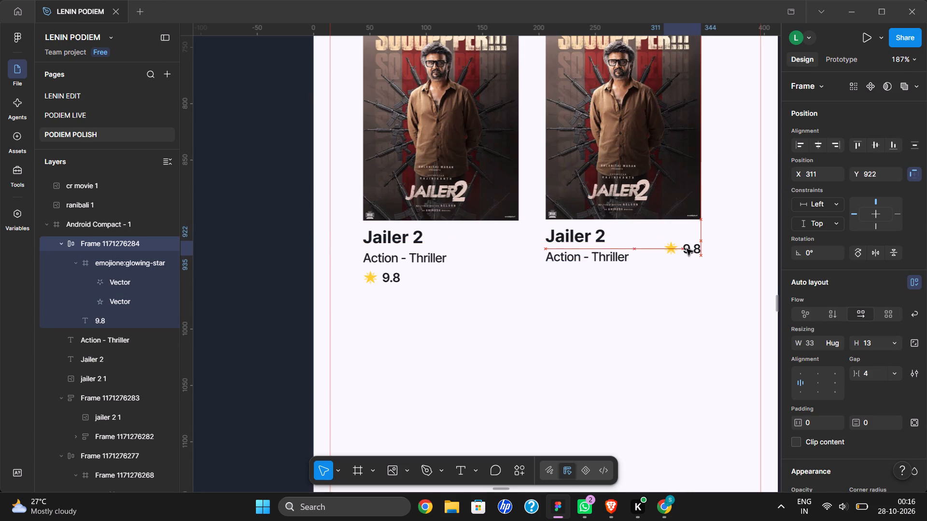
drag(687, 249, 687, 250)
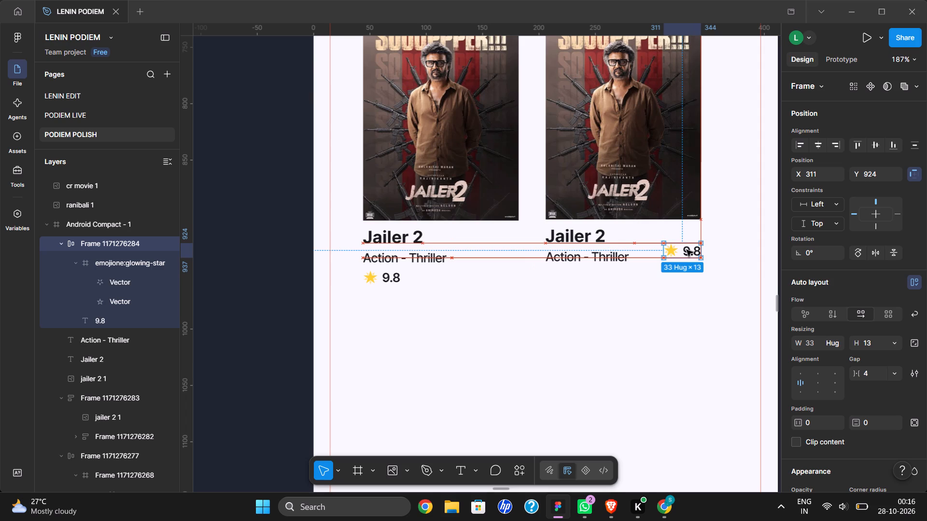
drag(687, 250, 687, 247)
click(632, 329)
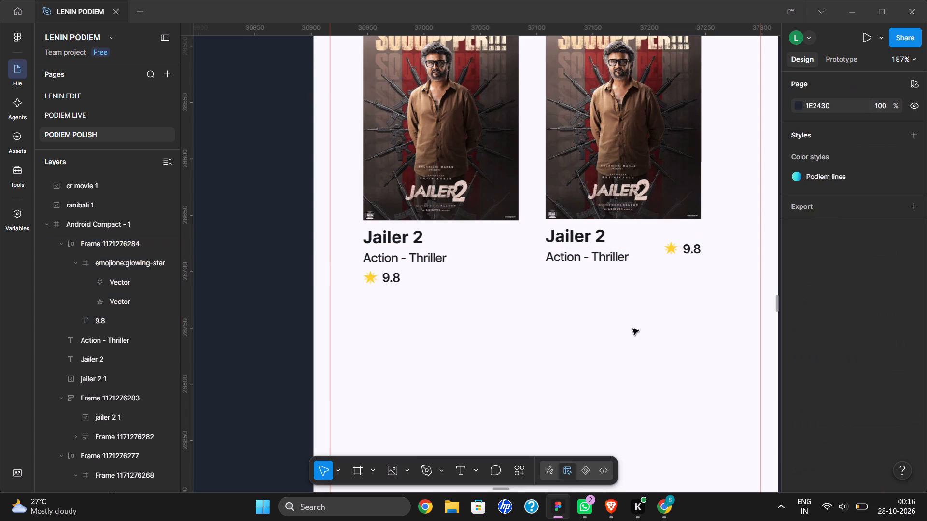
click(683, 253)
drag(683, 253, 683, 243)
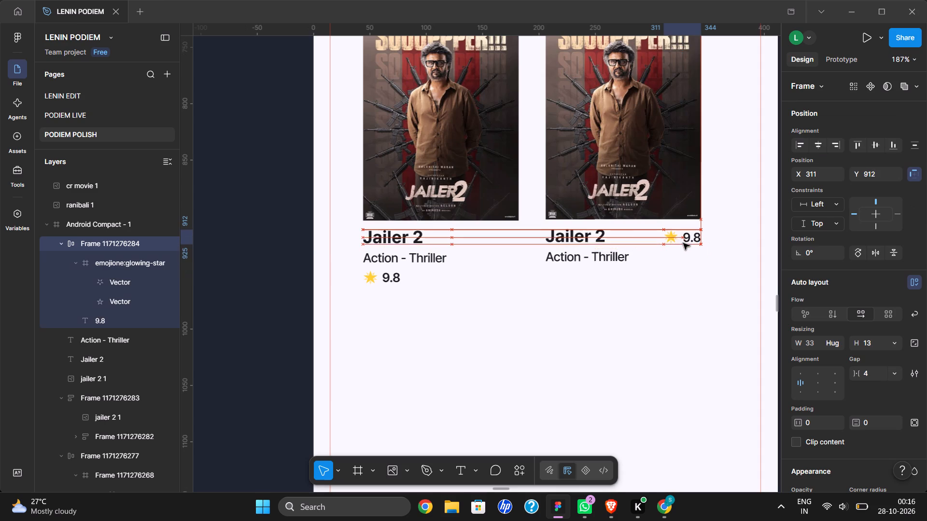
drag(683, 243, 684, 242)
drag(684, 242, 684, 242)
click(633, 332)
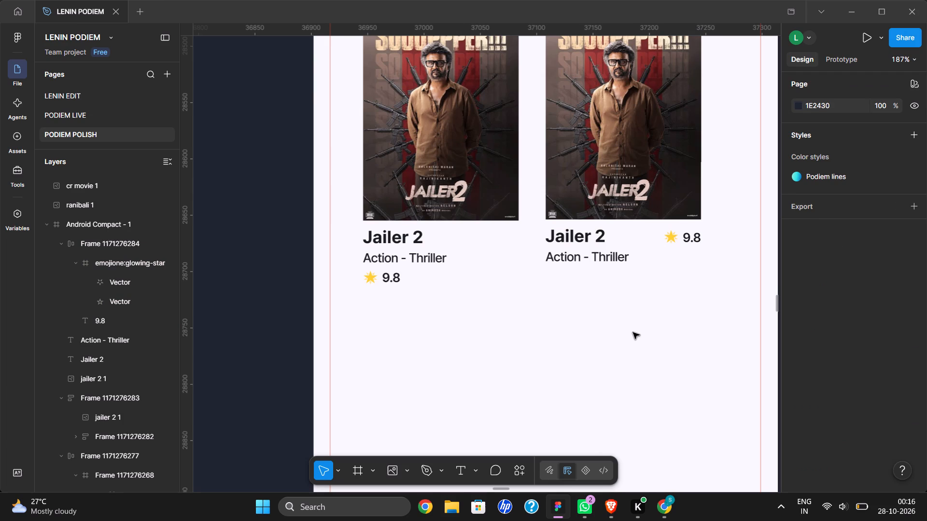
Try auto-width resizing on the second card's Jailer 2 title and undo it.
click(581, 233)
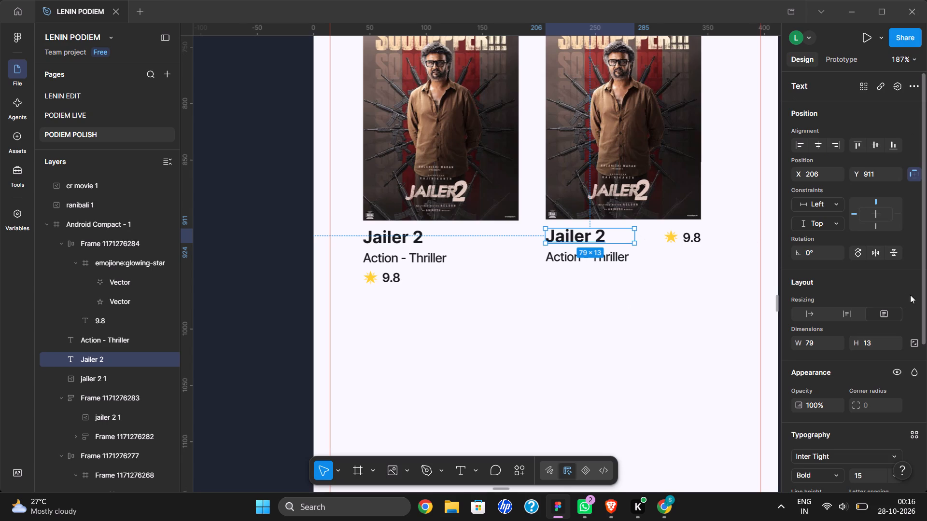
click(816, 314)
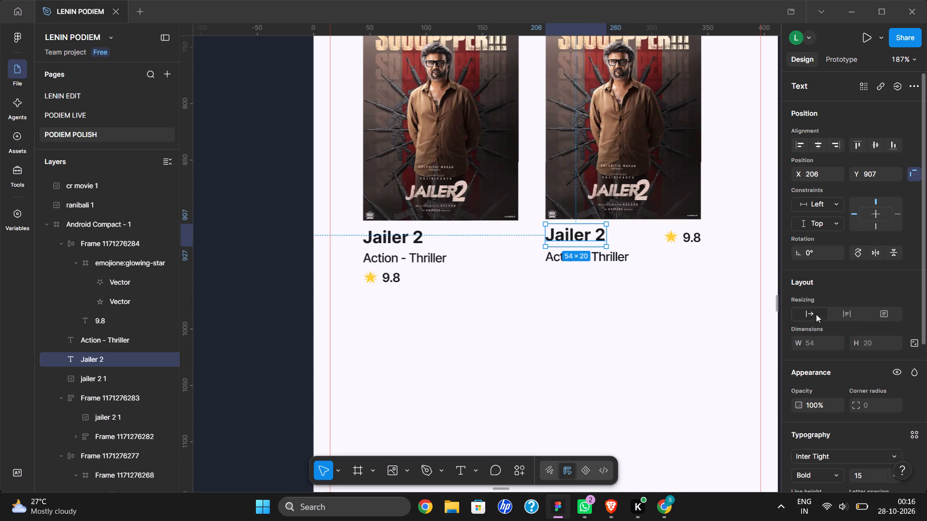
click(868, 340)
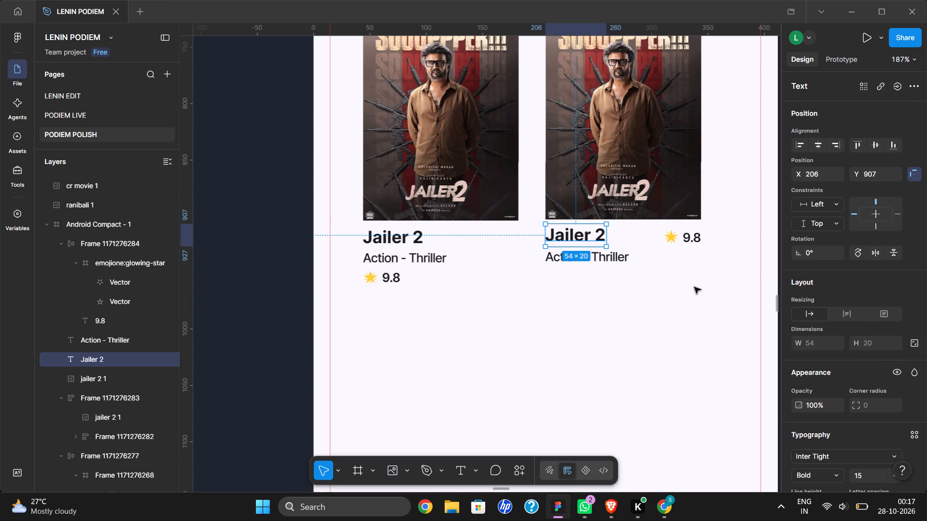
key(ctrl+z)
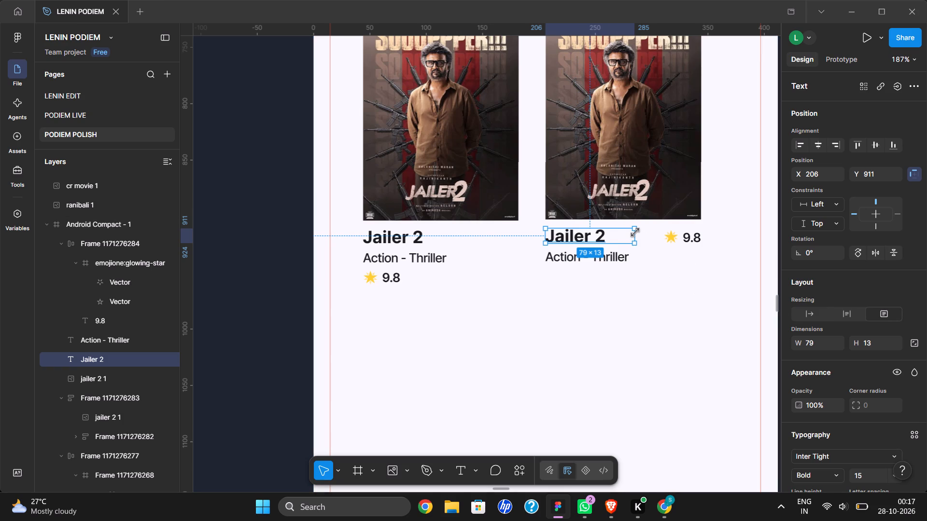
Narrow the second card's Jailer 2 title box to about 56 wide, keeping its height at 13.
drag(635, 236, 584, 239)
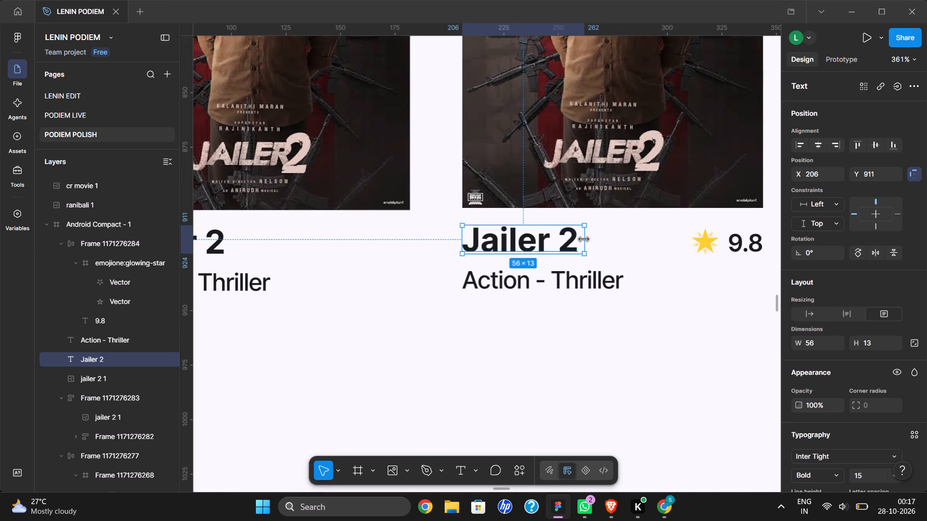
Trim the second card's Jailer 2 title box to 55 wide and wrap it with the star rating in a horizontal auto layout.
drag(584, 239, 583, 239)
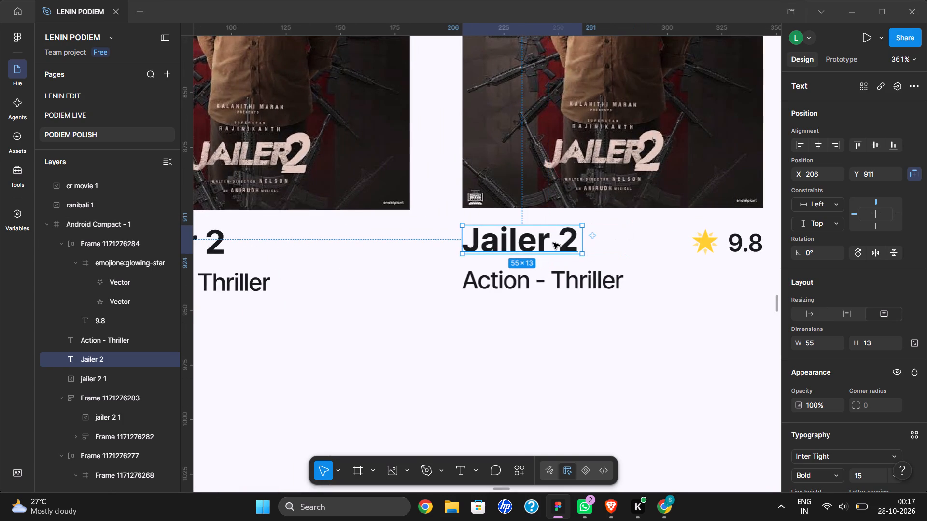
shift+click(752, 248)
key(shift+a)
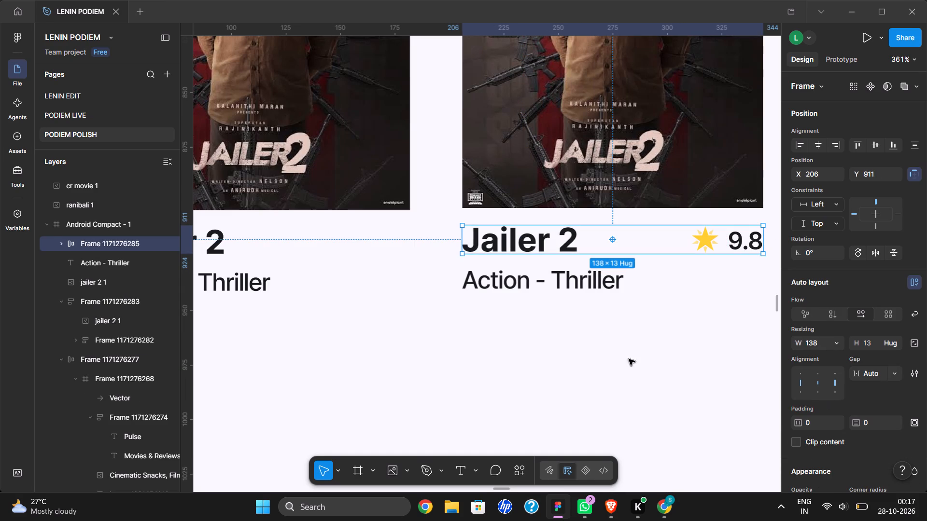
Combine the second card's title-and-rating row and the Action - Thriller text in a vertical auto layout with a gap of 5.
shift+click(562, 283)
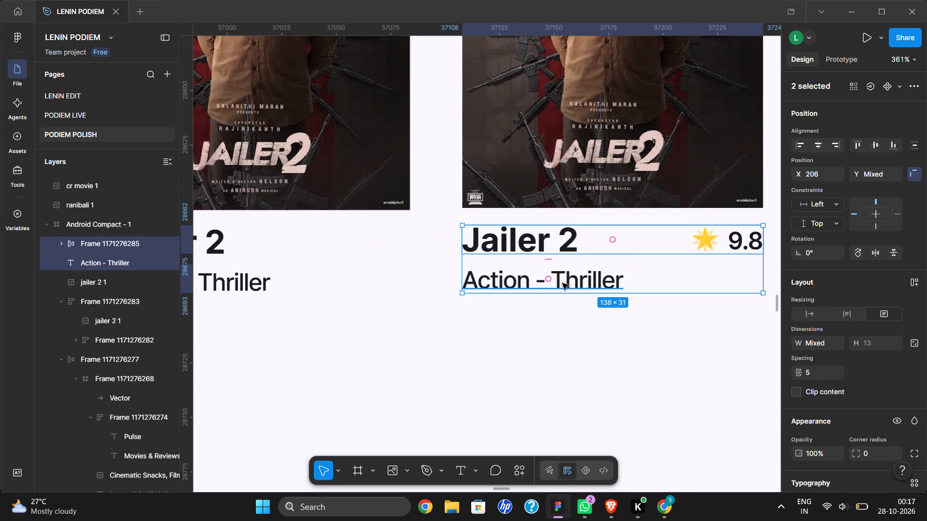
key(shift+a)
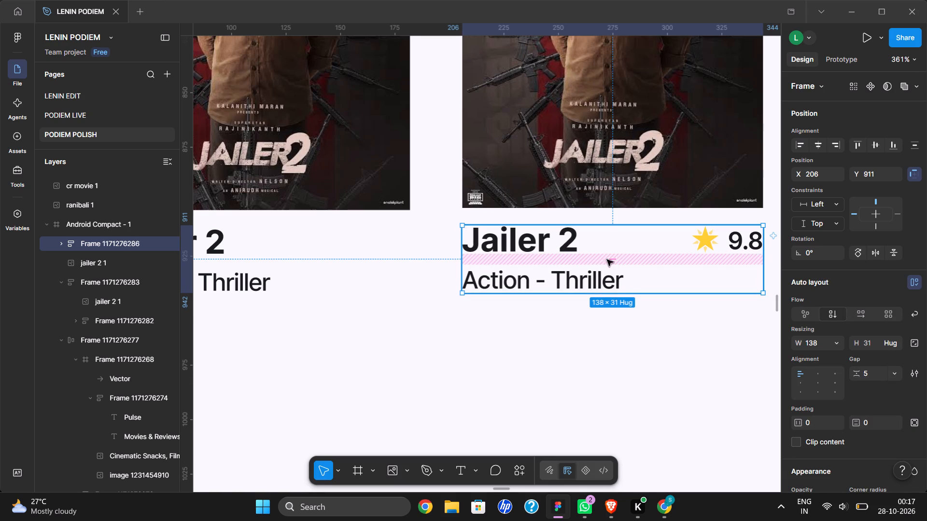
click(622, 370)
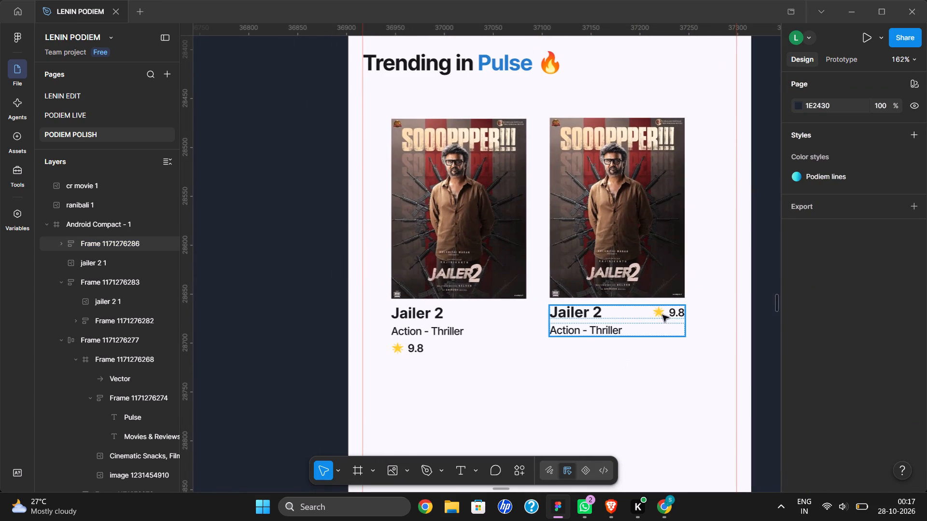
Wrap the second card's poster and its text block in a vertical auto layout with a gap of 8.
shift+click(639, 292)
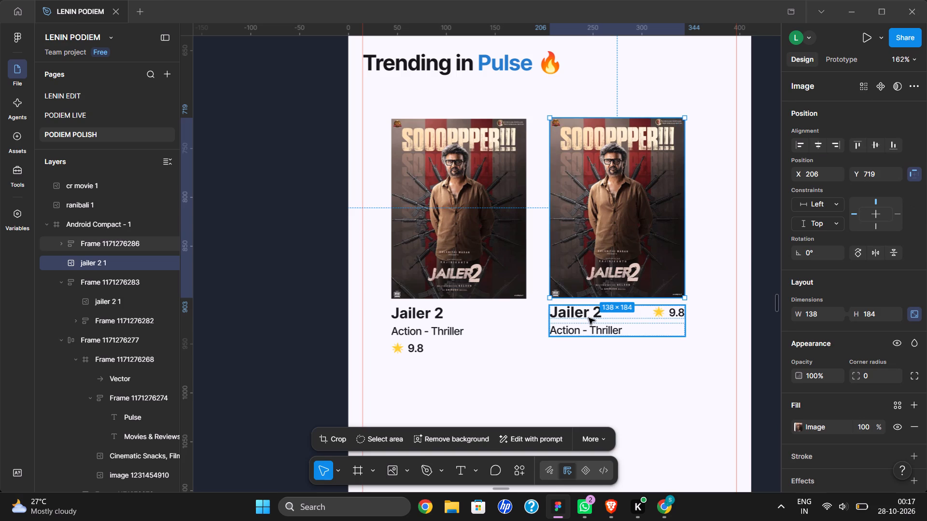
shift+click(588, 318)
key(shift+a)
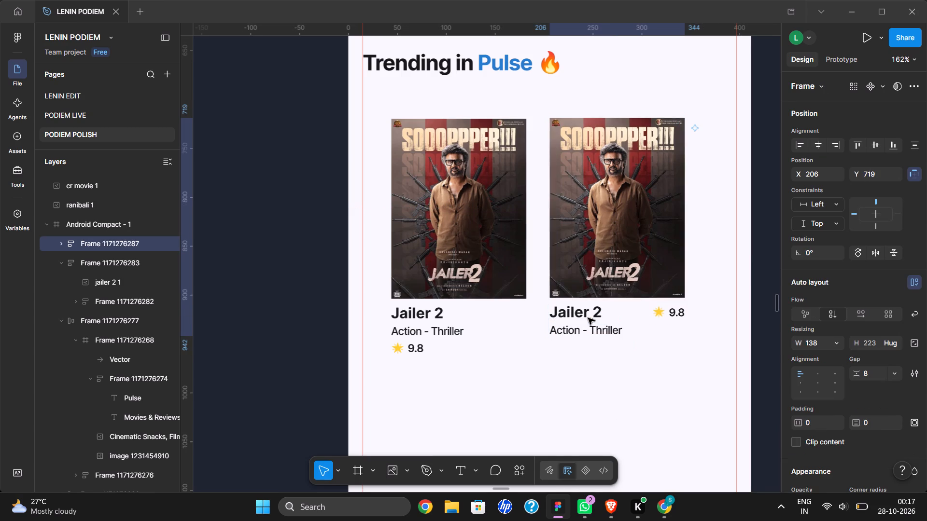
click(574, 387)
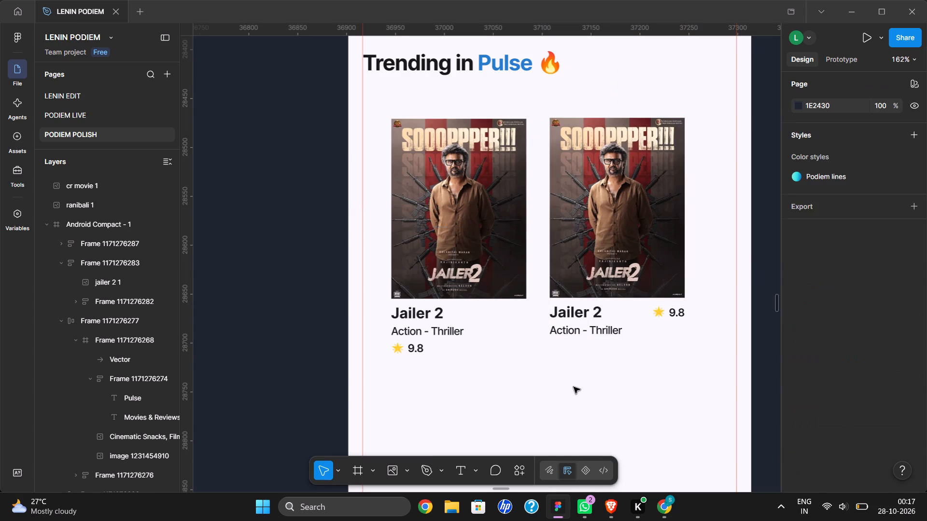
Delete the first Jailer 2 card, the one with the rating below the genre.
click(401, 293)
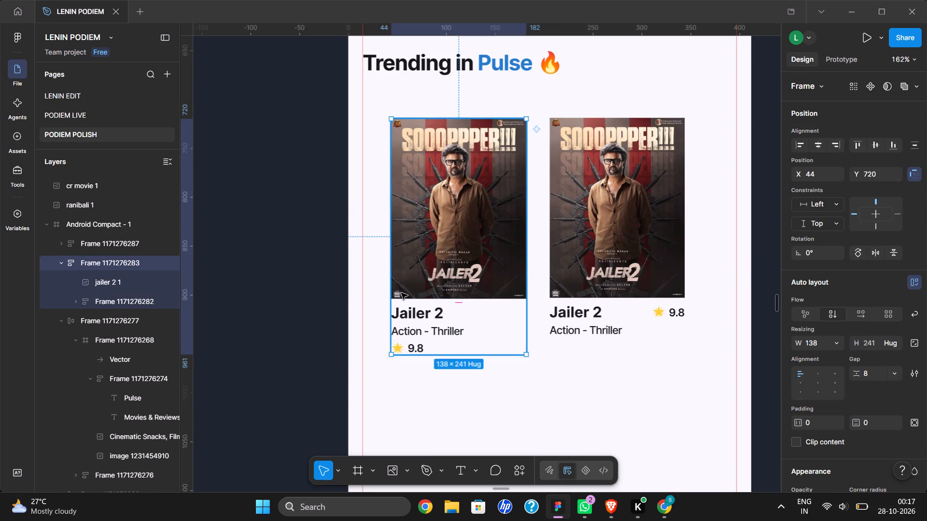
key(Delete)
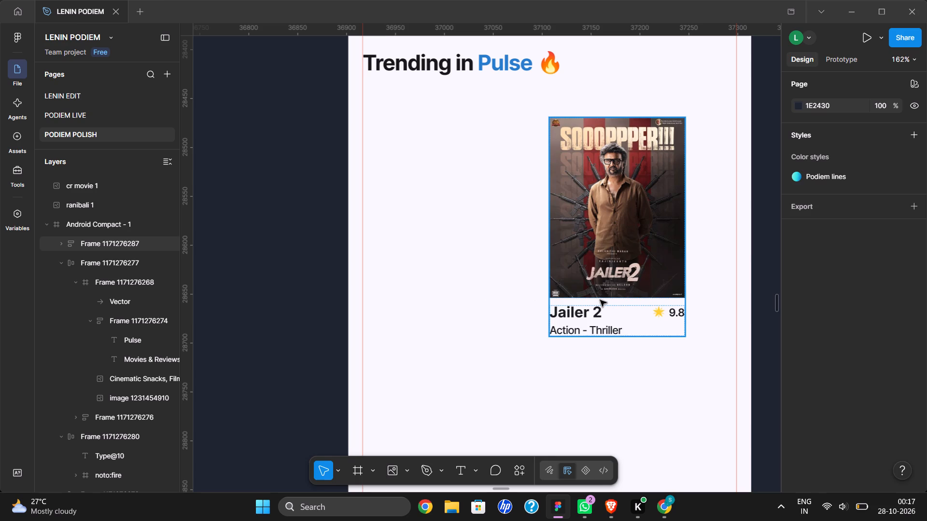
Capture a screenshot of the remaining Jailer 2 card, including its title, genre and rating, with nothing selected.
click(600, 300)
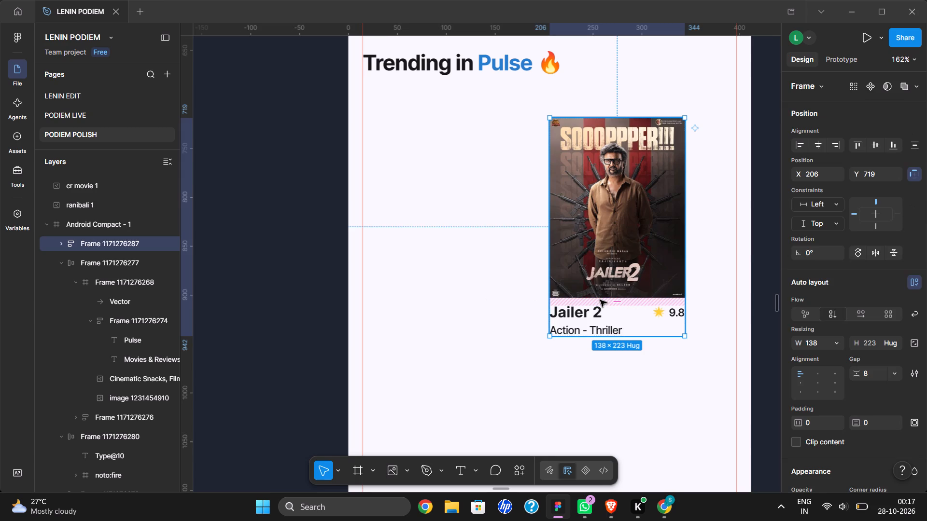
click(463, 322)
key(Print)
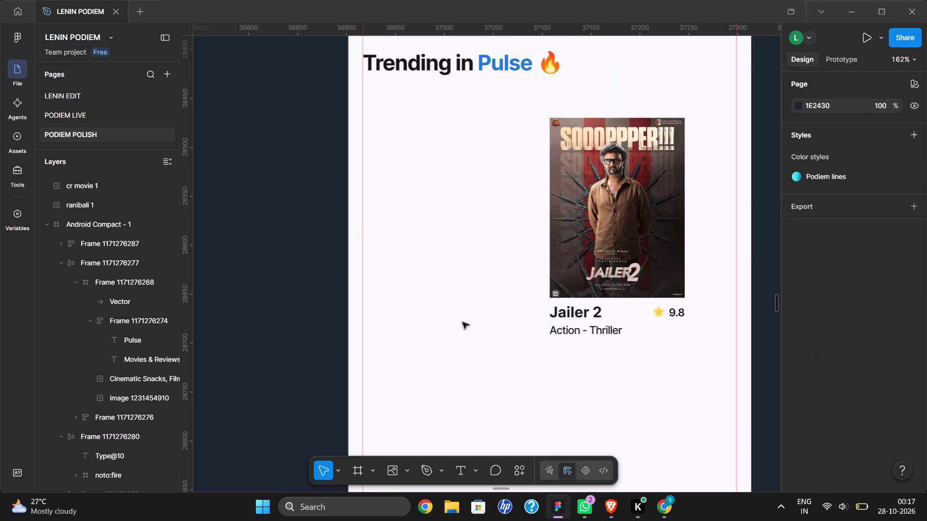
drag(537, 104, 614, 330)
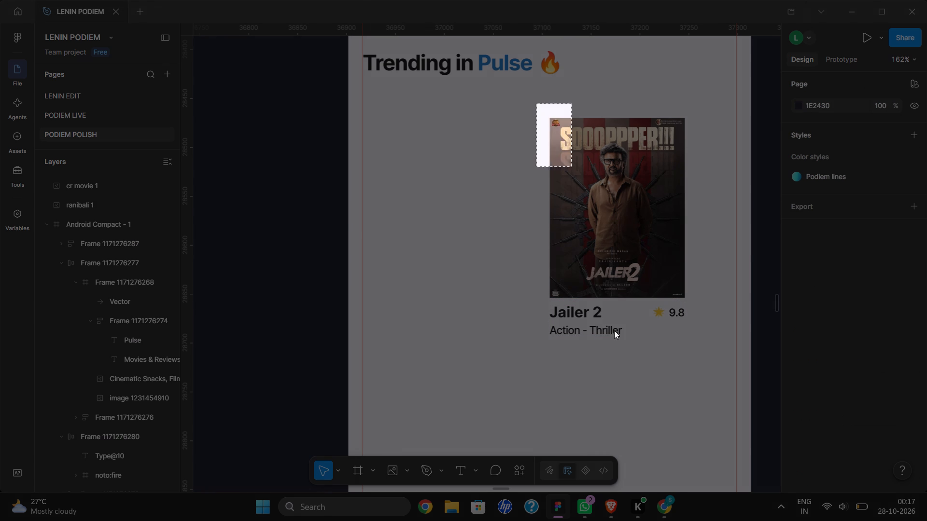
drag(614, 330, 700, 361)
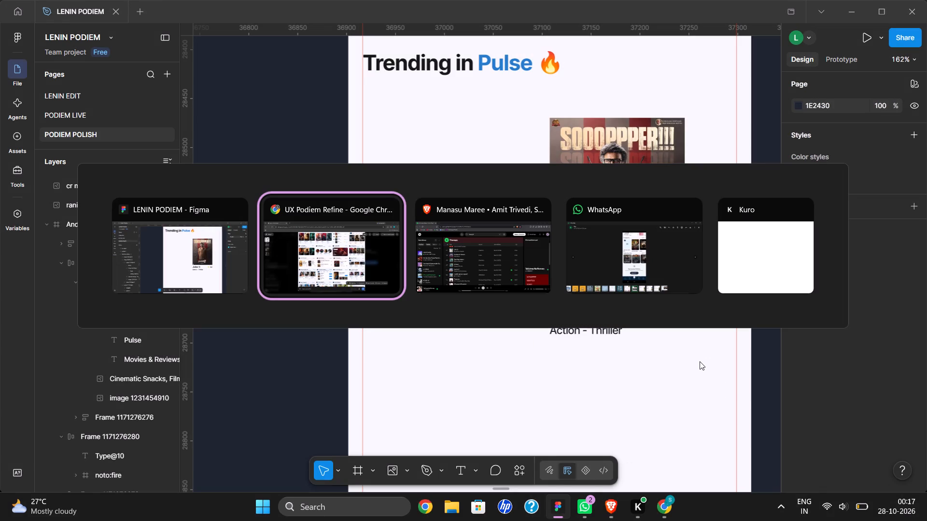
Switch to the UX Podiem Refine chat in Chrome and close the enlarged layout image.
key(Down)
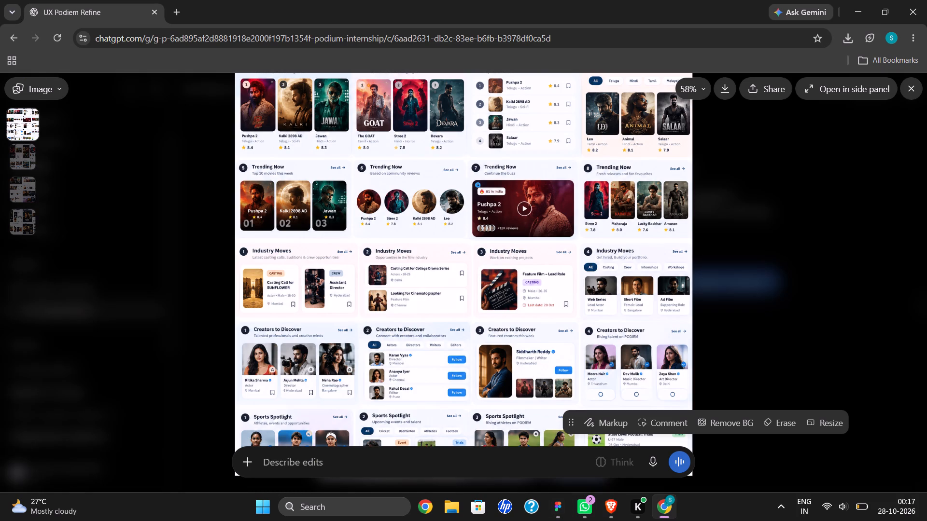
key(Down)
key(Down)
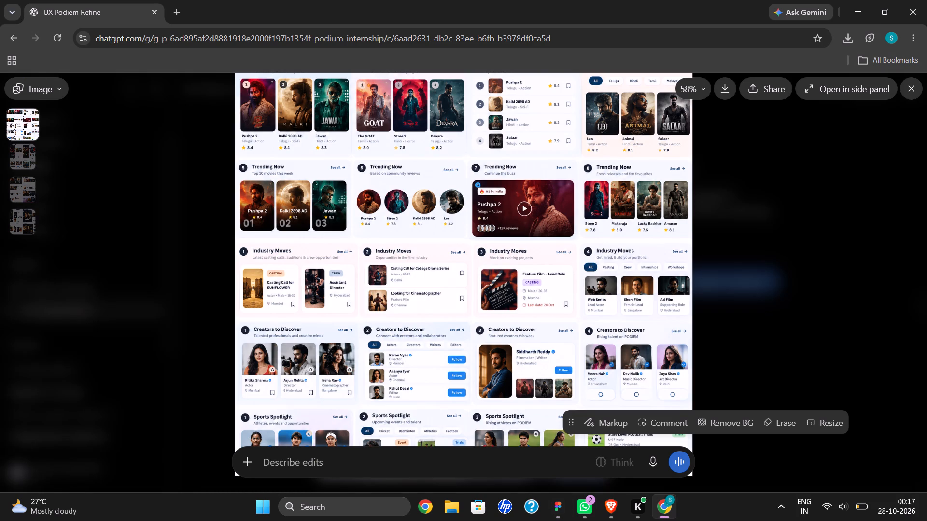
click(916, 96)
click(337, 467)
click(383, 469)
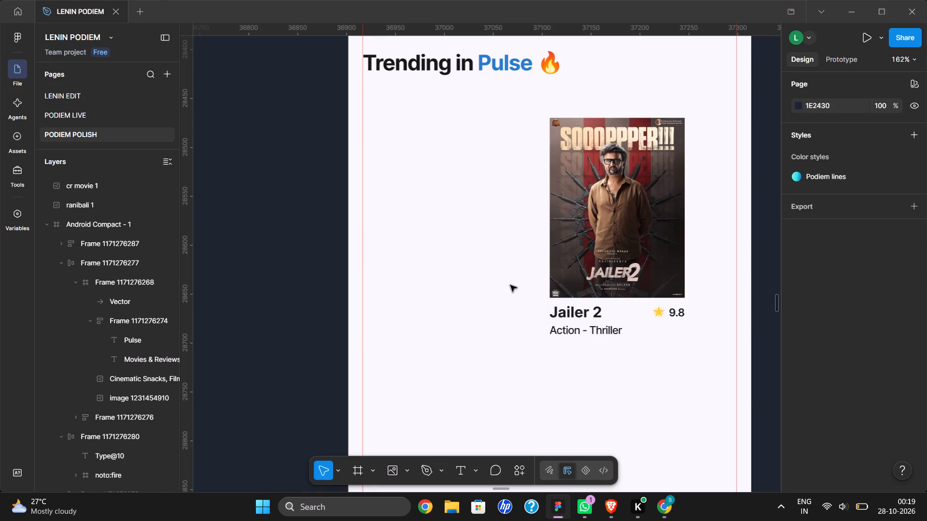
Copy the Jailer 2 card's nested frame holding the title, star rating and genre.
click(645, 254)
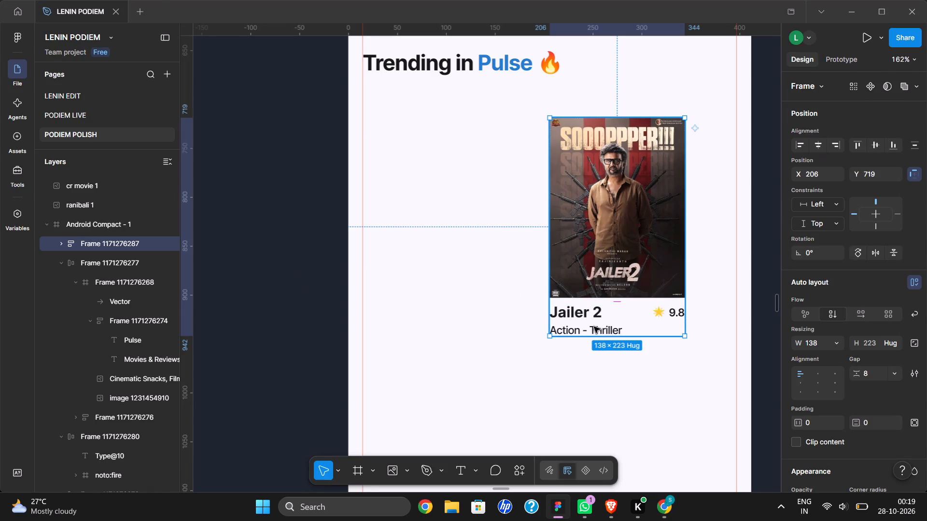
double_click(582, 331)
click(587, 392)
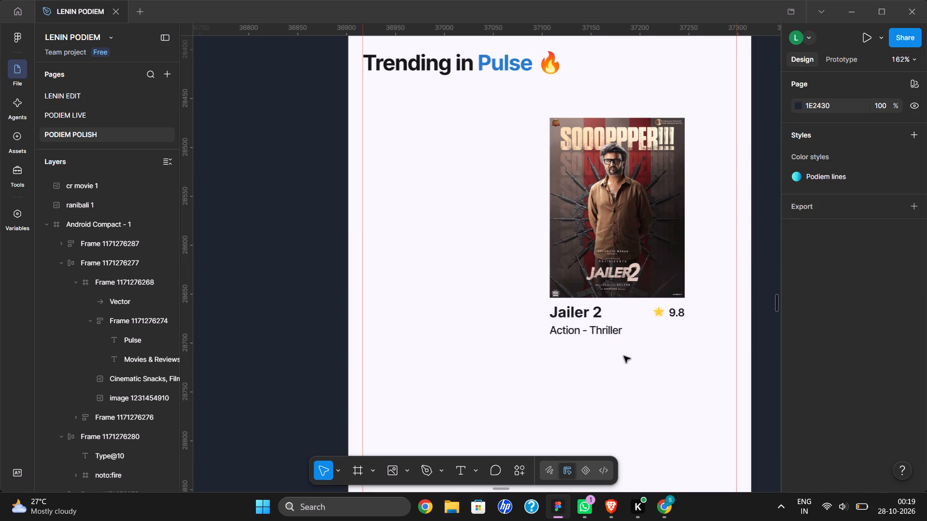
double_click(618, 317)
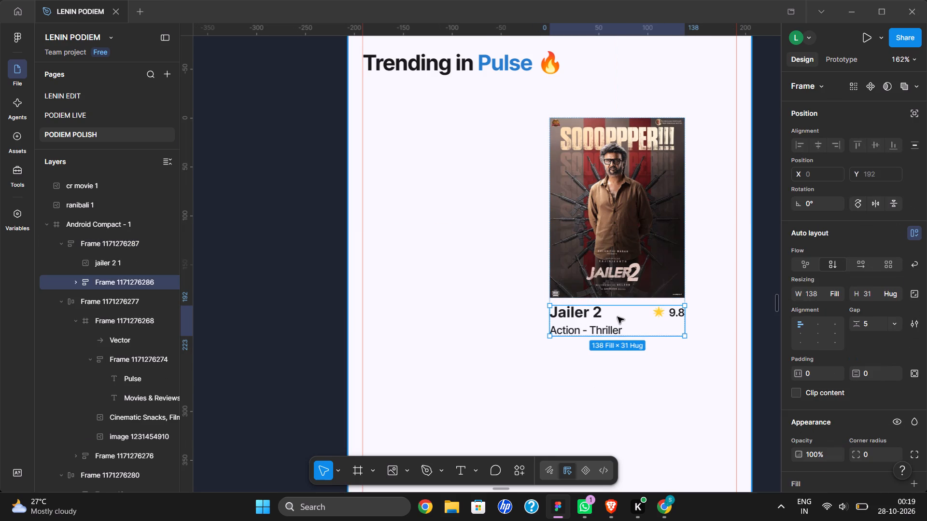
key(ctrl+c)
click(774, 291)
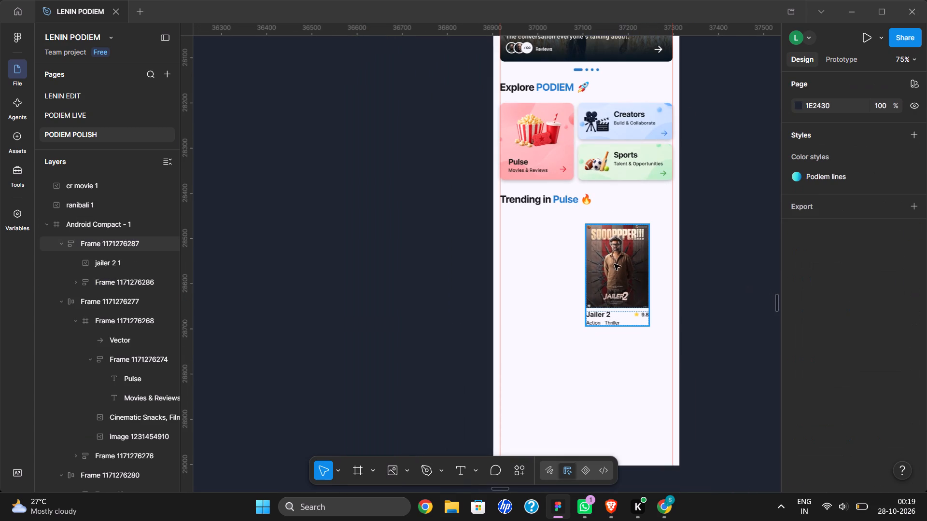
Move the whole Jailer 2 card beneath the Trending in Pulse heading, near the left margin guide, to about X 18, Y 705.
click(604, 262)
drag(604, 262, 528, 257)
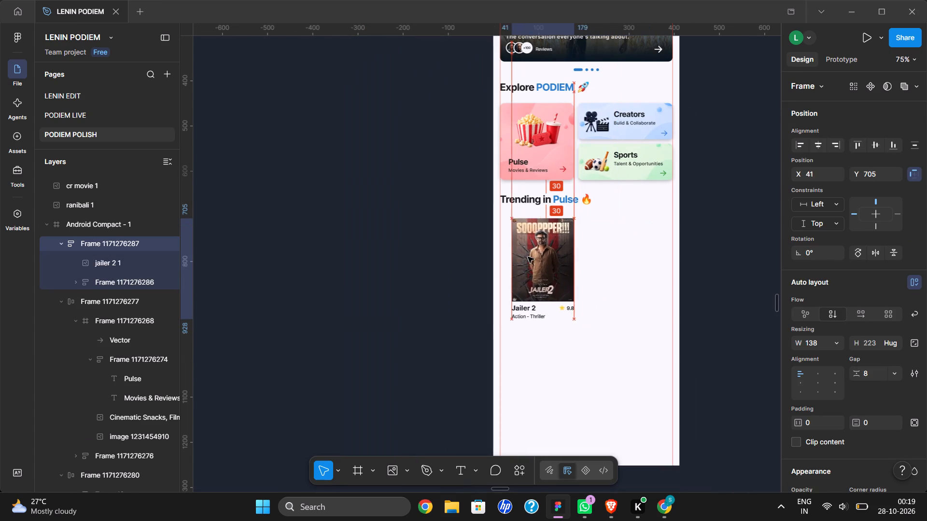
drag(528, 257, 519, 257)
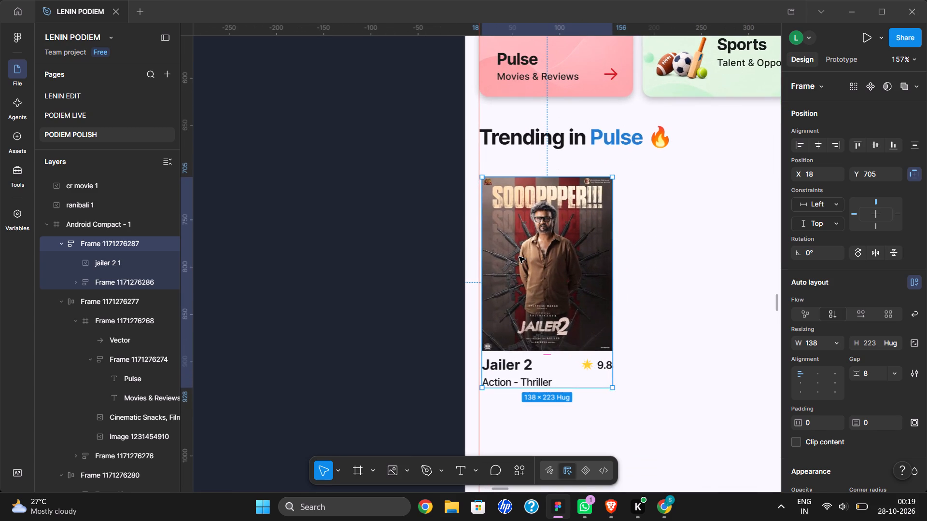
click(671, 266)
Move the Ranabaali poster into the phone frame beside the Jailer 2 card, top-aligned with it at about X 179, Y 705.
scroll(671, 266, left, 2)
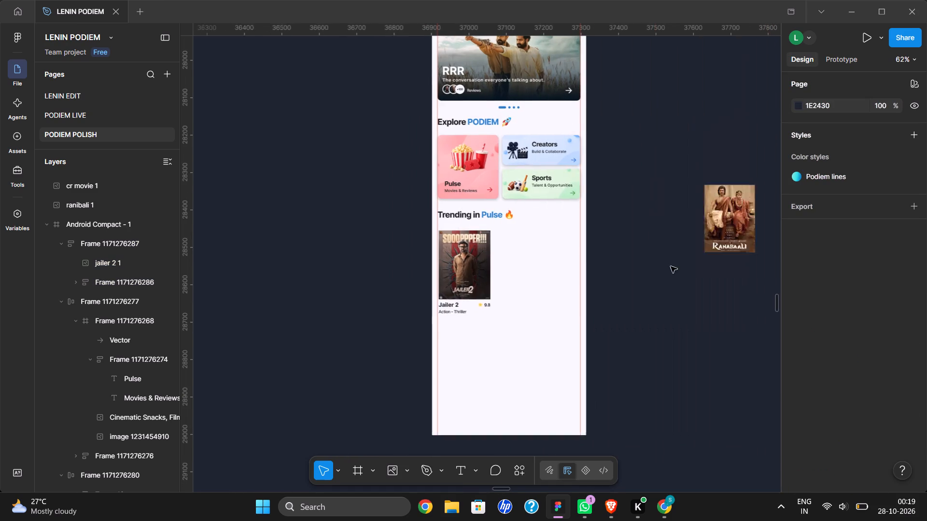
scroll(671, 266, left, 2)
click(592, 218)
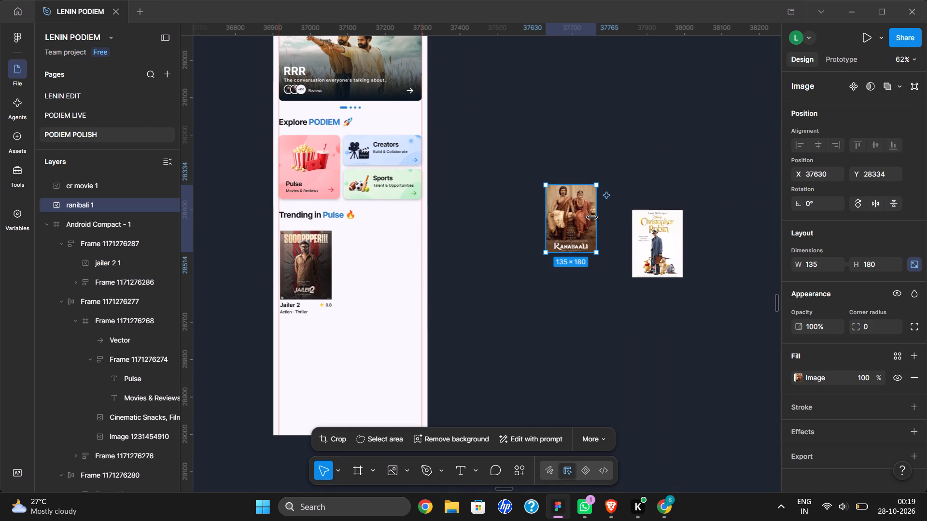
drag(568, 218, 364, 262)
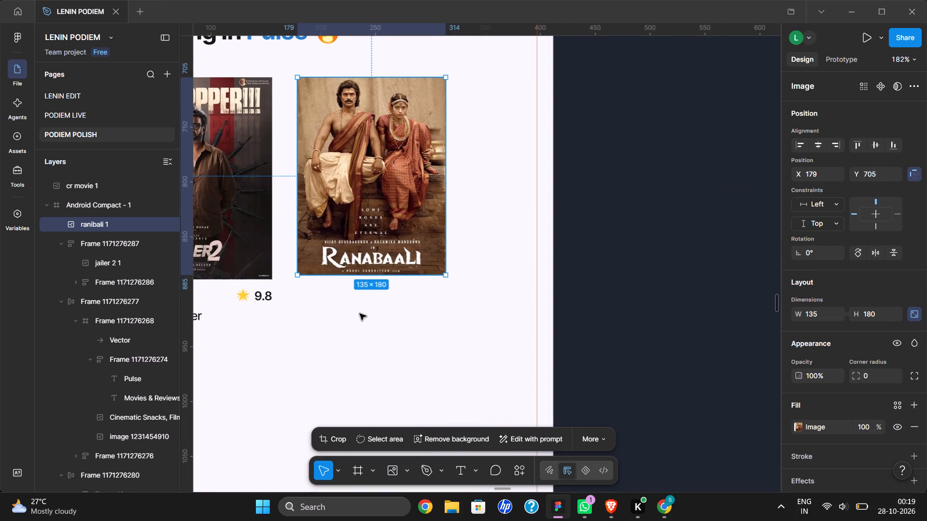
Paste the copied title, rating and genre block and move it out of the Jailer 2 card to below the Ranabaali poster, about X 205, Y 951.
click(360, 314)
key(ctrl+v)
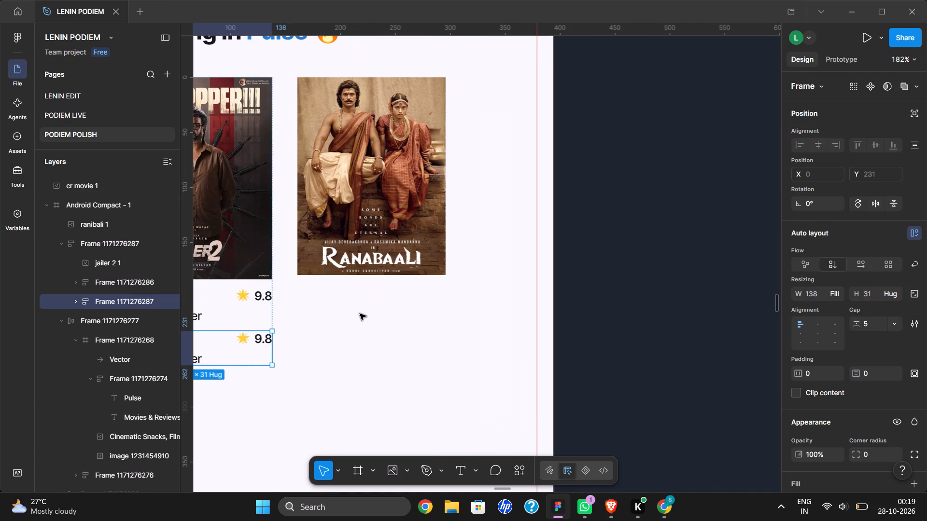
scroll(360, 314, right, 1)
drag(285, 340, 478, 381)
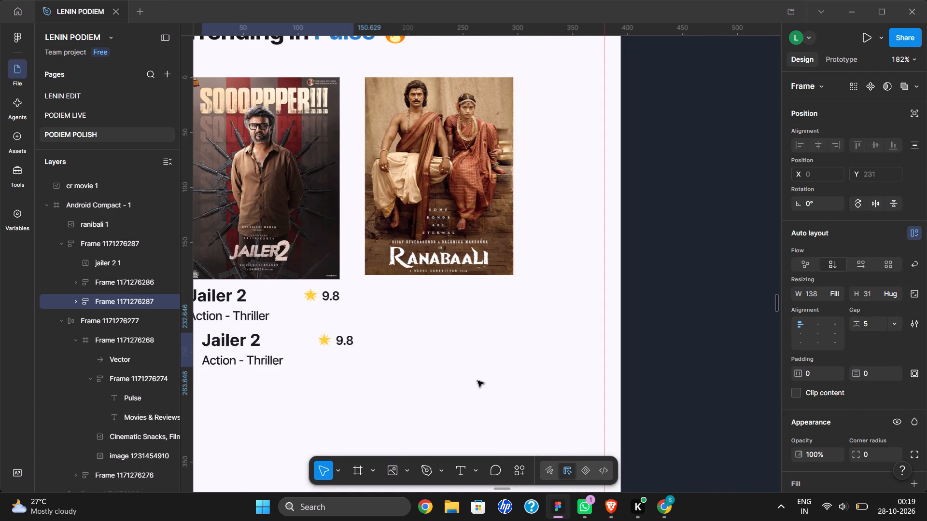
drag(478, 381, 491, 356)
Replace the pasted block's title text with "Ranabaali".
triple_click(436, 355)
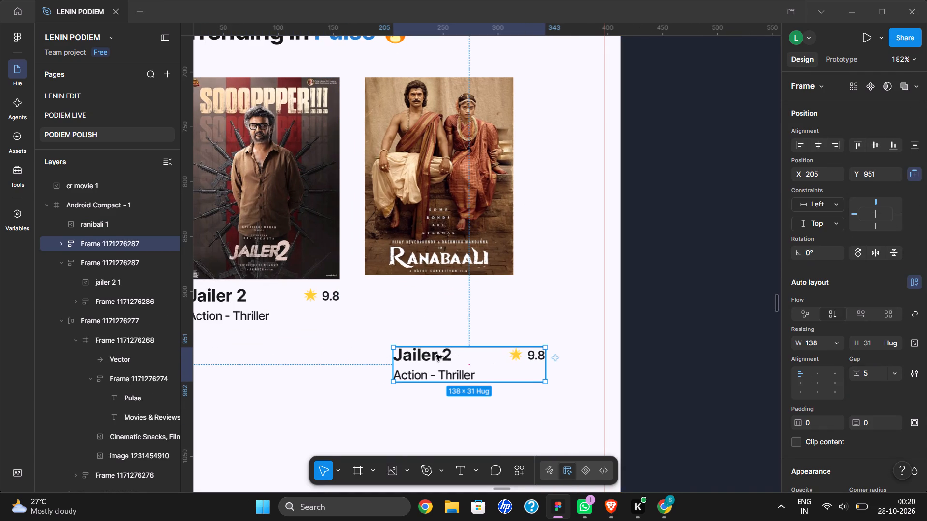
triple_click(436, 355)
triple_click(436, 355)
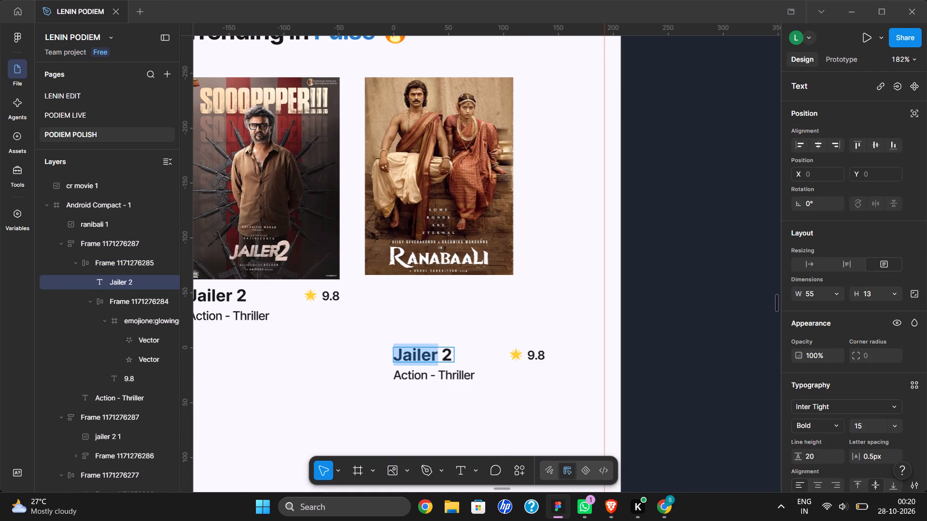
click(436, 355)
text(Rana)
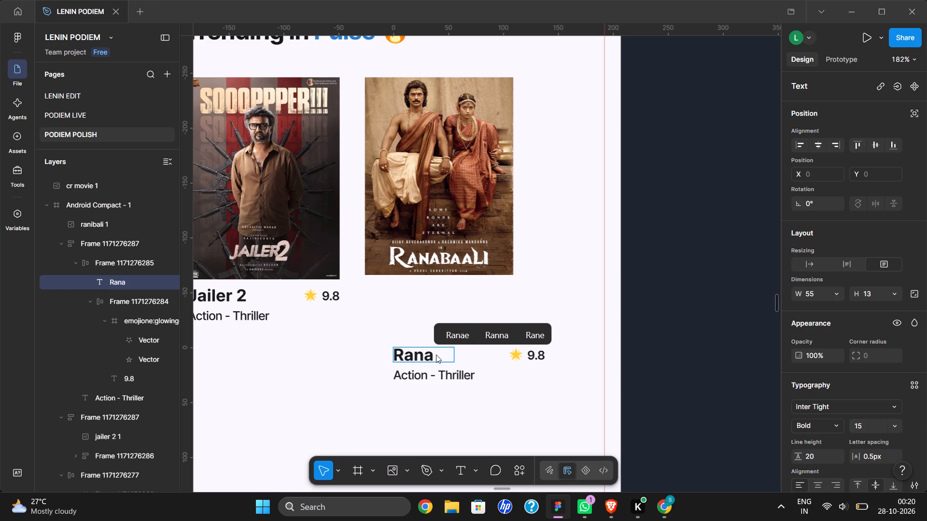
key(b)
text(aa)
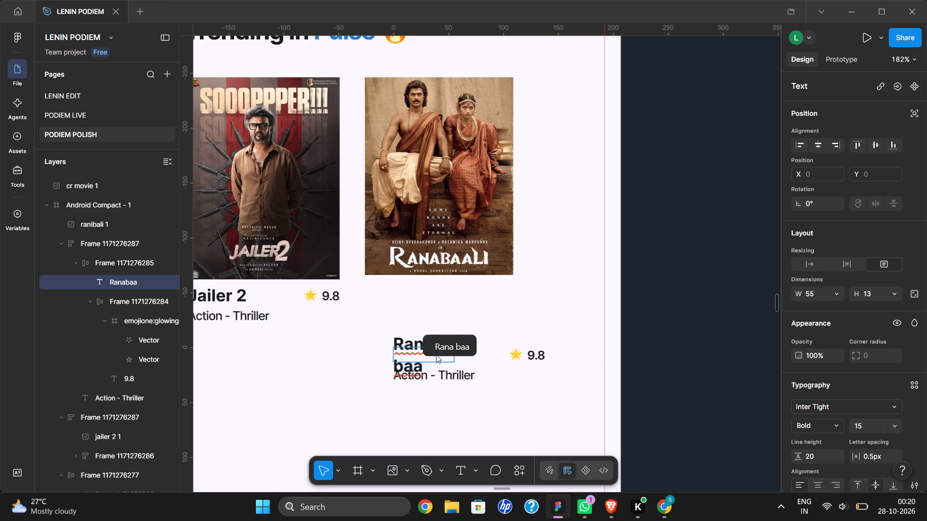
text(li)
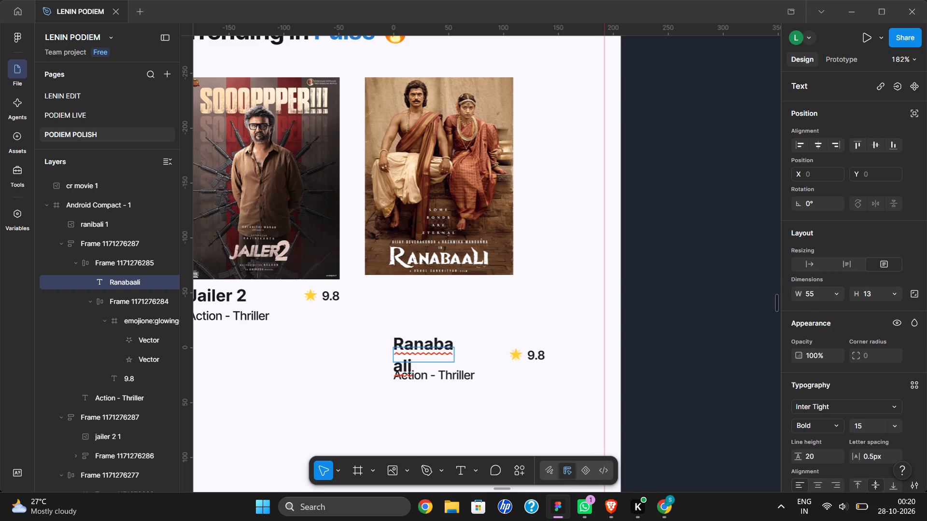
click(462, 356)
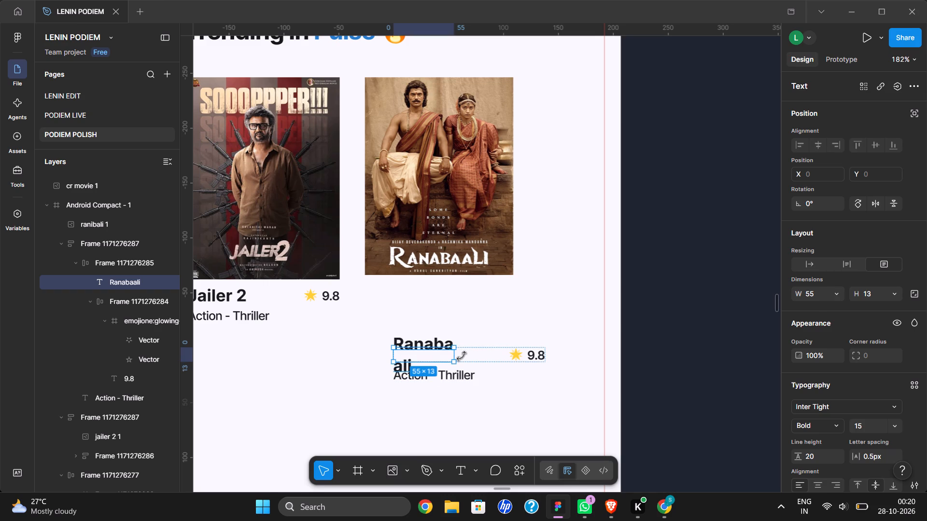
Widen the Ranabaali title's text box to 72 so the name fits tightly on one line.
drag(454, 356, 483, 359)
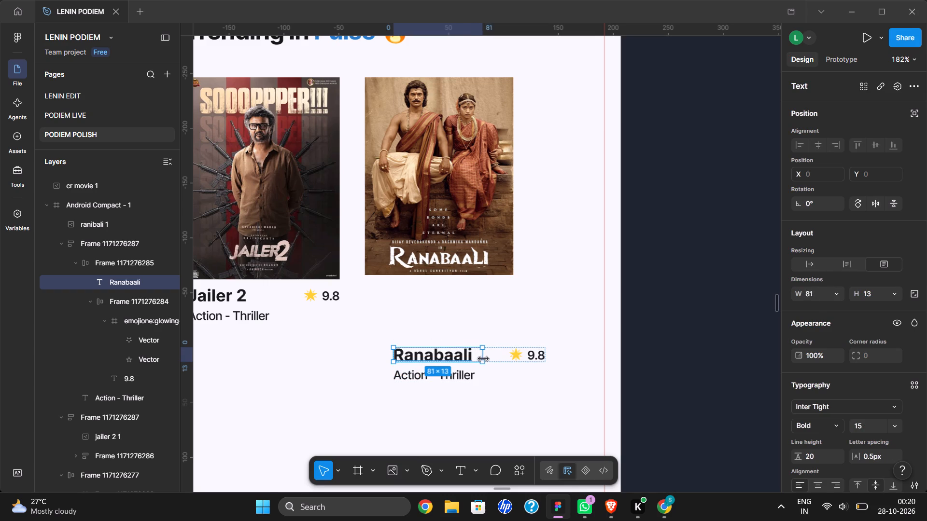
drag(483, 359, 474, 361)
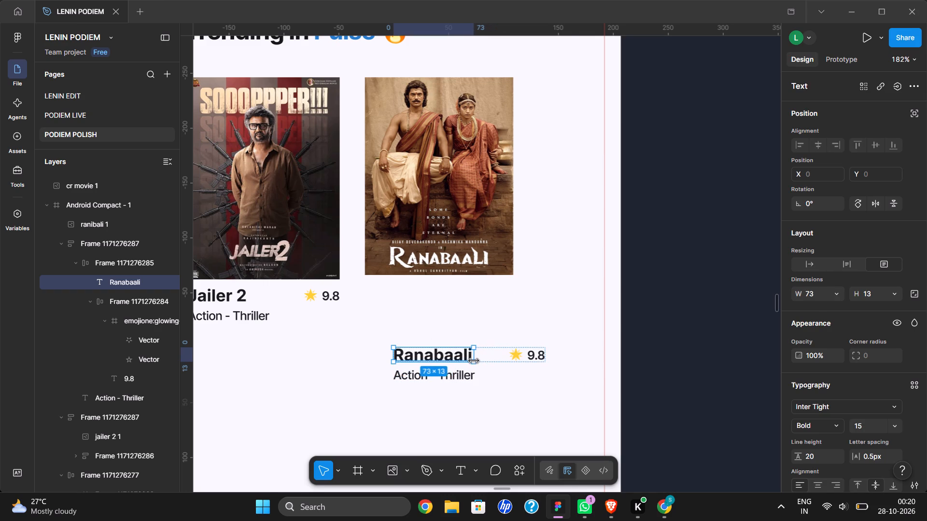
drag(476, 344, 473, 345)
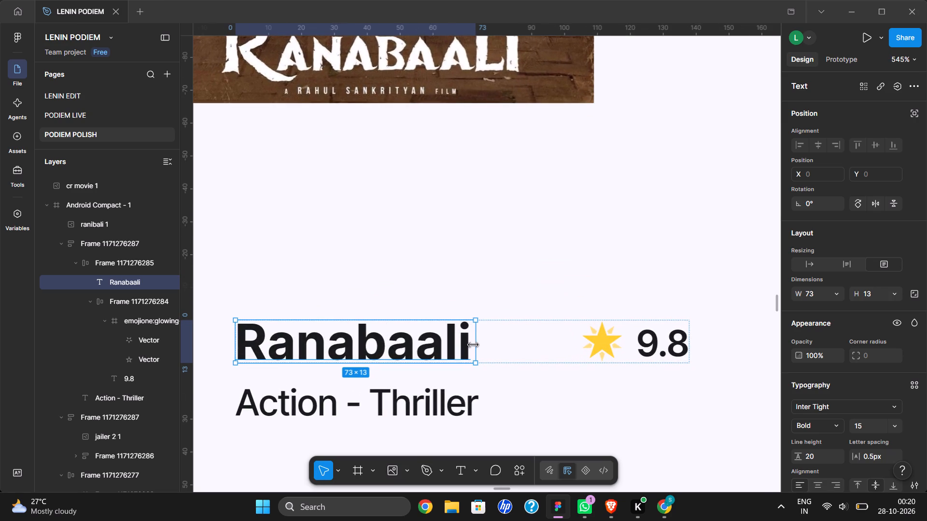
drag(473, 345, 471, 346)
click(493, 257)
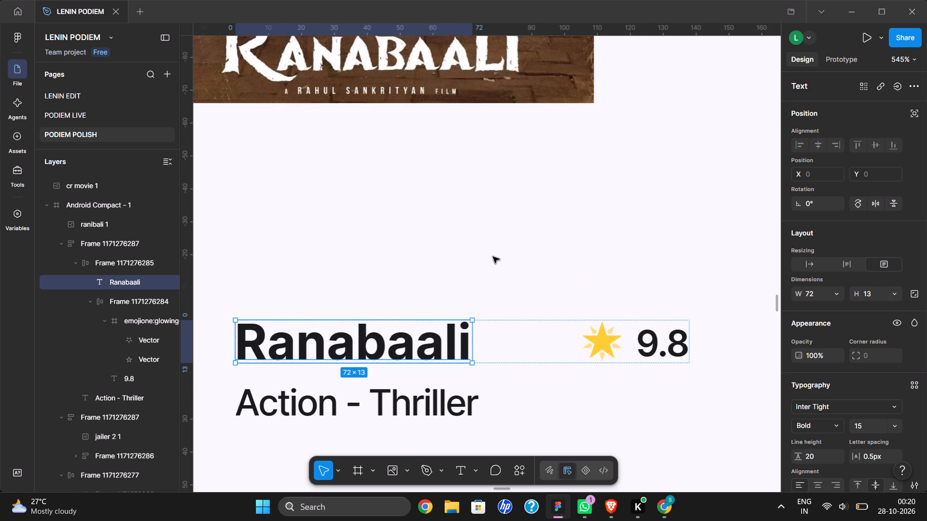
Select the "Action - Thriller" genre text under the Ranabaali title for editing.
triple_click(332, 400)
triple_click(332, 400)
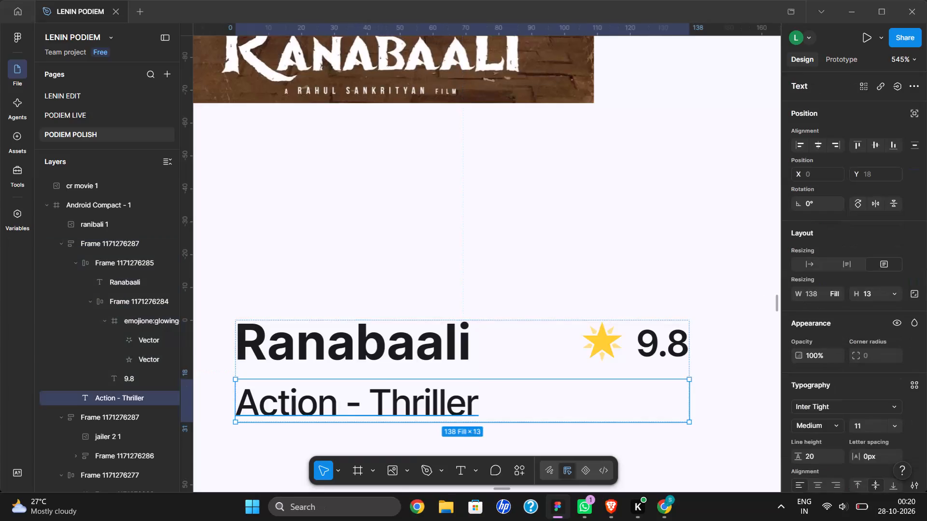
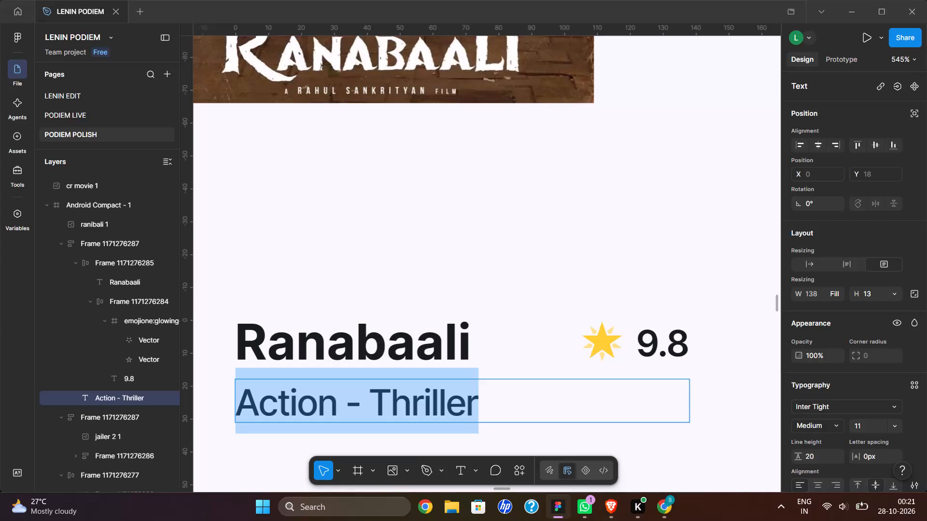
Replace the genre text under the Ranabaali title with "Family - Romantic".
text(Fa)
text(lim)
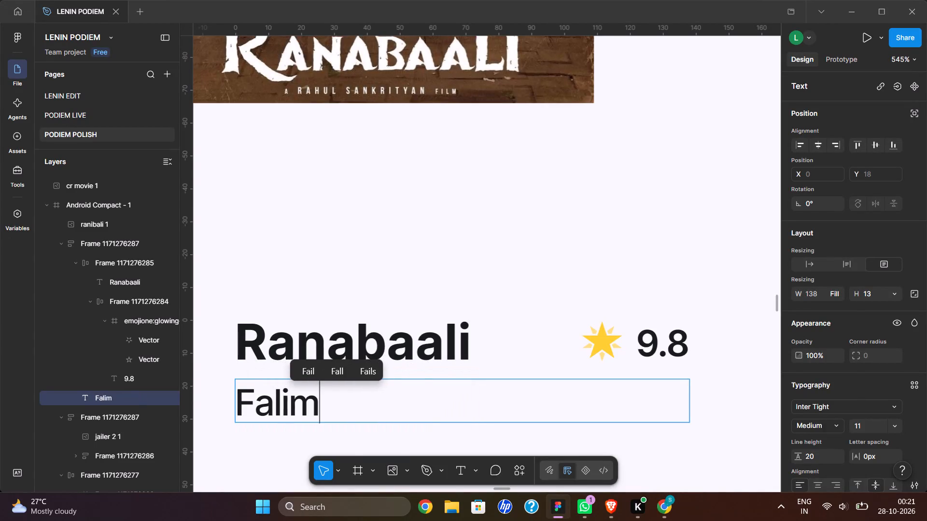
key(BackSpace)
text(ly)
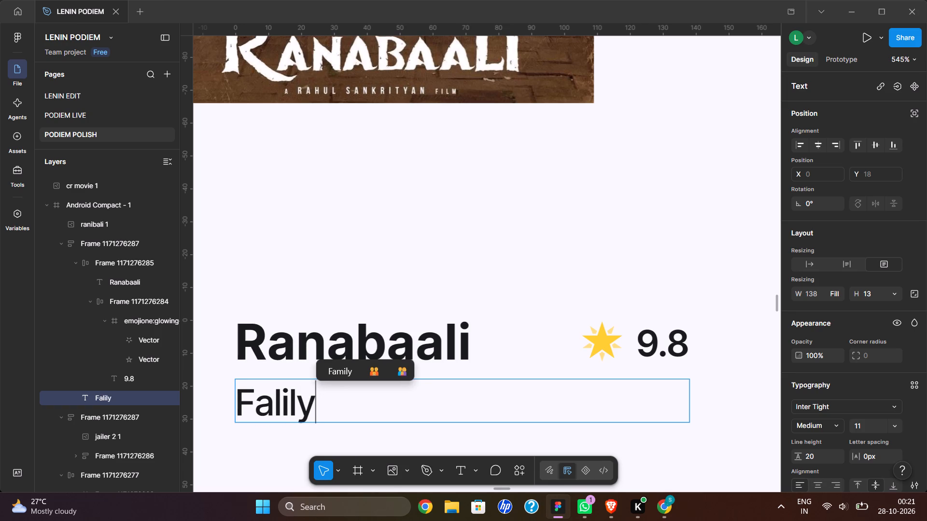
key(BackSpace)
key(BackSpace)
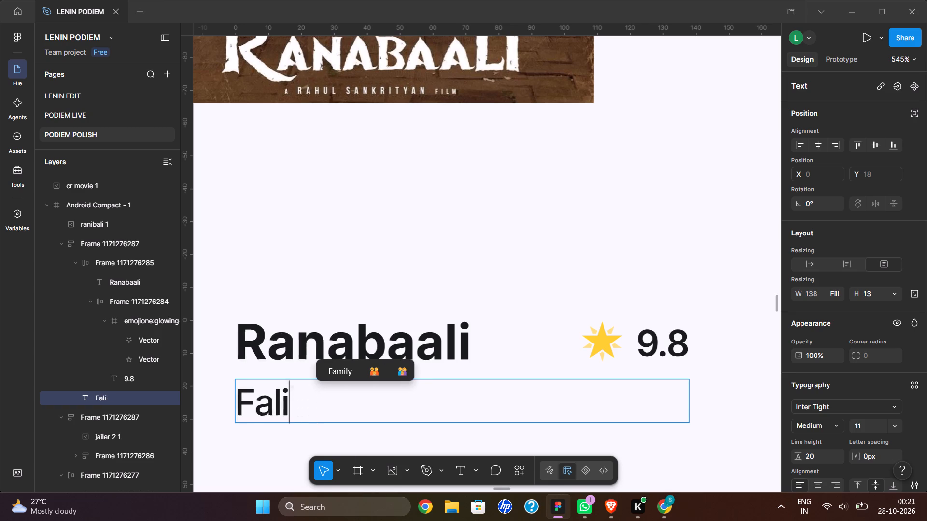
key(BackSpace)
key(BackSpace)
text(mily)
key(space)
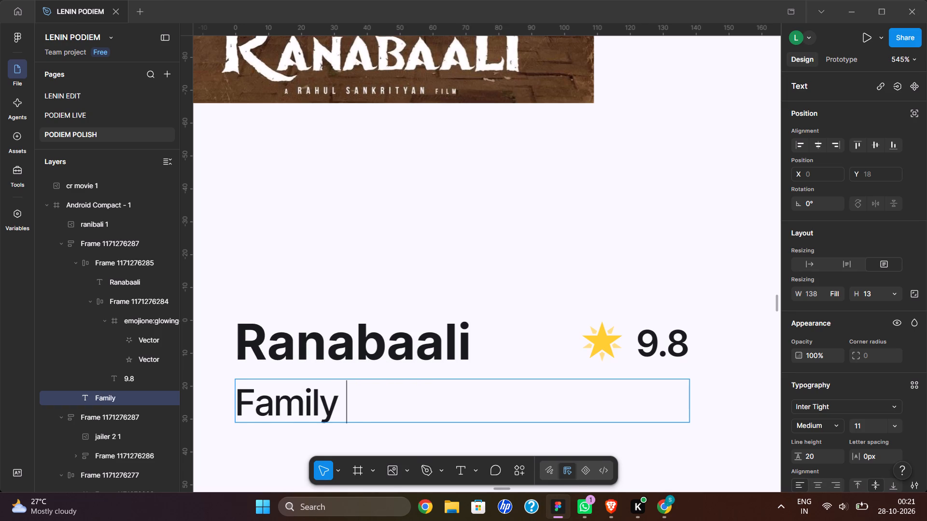
text(-)
key(space)
text(Roman)
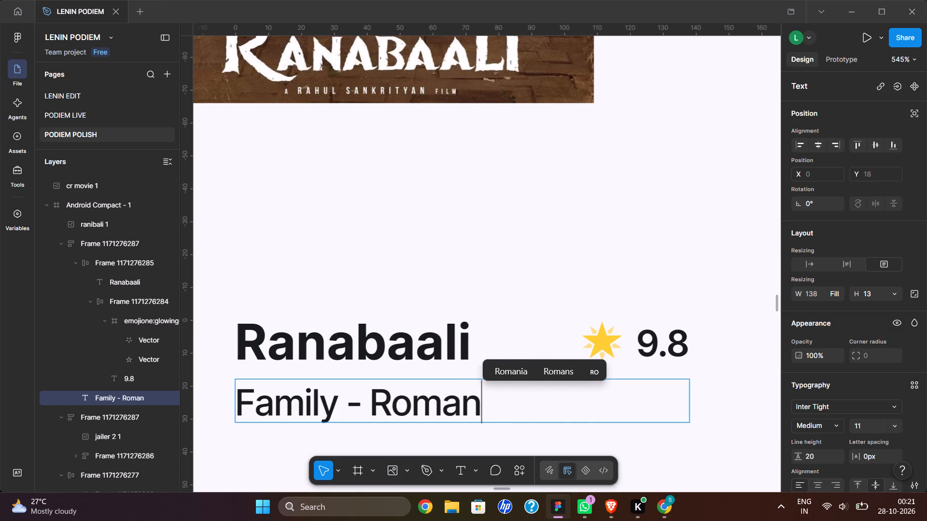
text(ti)
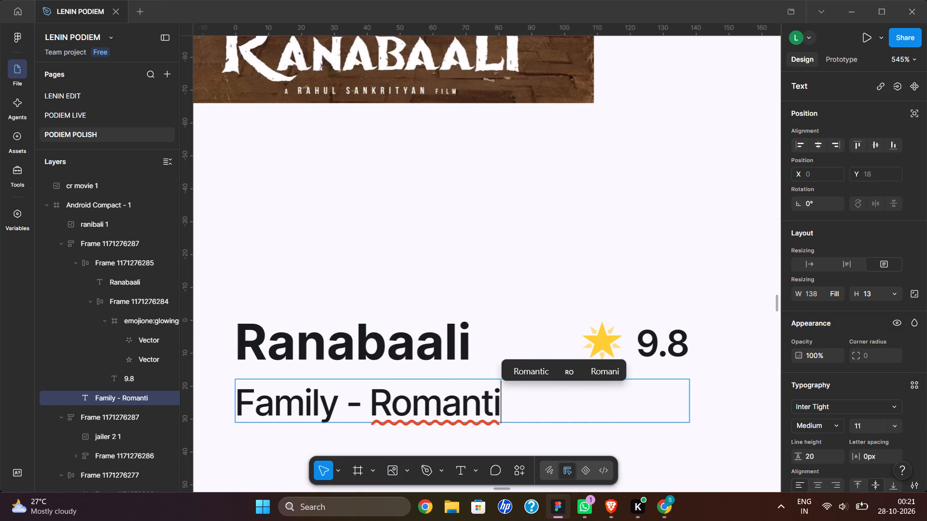
key(c)
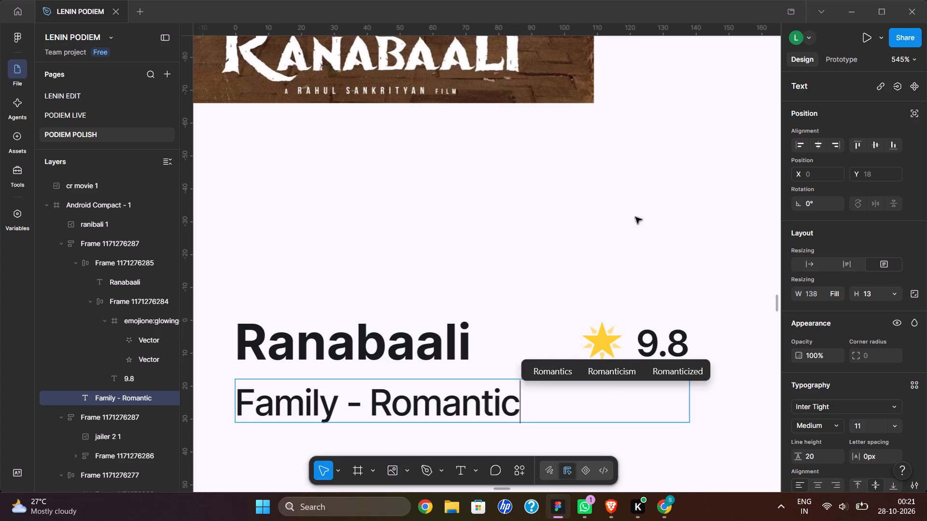
click(669, 209)
click(669, 209)
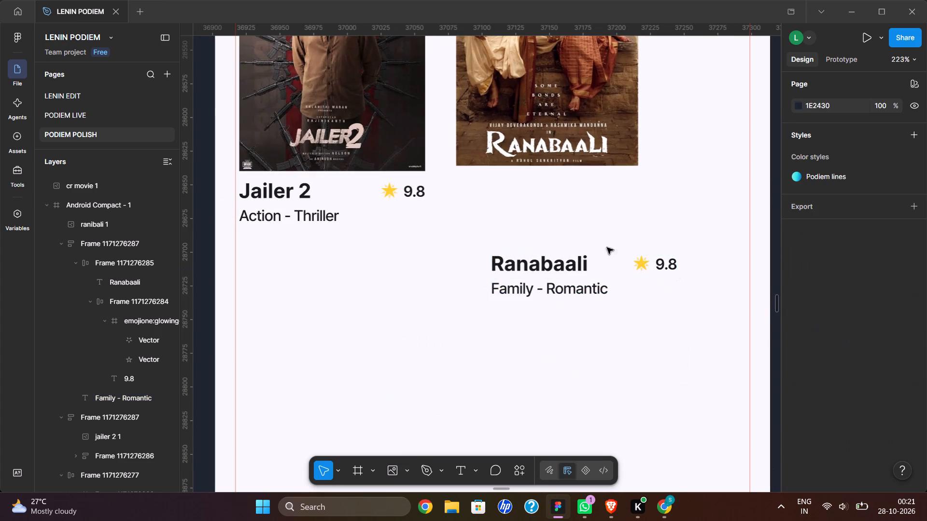
Duplicate the Ranabaali title, rating and genre block and place the copy lower in the frame, about X 114, Y 1022.
click(553, 277)
key(ctrl+d)
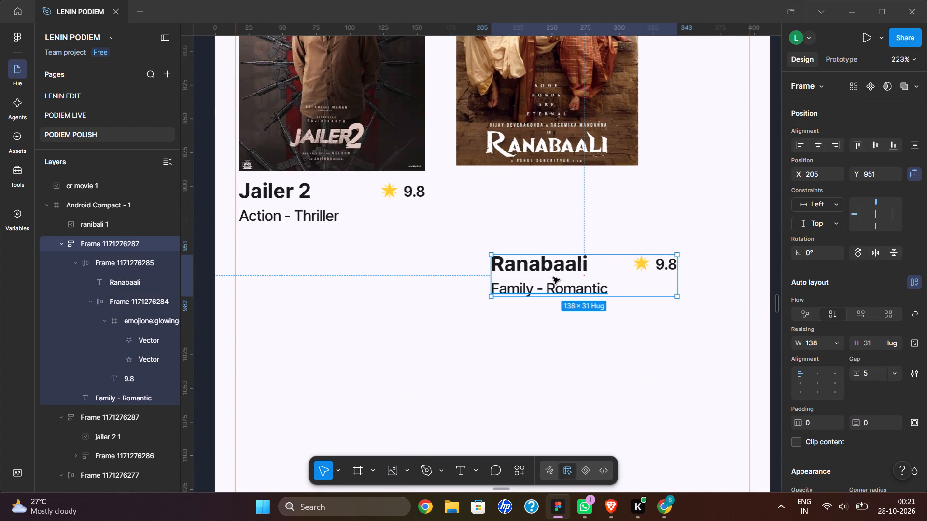
drag(553, 277, 431, 373)
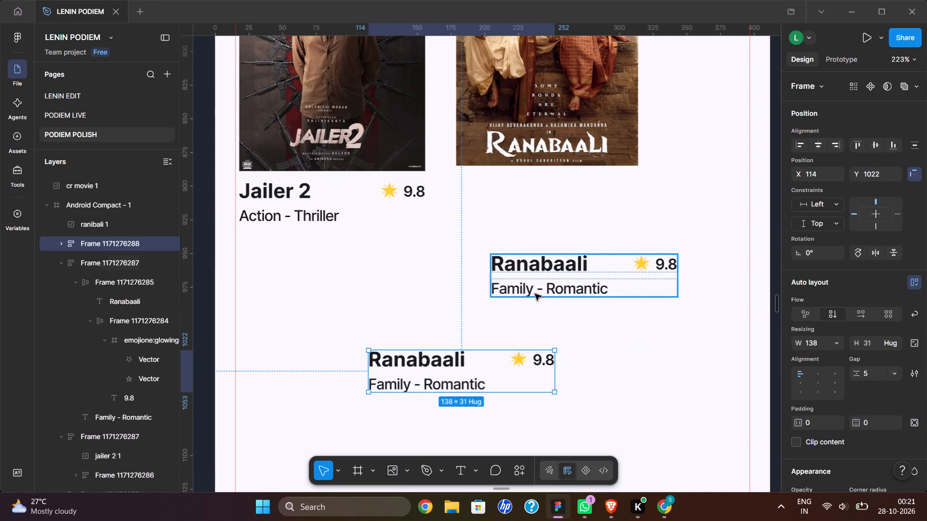
Move the original Ranabaali text block directly beneath its poster, aligned with the poster's left edge, about X 179, Y 892.
click(541, 288)
drag(541, 288, 510, 208)
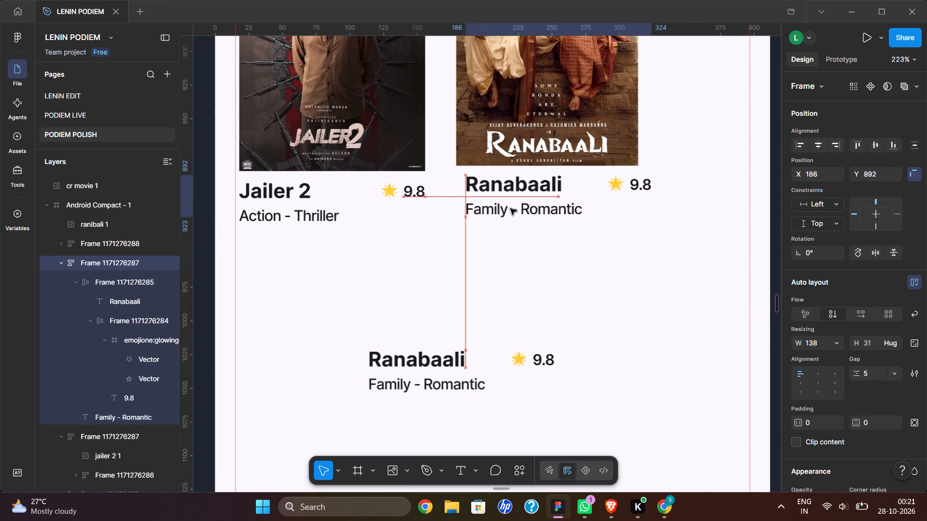
drag(510, 208, 506, 208)
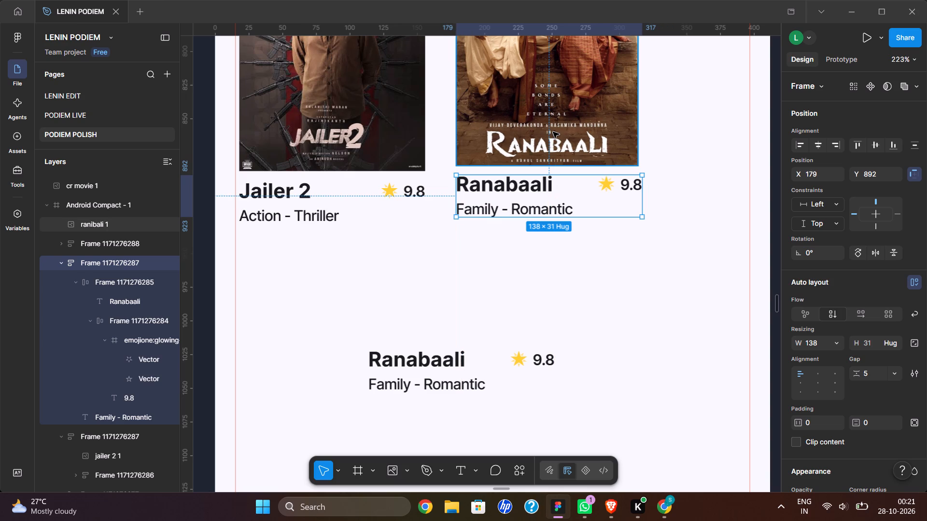
Compare the two posters and set the Ranabaali poster's width to 138, keeping its proportions, to match the Jailer 2 poster.
click(553, 132)
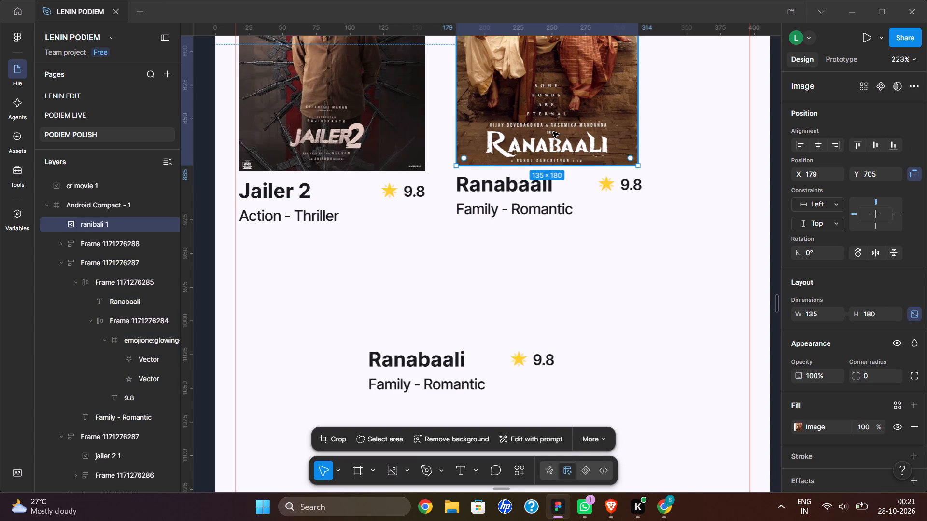
click(556, 197)
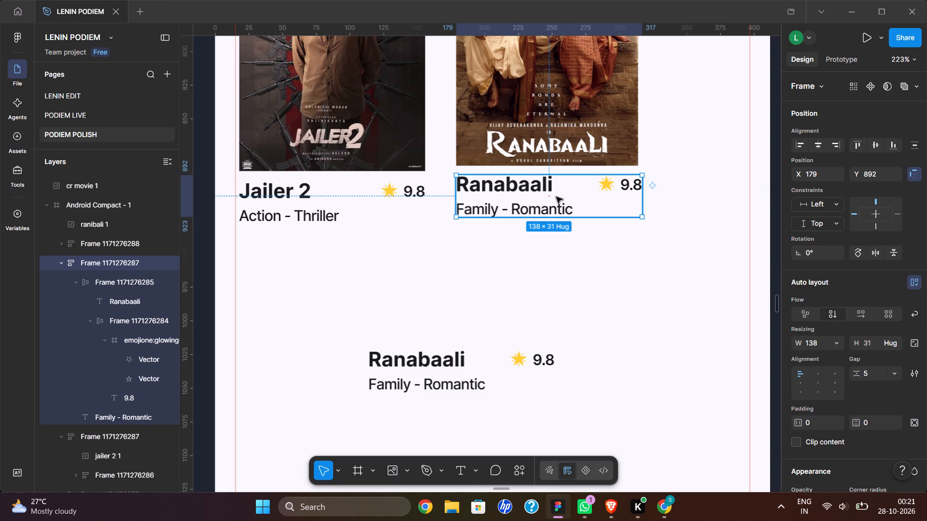
click(563, 125)
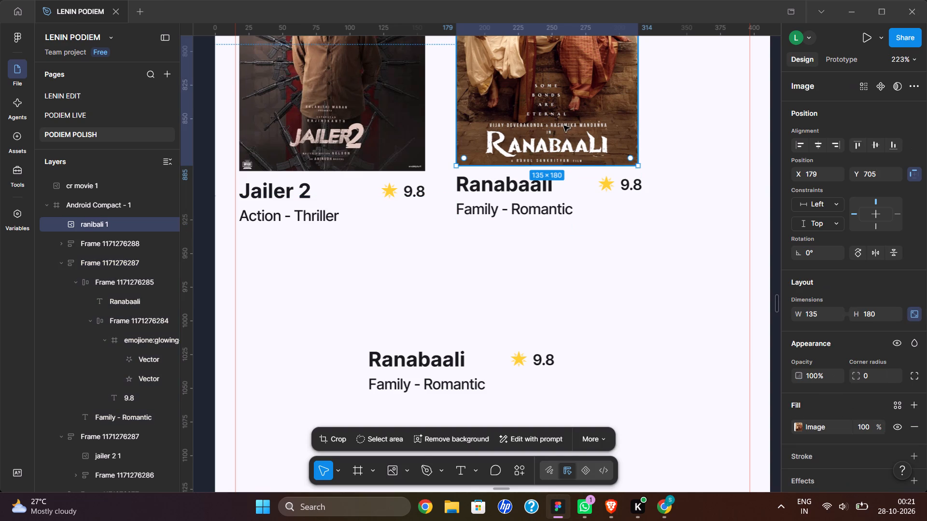
click(375, 119)
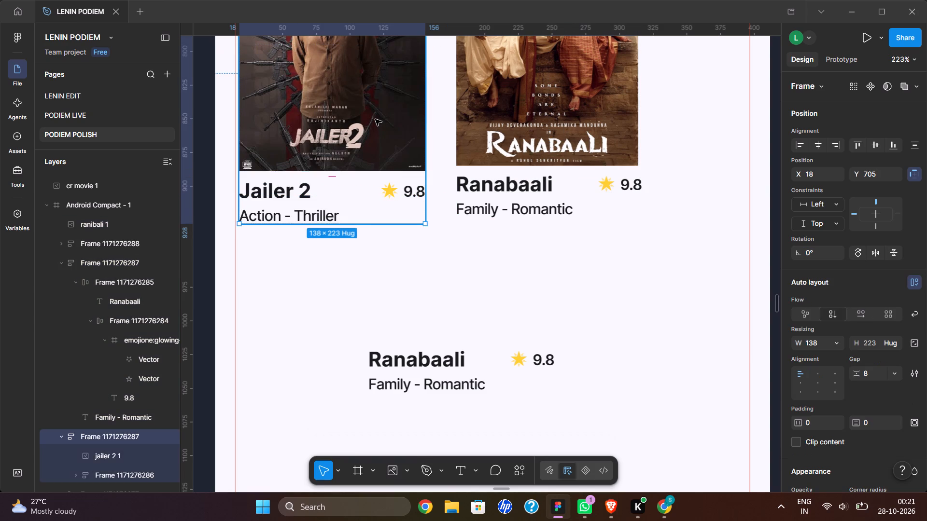
click(544, 112)
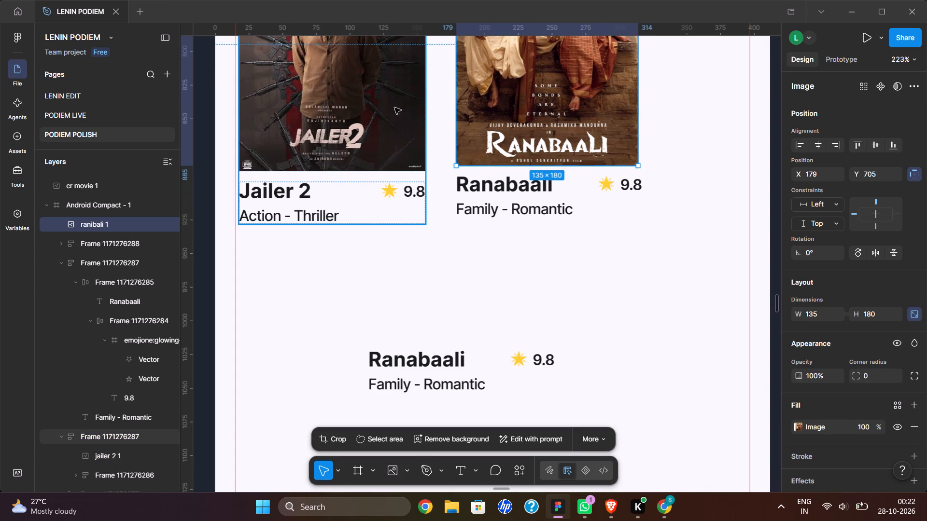
double_click(379, 107)
click(609, 105)
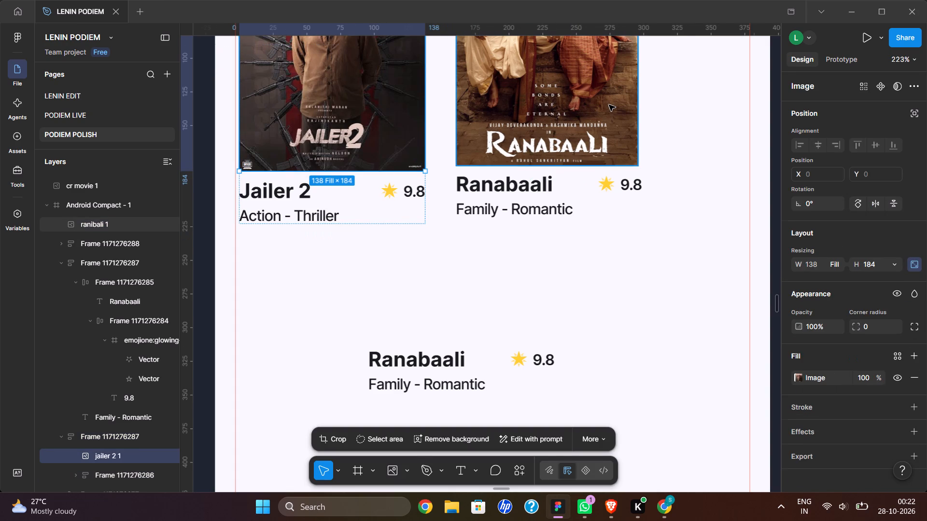
click(816, 314)
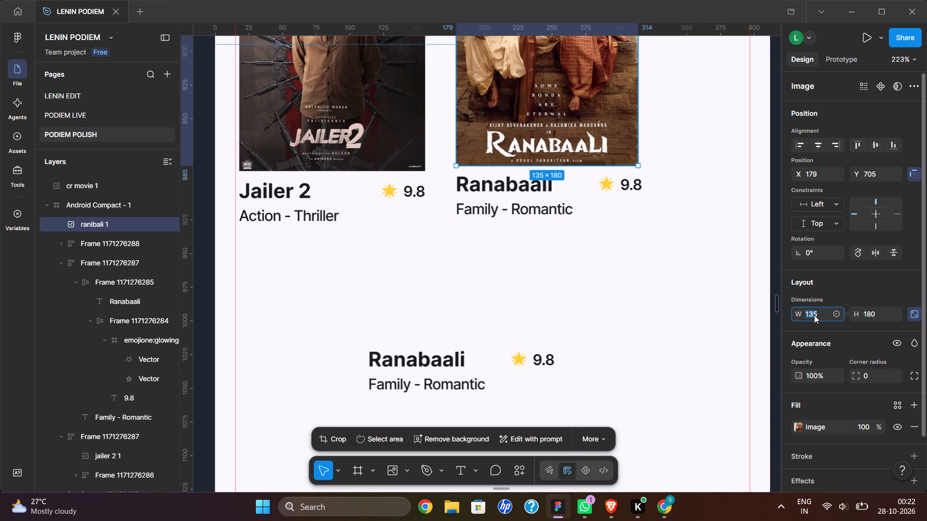
key(Up)
key(Up)
key(Up)
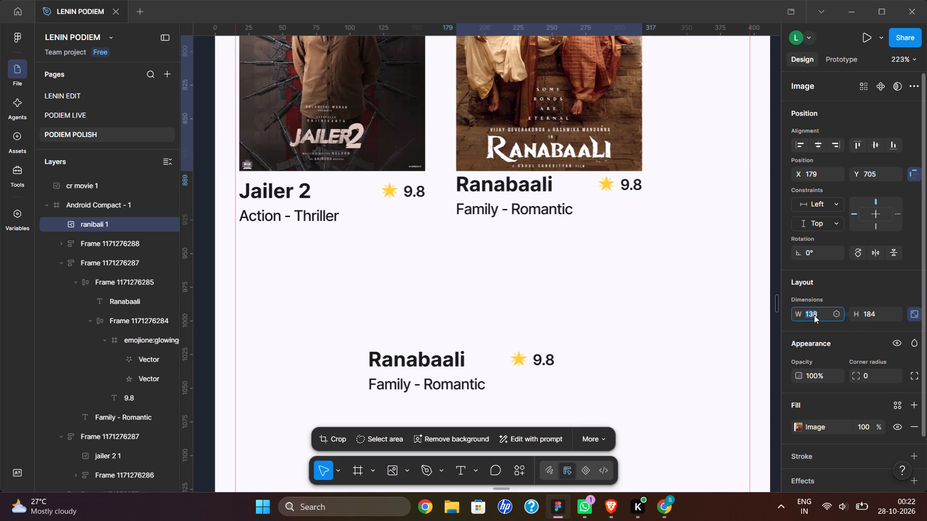
click(401, 162)
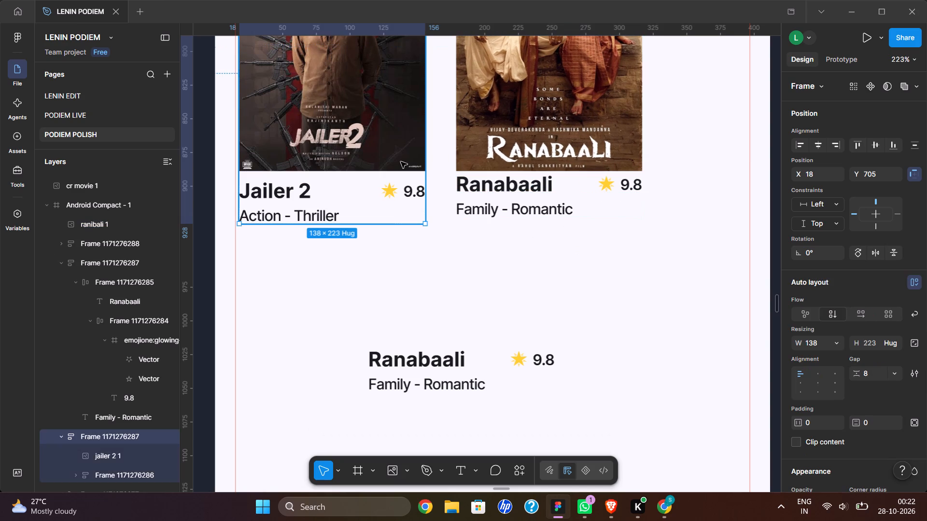
double_click(401, 162)
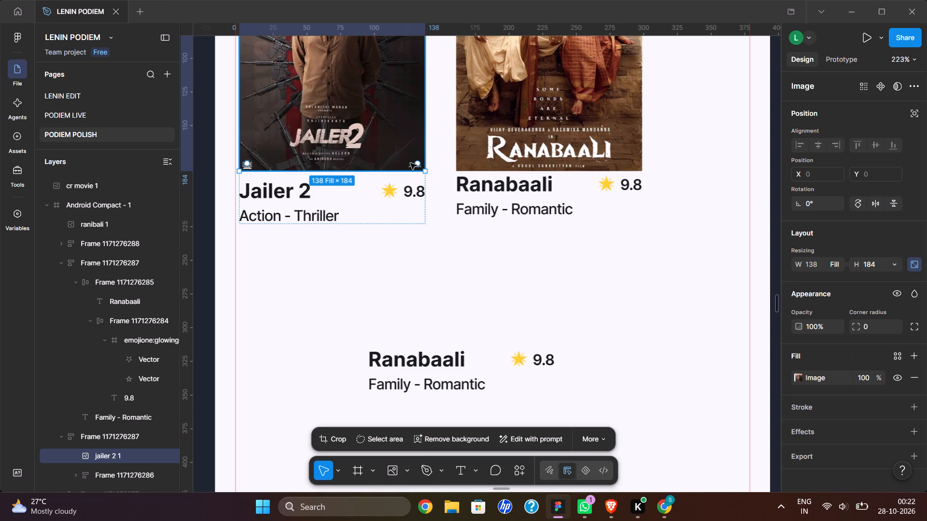
click(529, 145)
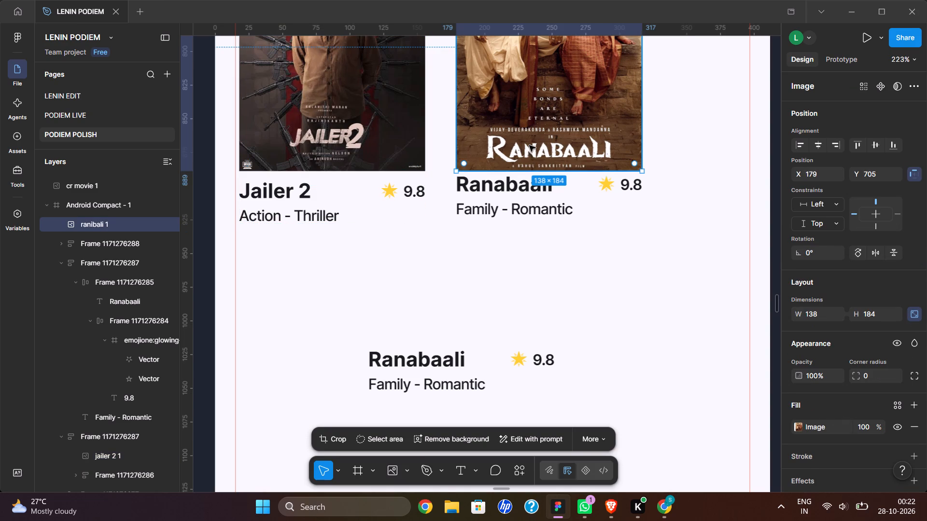
Lower the Ranabaali text block to about Y 903, clear of the enlarged poster and still aligned at X 179.
click(521, 207)
drag(521, 207, 523, 221)
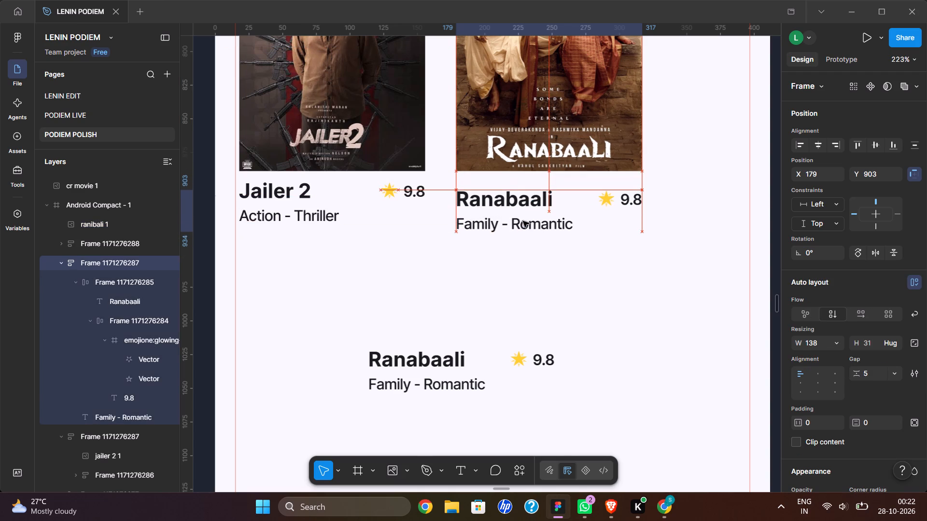
drag(523, 221, 523, 221)
Combine the Ranabaali poster and its text block in a vertical auto layout with a gap of 8, matching the Jailer 2 card.
click(526, 151)
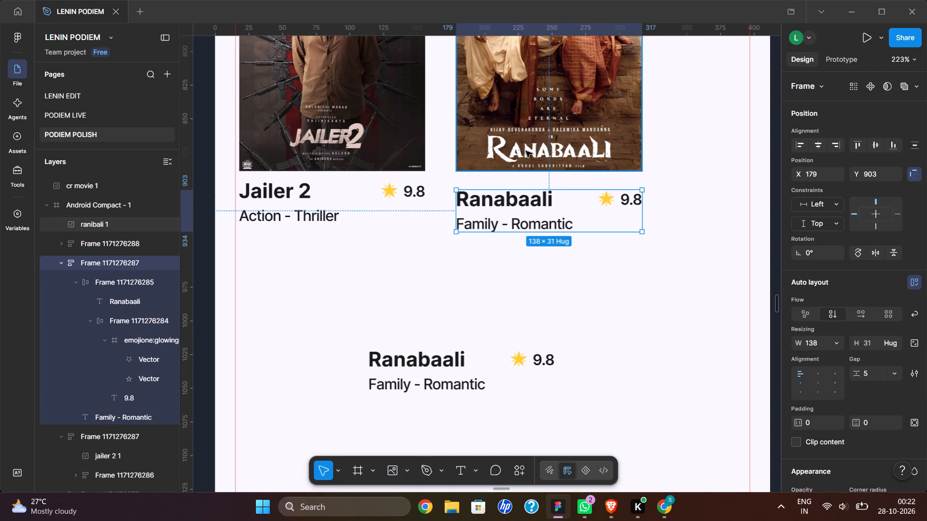
shift+click(539, 210)
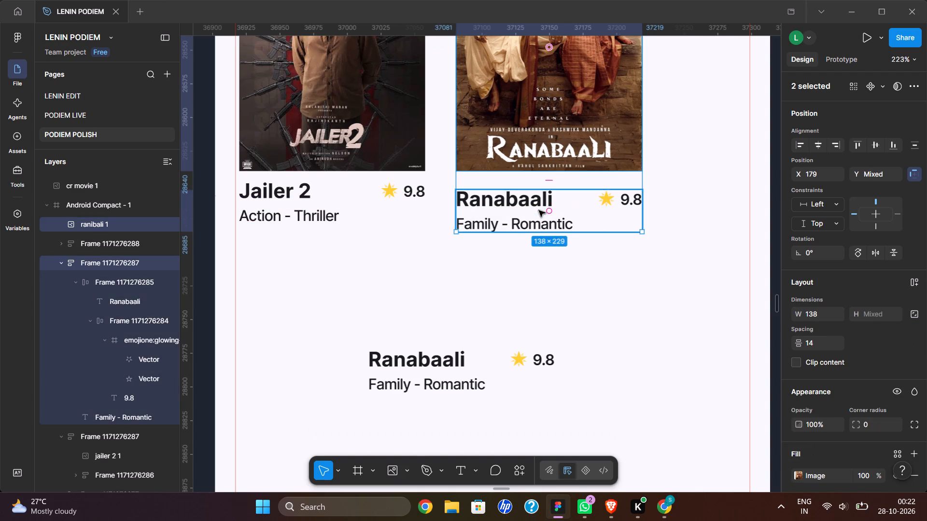
key(shift+a)
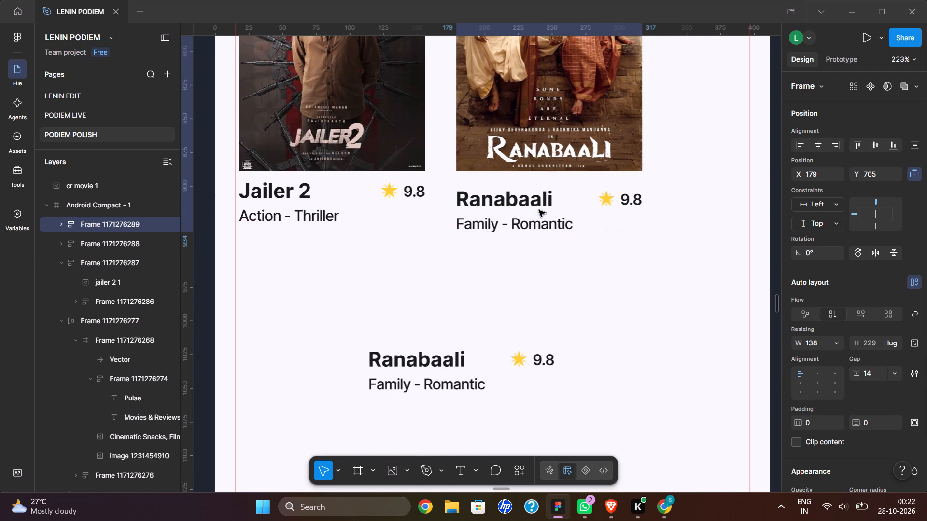
click(547, 179)
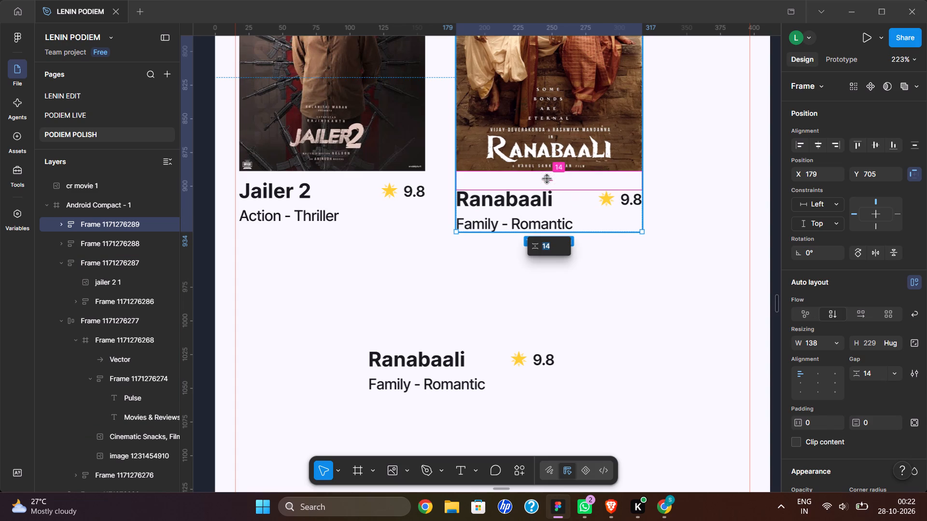
key(8)
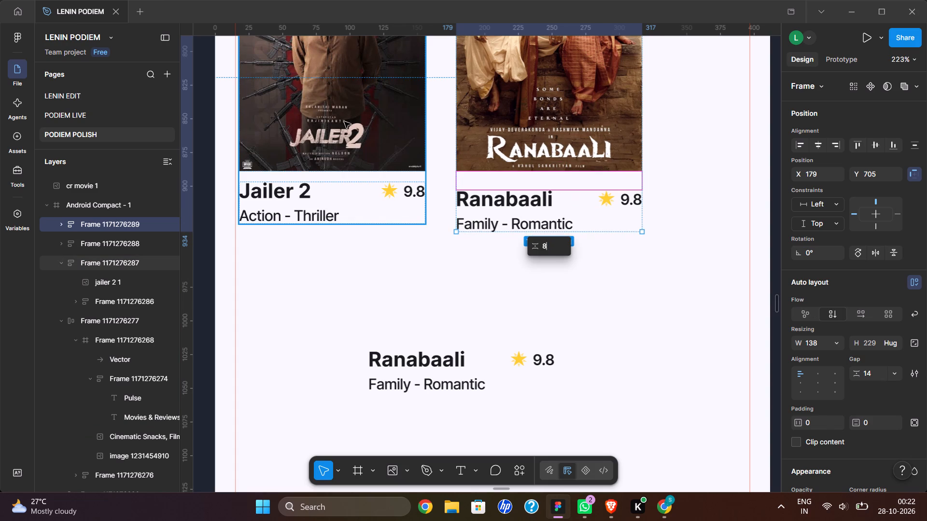
click(344, 122)
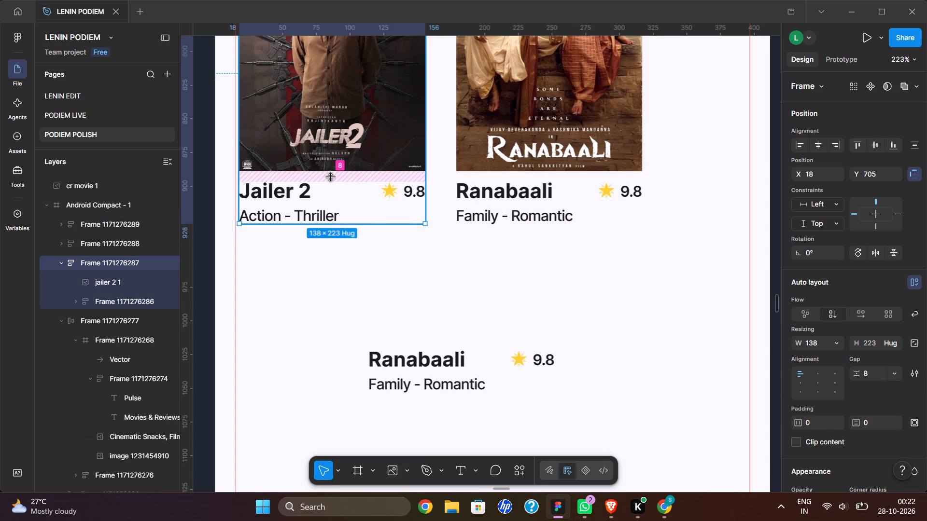
click(507, 180)
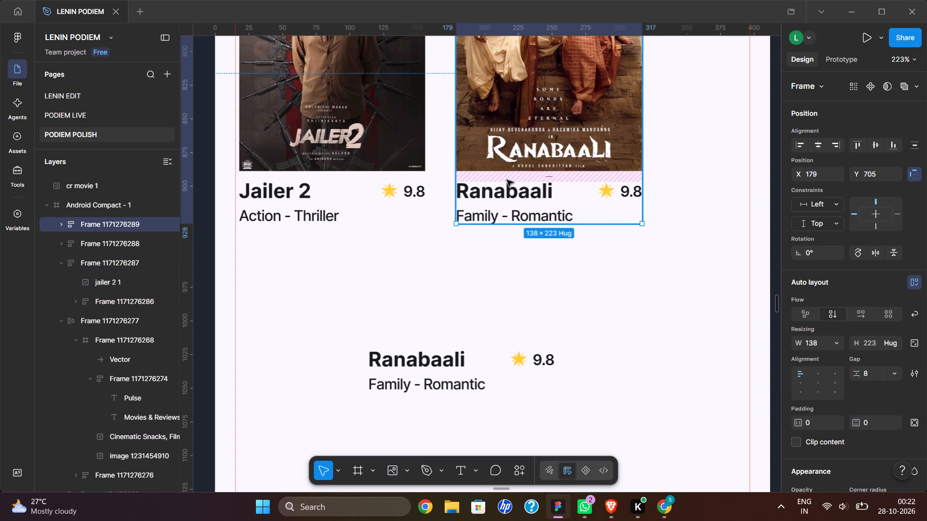
Reduce the gap between the star and the rating in the Ranabaali card to 3.
scroll(507, 180, up, 2)
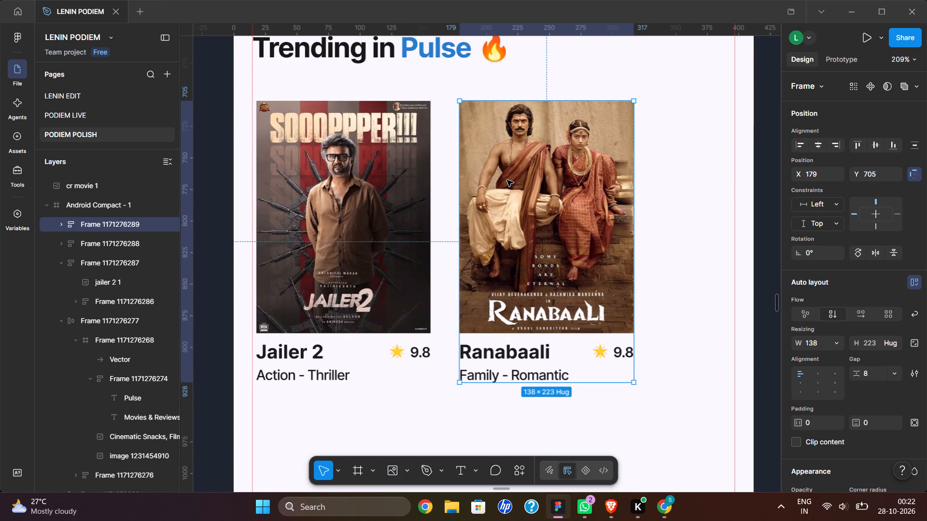
click(507, 180)
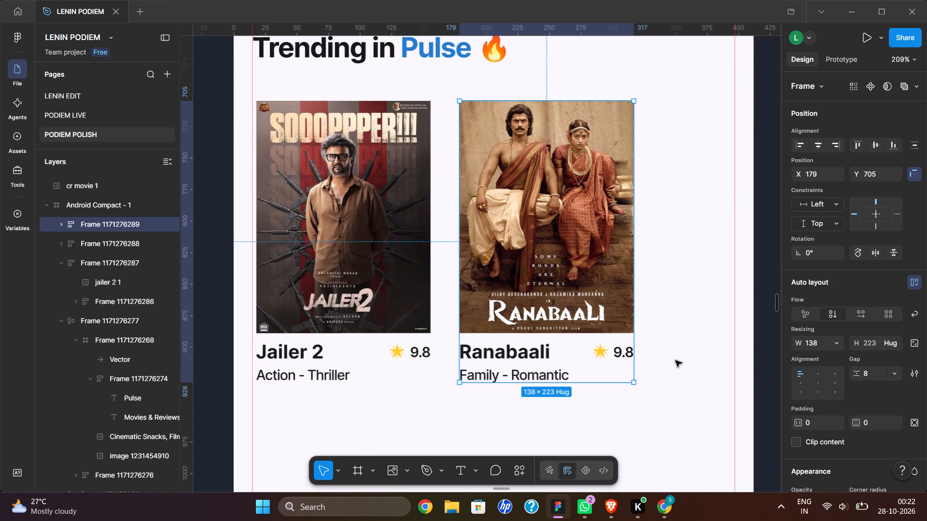
triple_click(610, 355)
click(610, 355)
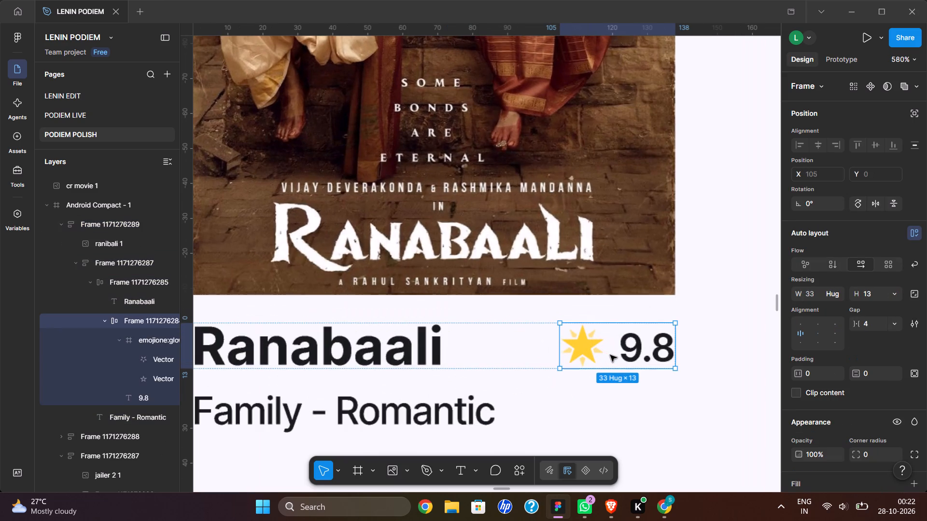
double_click(610, 355)
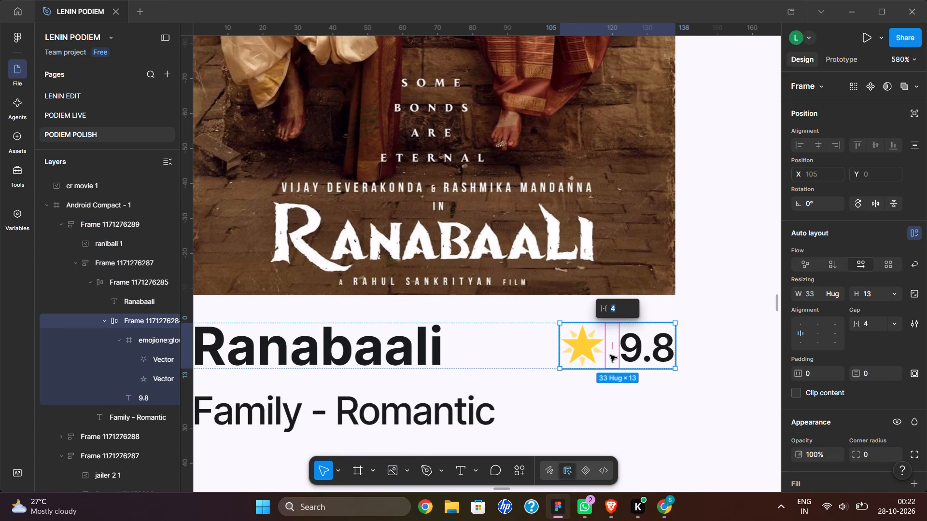
key(Down)
key(Down)
key(Up)
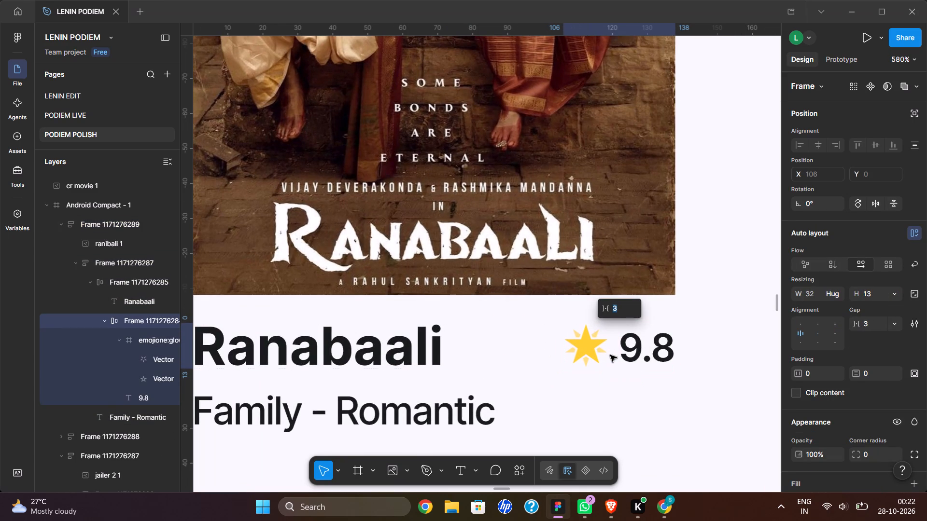
Change the Ranabaali card's rating text to 7.8.
triple_click(654, 353)
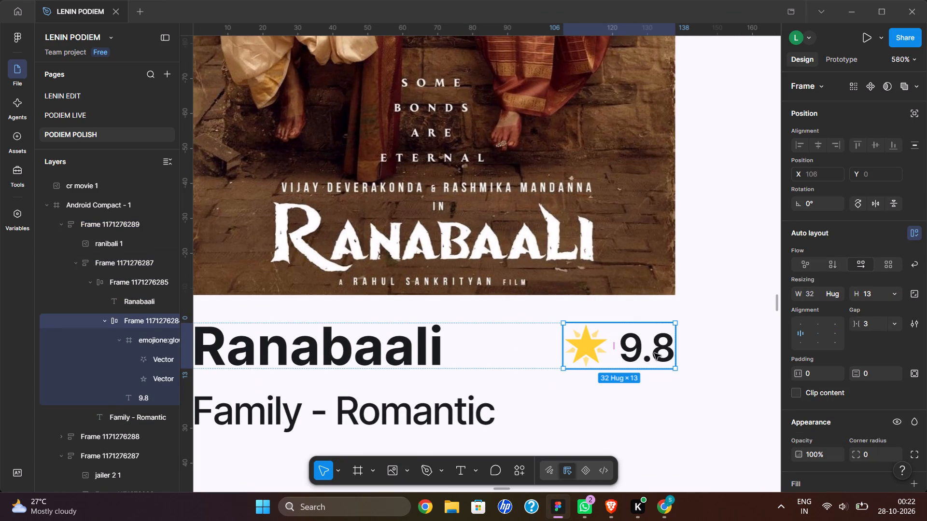
click(654, 353)
click(663, 352)
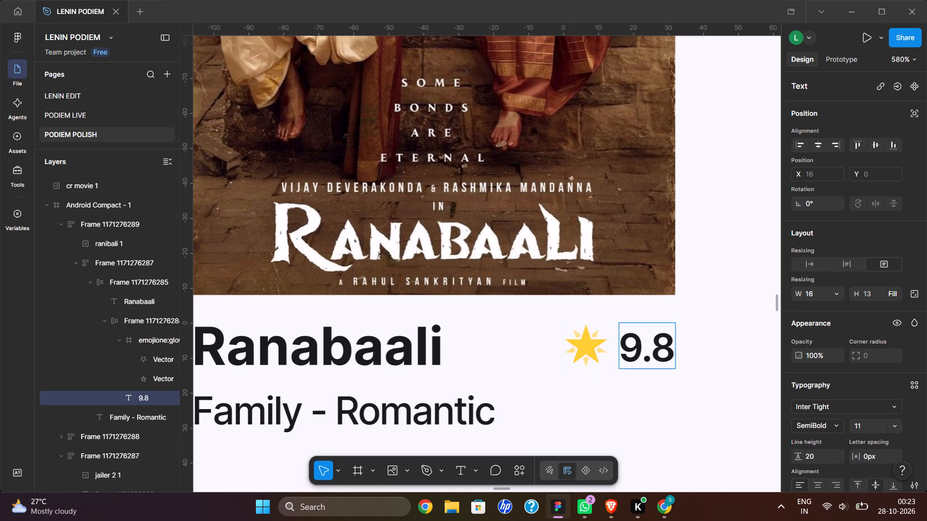
click(643, 351)
key(BackSpace)
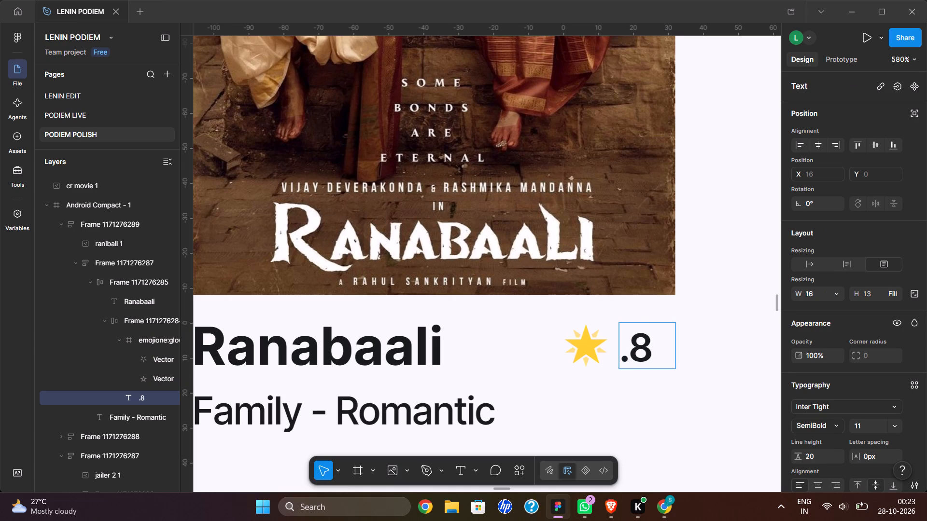
key(7)
click(722, 357)
click(722, 357)
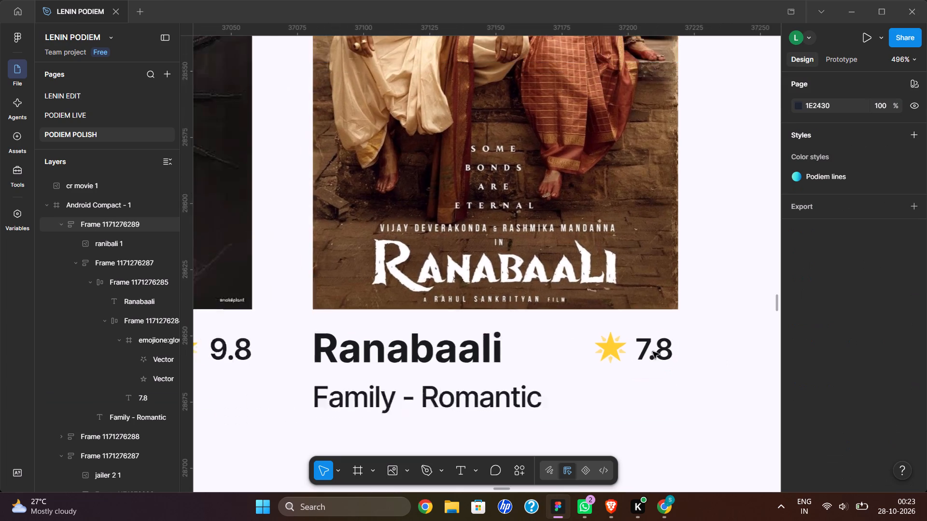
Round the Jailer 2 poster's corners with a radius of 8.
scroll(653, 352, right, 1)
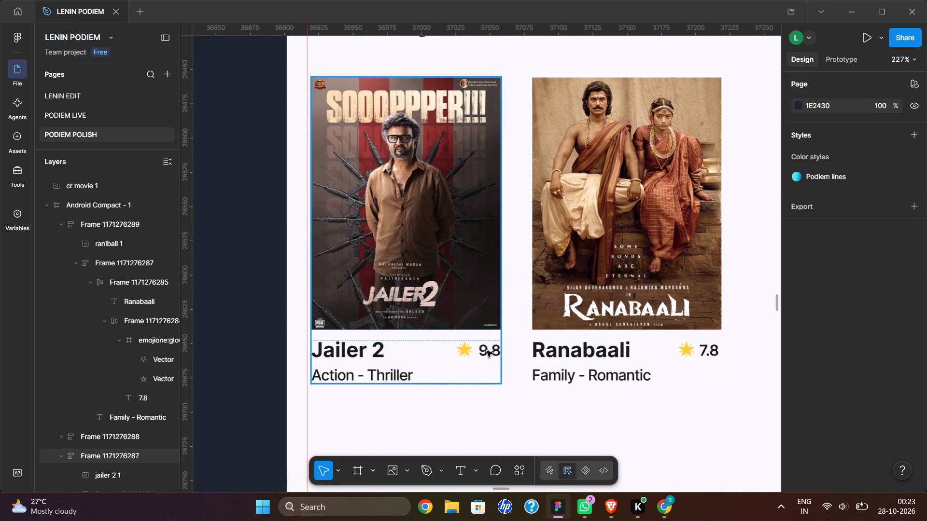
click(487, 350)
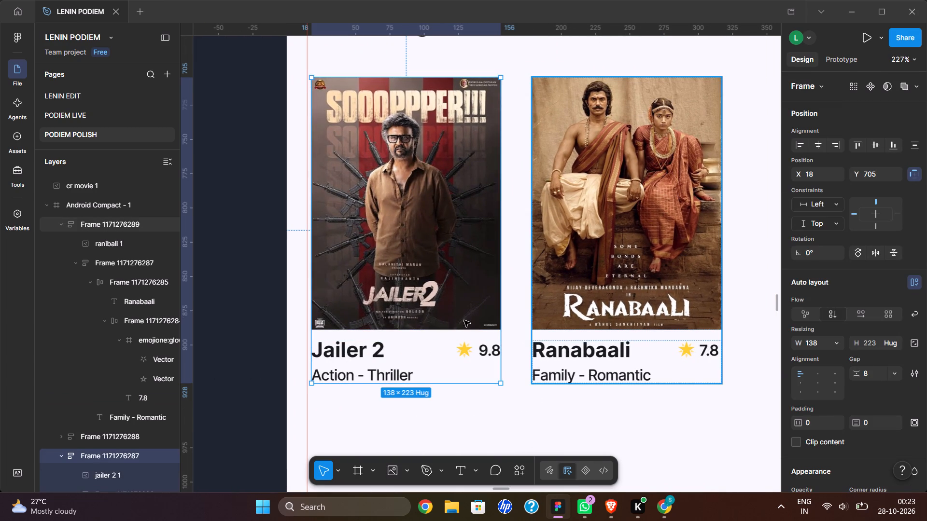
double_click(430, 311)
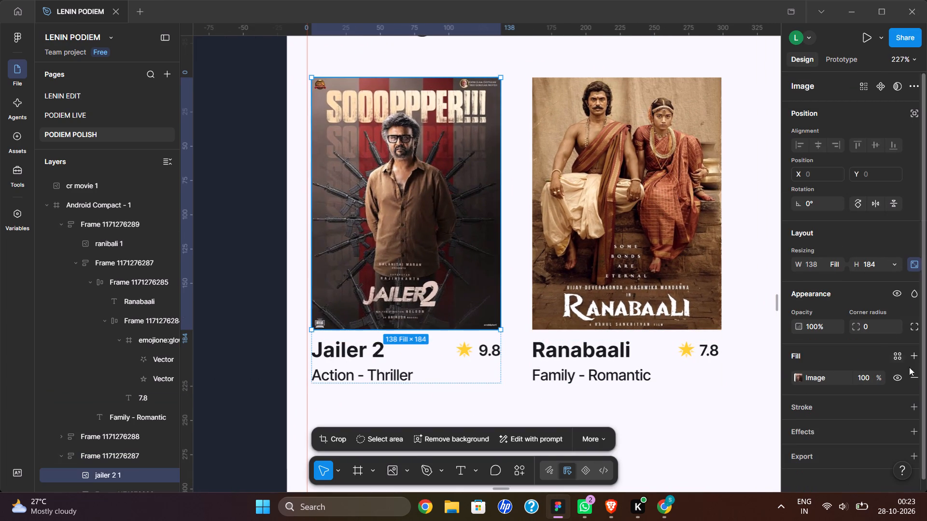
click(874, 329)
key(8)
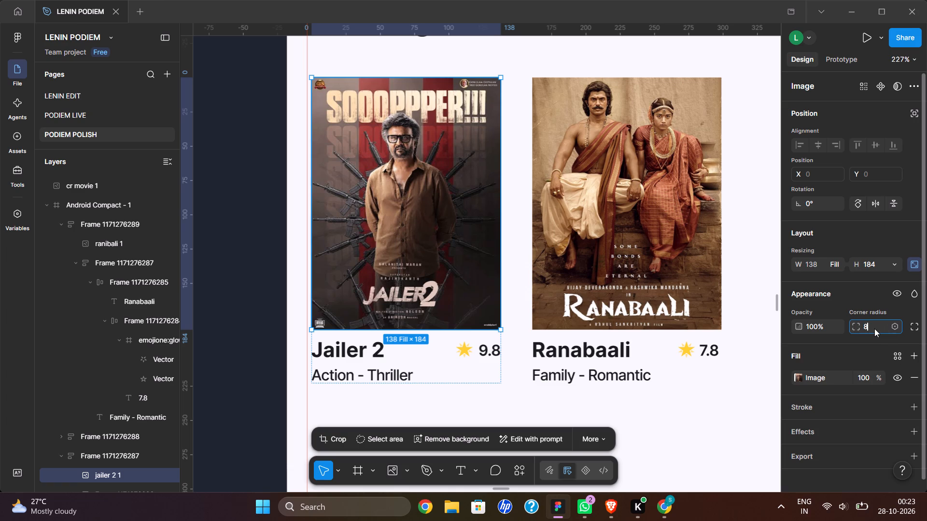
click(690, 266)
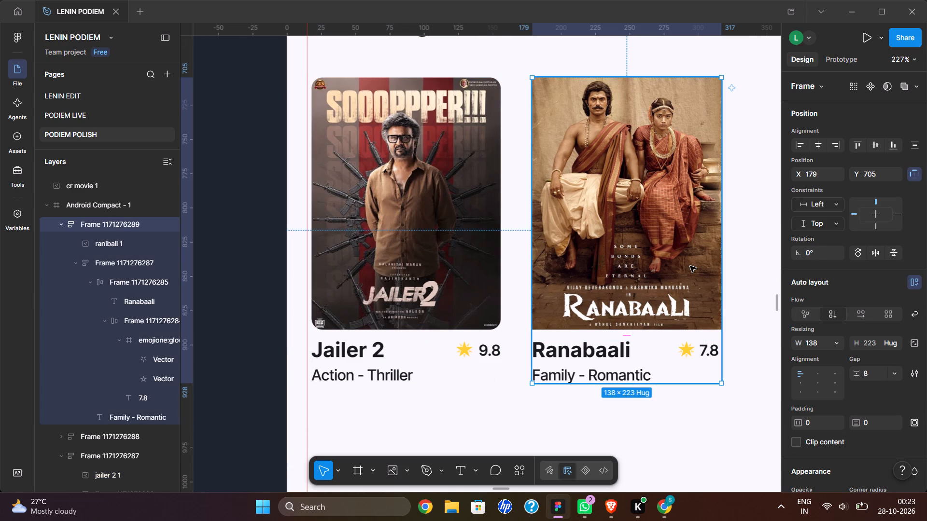
Set the Jailer 2 poster's corner radius to 3.
double_click(390, 262)
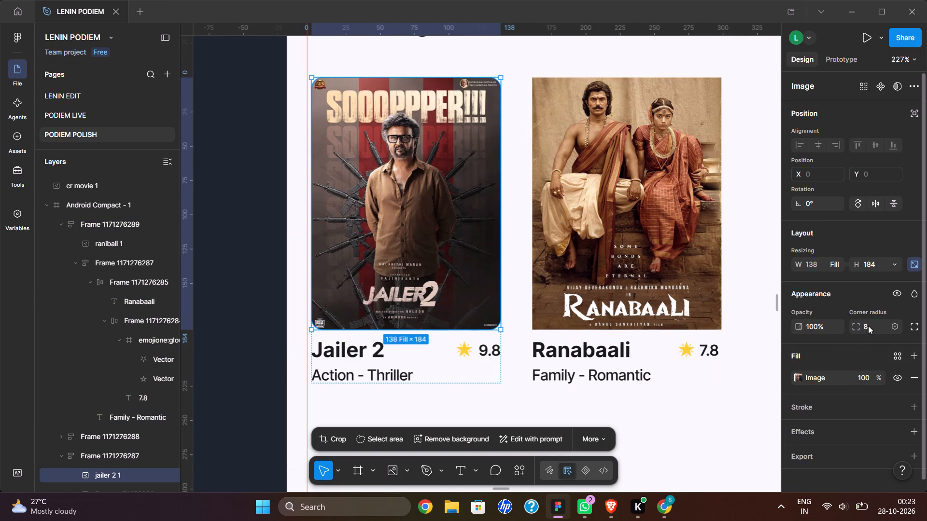
click(868, 326)
key(3)
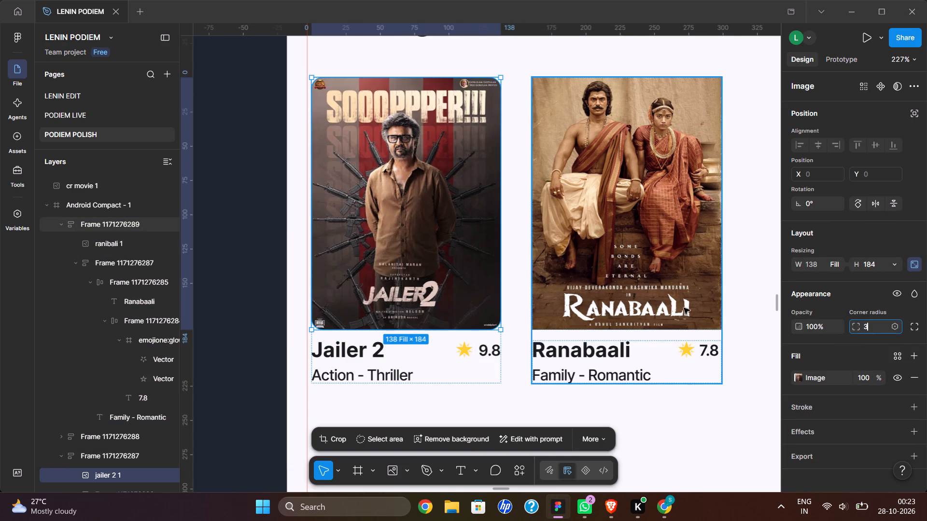
Set the Ranabaali poster's corner radius to 3, matching the Jailer 2 poster.
double_click(669, 301)
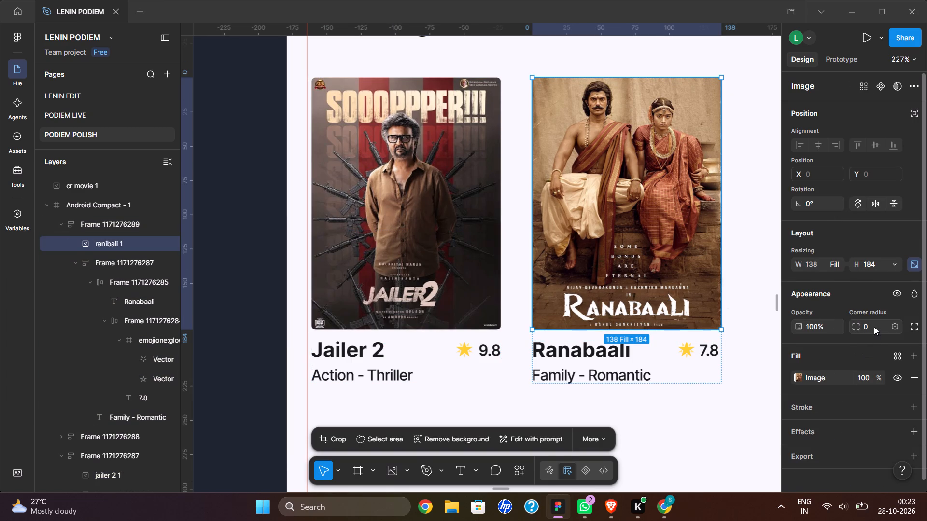
click(874, 327)
key(3)
click(742, 284)
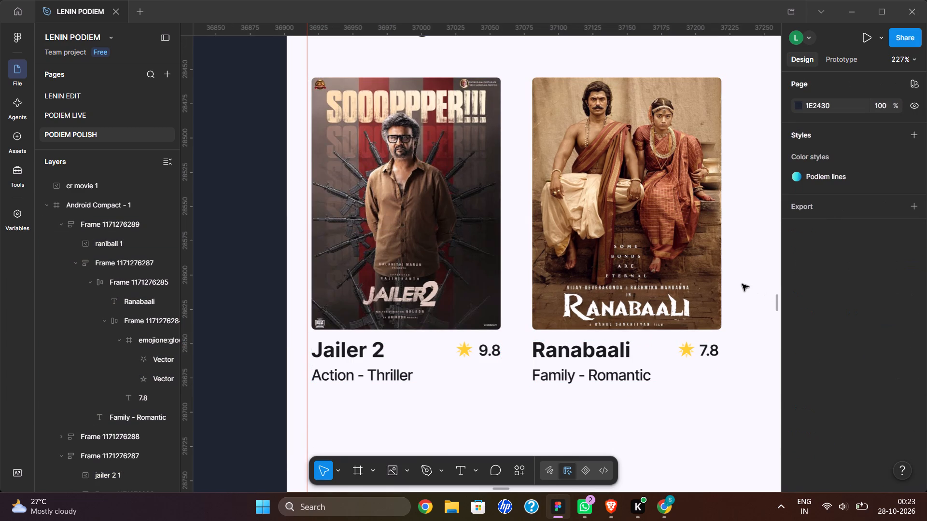
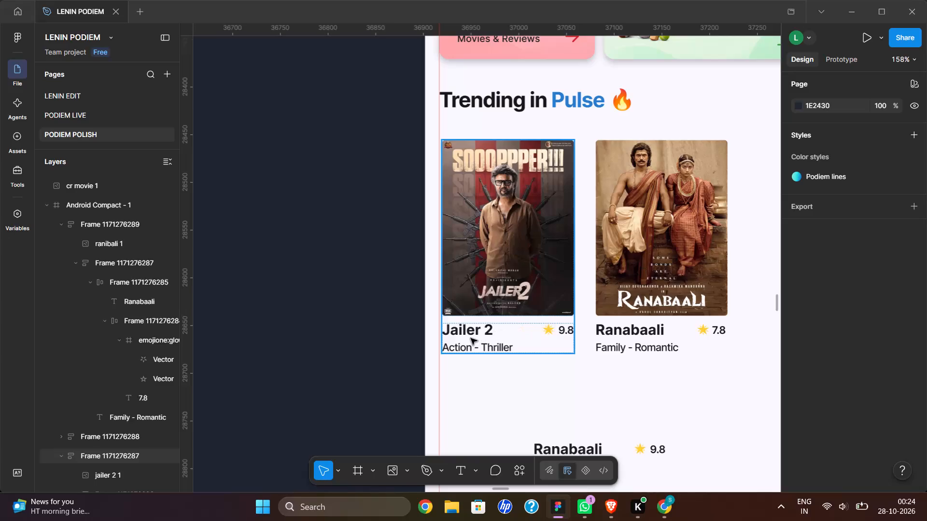
Set the Jailer 2 title text to 0 px letter spacing and font size 14.
triple_click(471, 338)
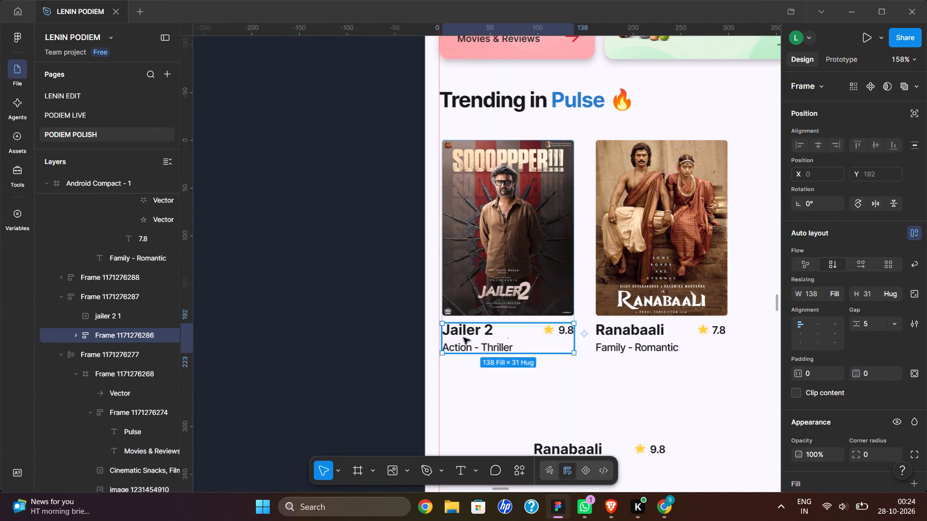
triple_click(463, 335)
triple_click(463, 335)
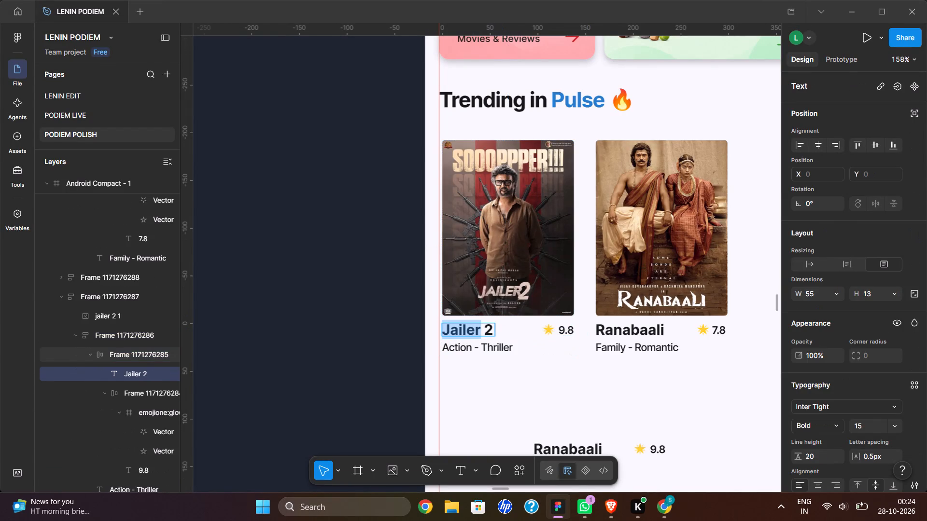
triple_click(463, 335)
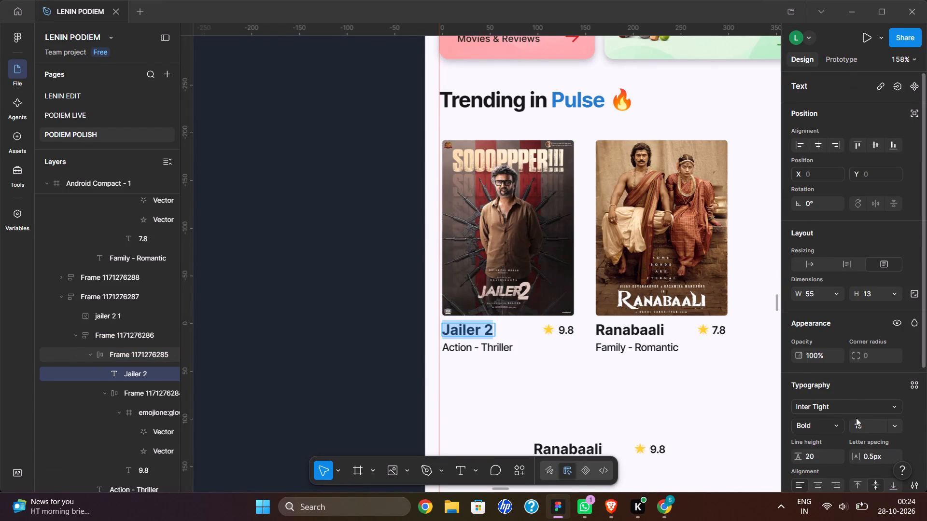
click(857, 419)
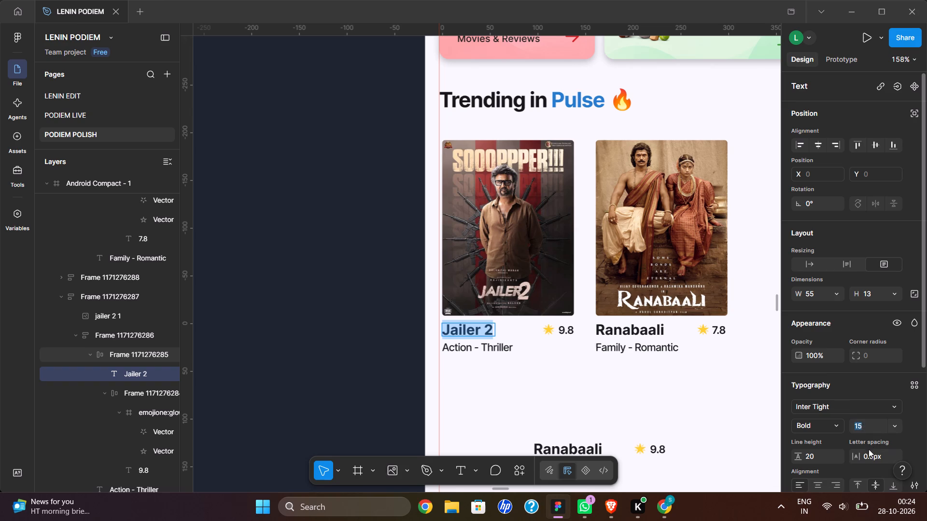
click(868, 454)
key(0)
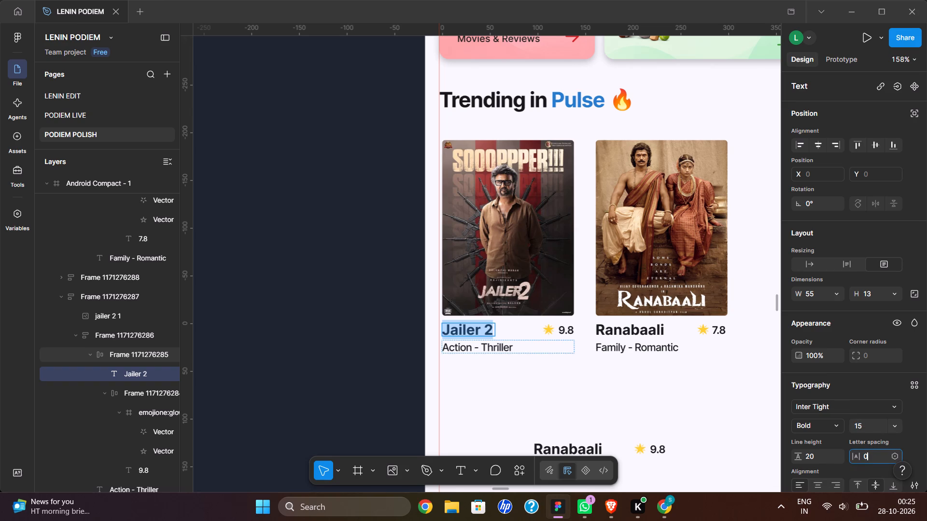
click(857, 424)
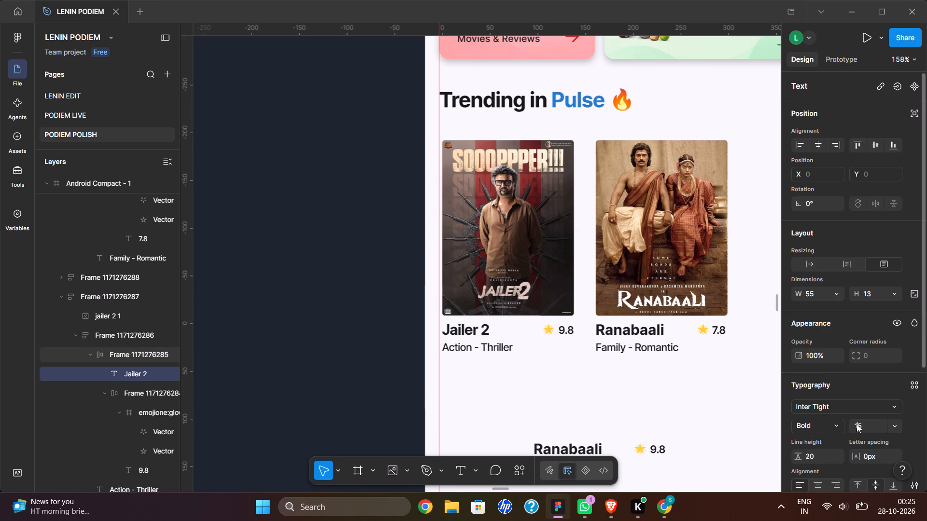
key(Down)
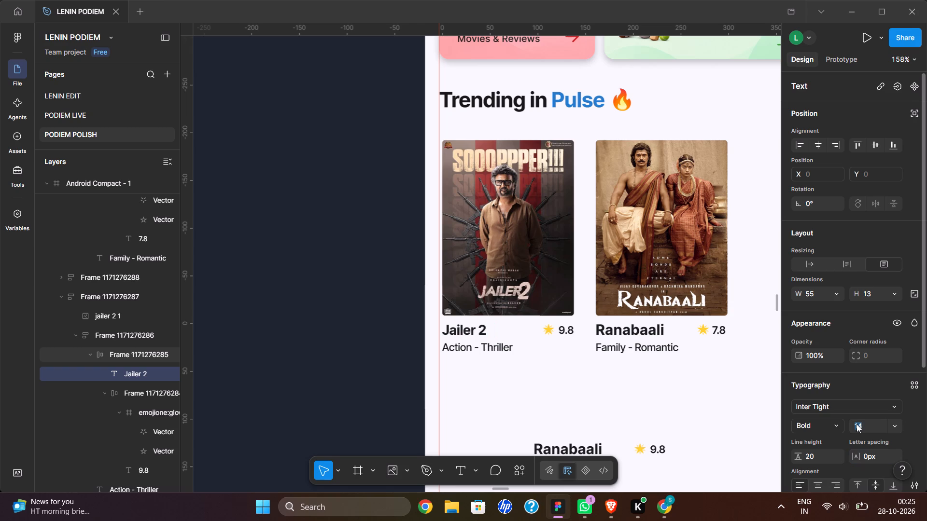
key(Down)
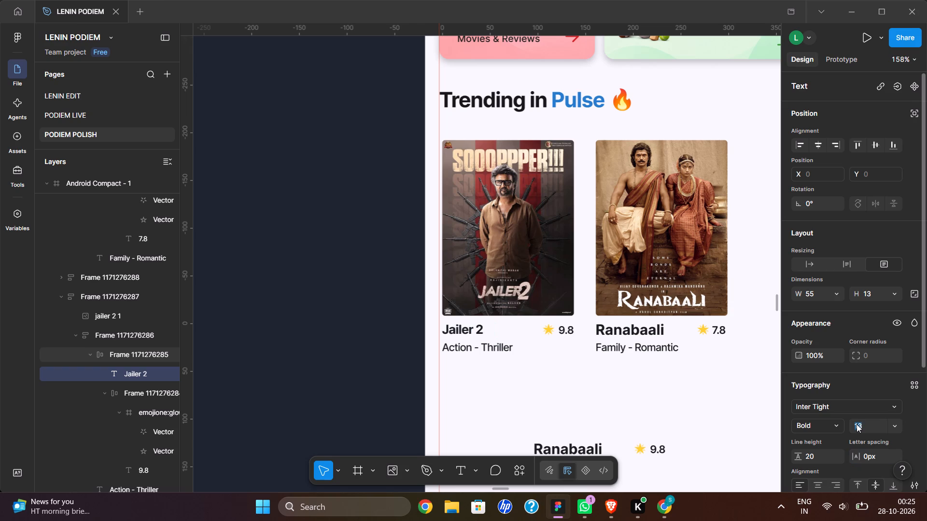
key(Up)
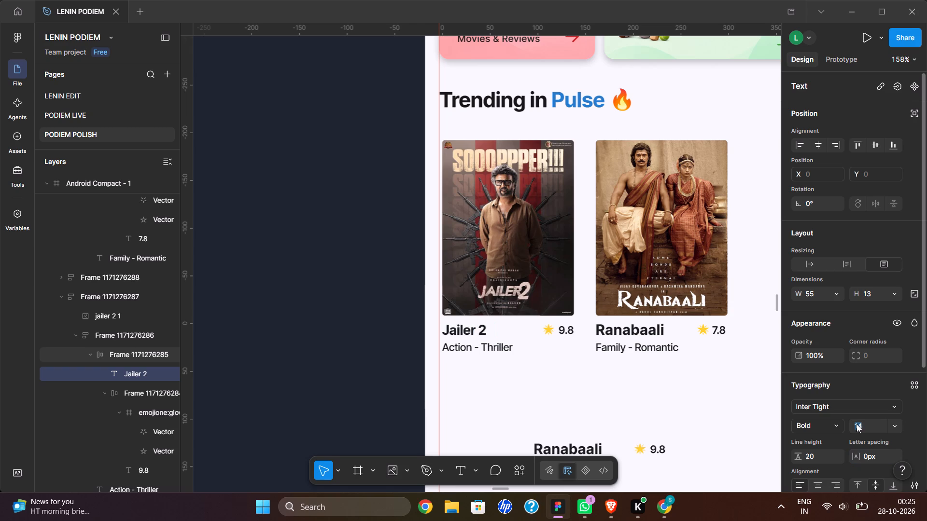
key(Up)
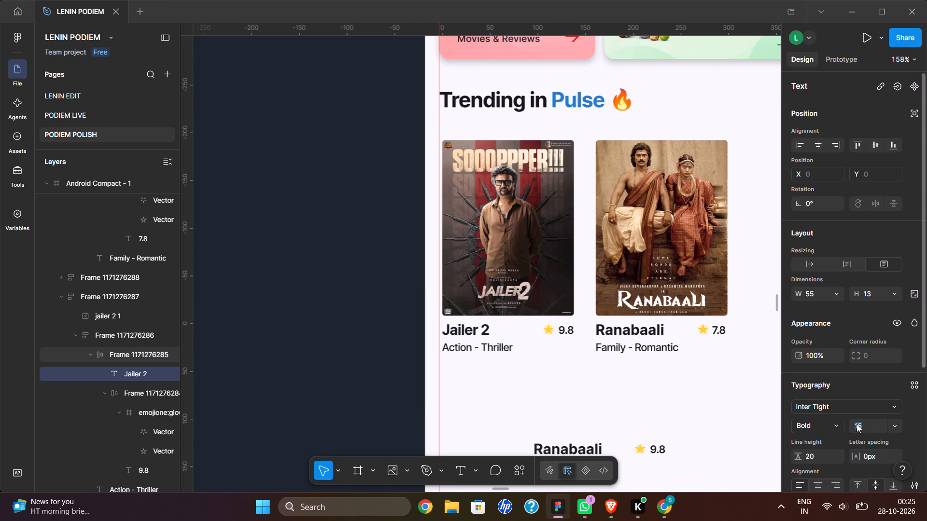
key(Down)
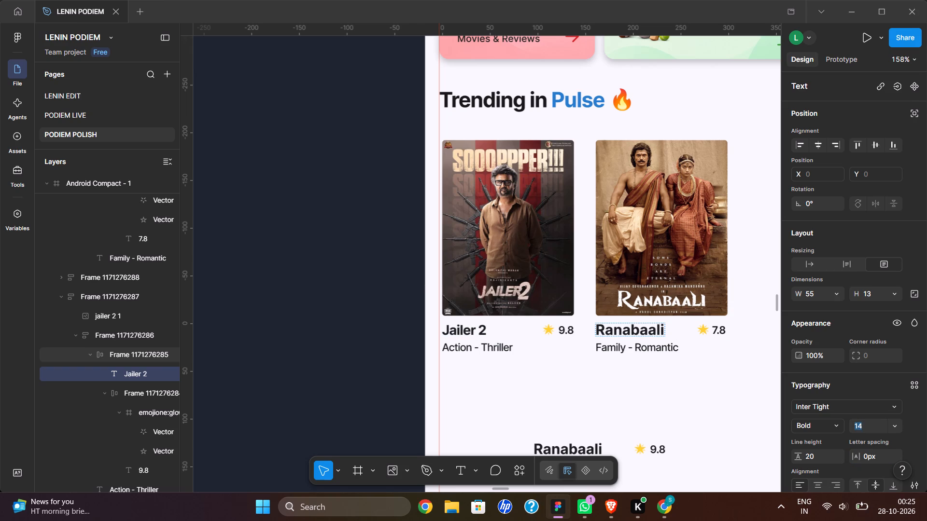
Set the Ranabaali card title to 0 px letter spacing and font size 14, matching the Jailer 2 title.
triple_click(613, 329)
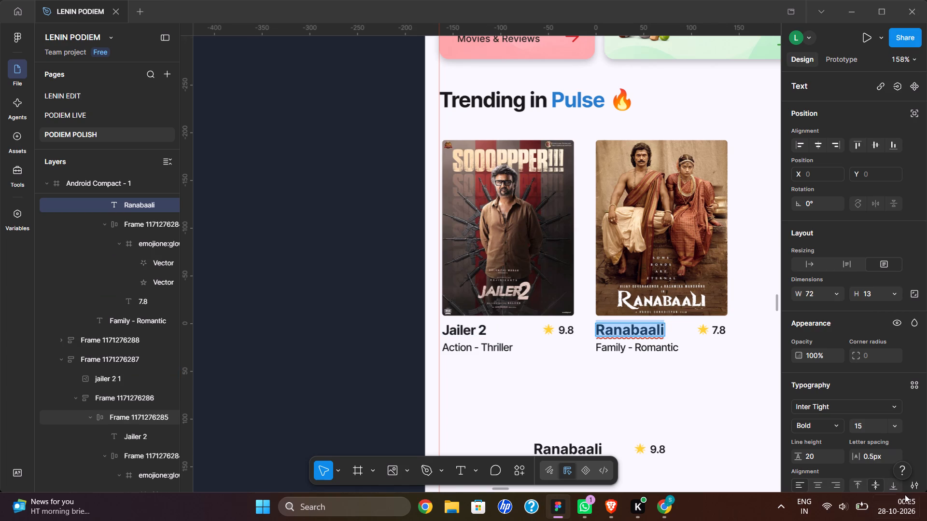
click(873, 458)
key(0)
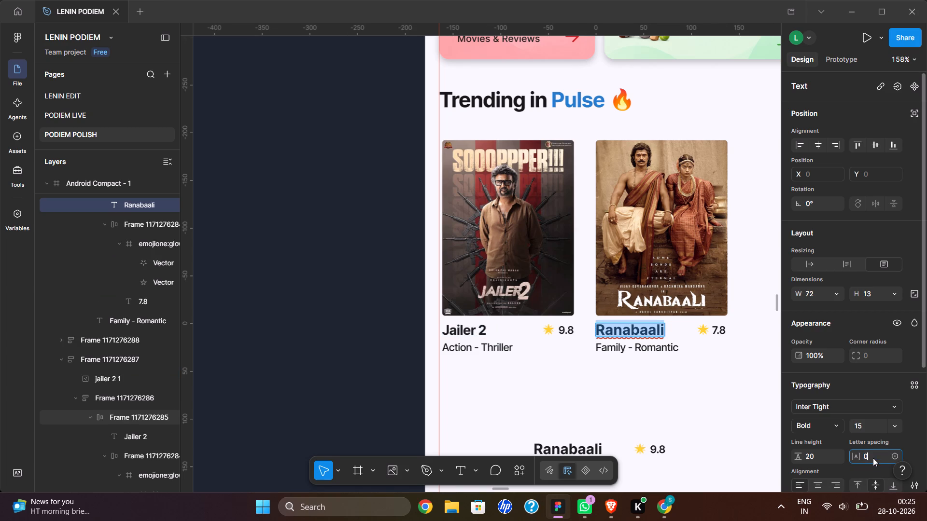
click(859, 421)
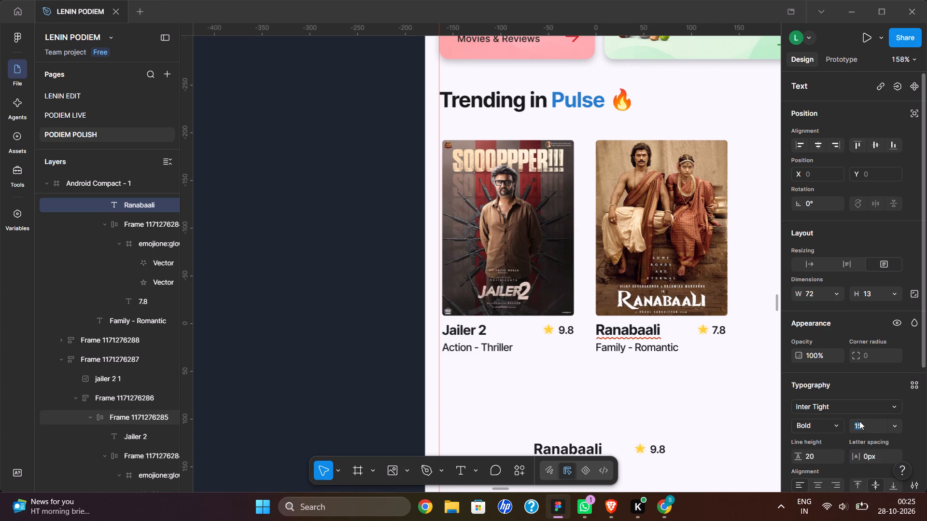
key(Down)
click(674, 395)
click(674, 395)
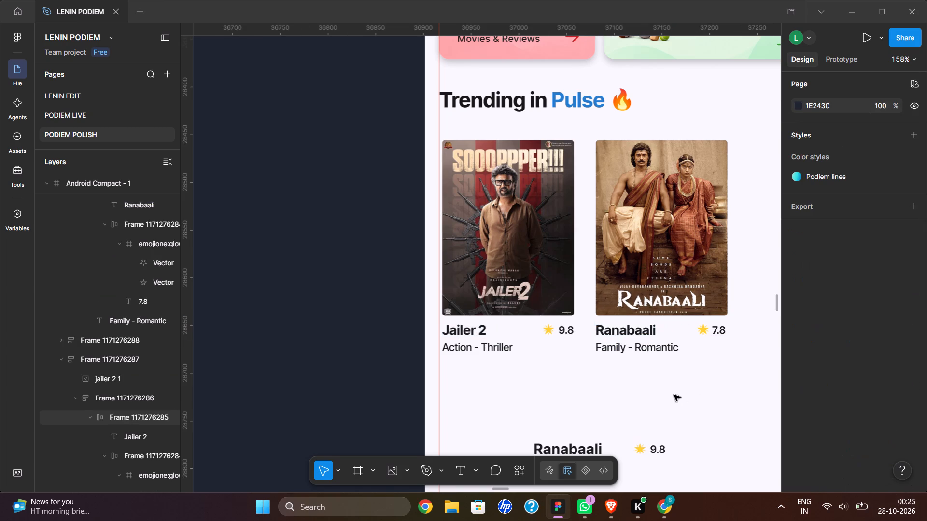
Move the Ranabaali card slightly closer to the Jailer 2 card, to X 175 at Y 705.
scroll(640, 335, left, 1)
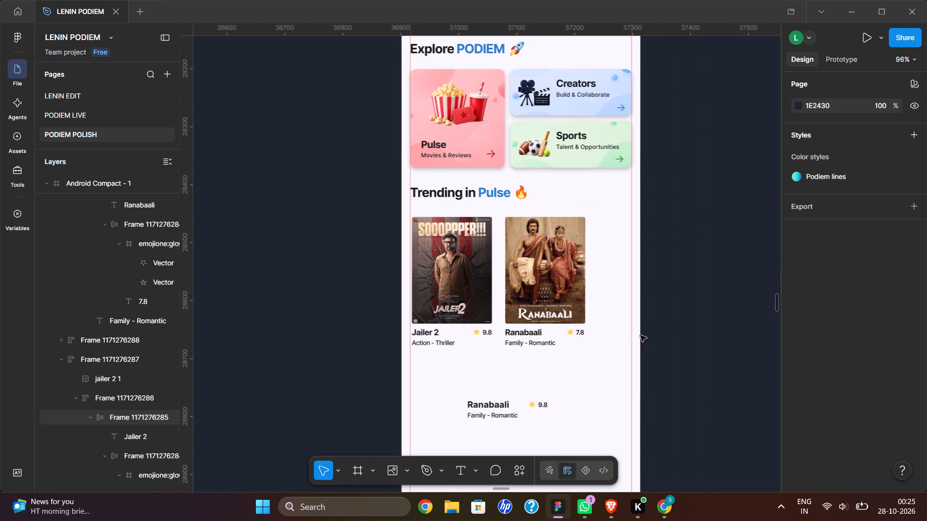
click(521, 298)
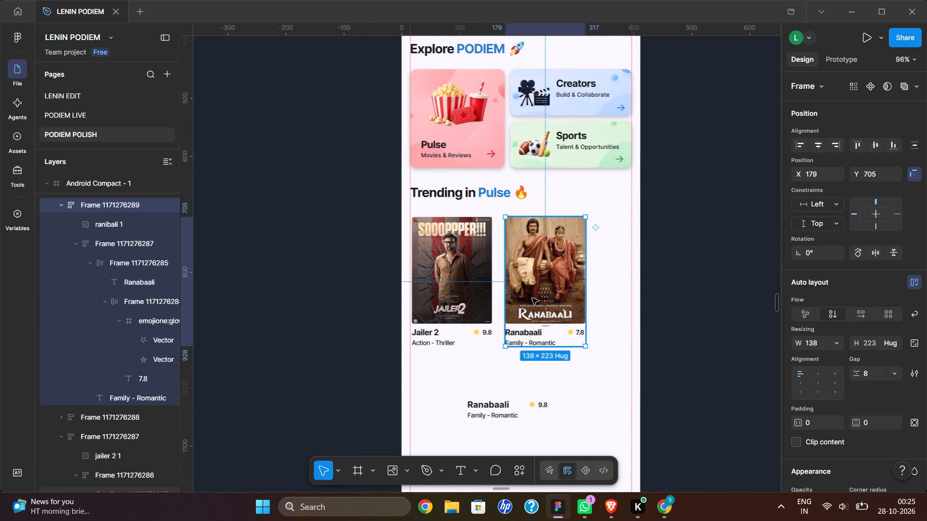
drag(532, 298, 527, 298)
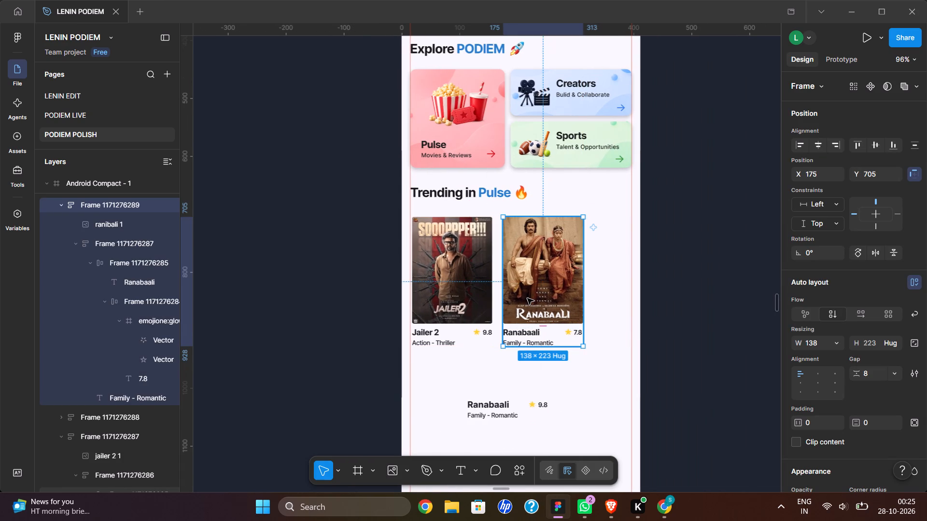
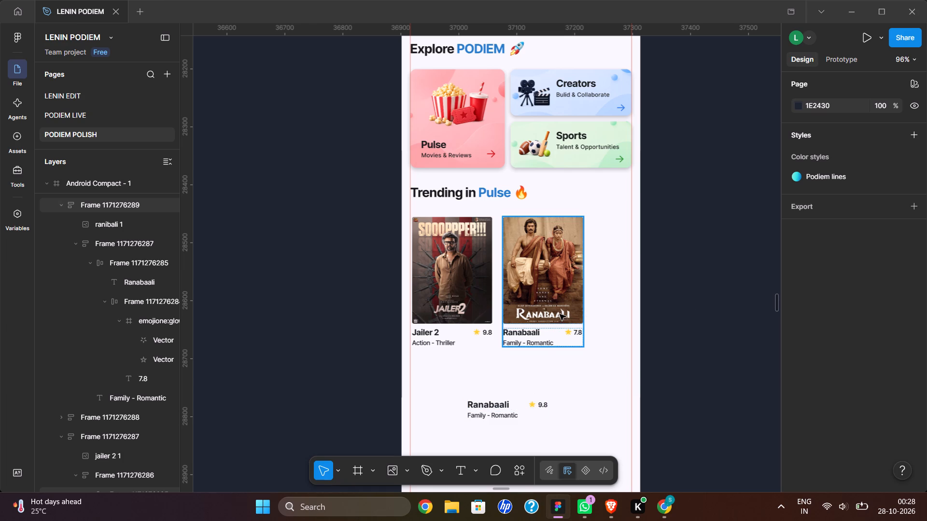
Place the Christopher Robin poster at X 71, Y 942 in the phone screen, above the spare Ranabaali text block at X 90, Y 1135.
scroll(489, 398, left, 3)
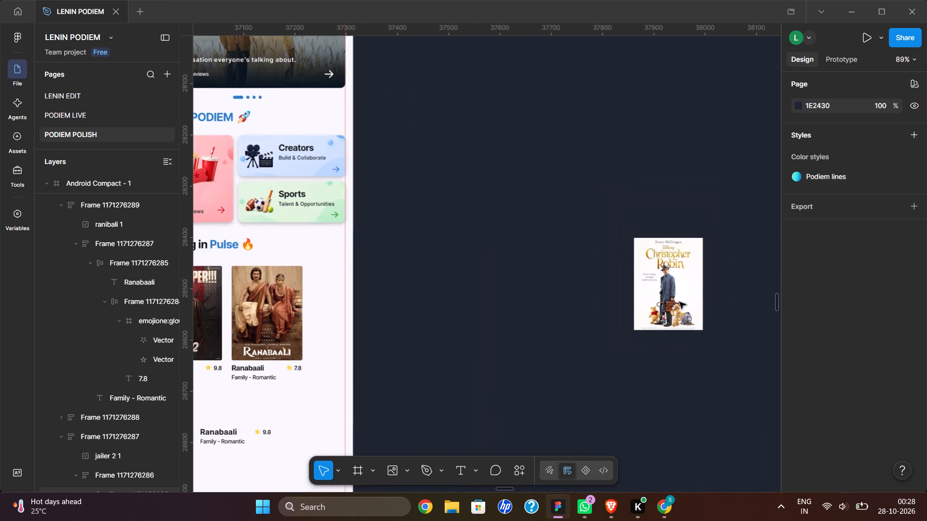
scroll(679, 302, down, 1)
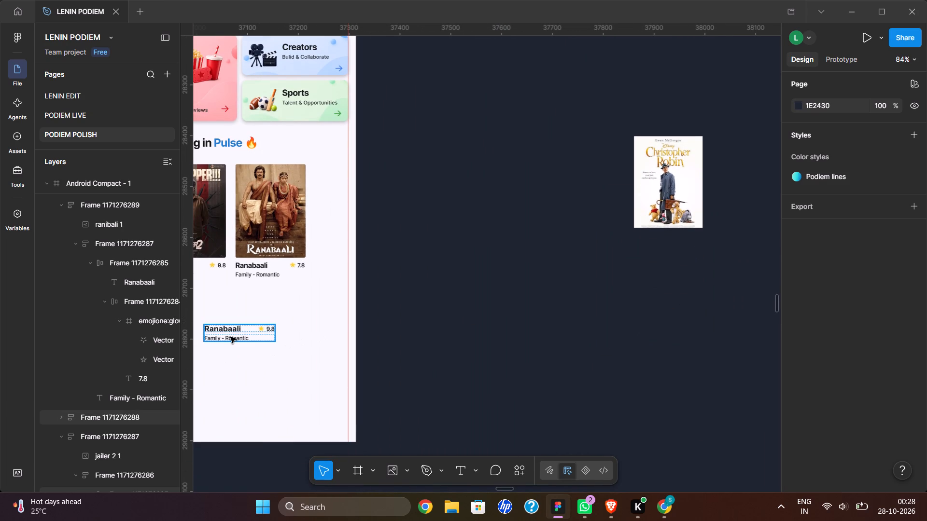
drag(230, 337, 680, 261)
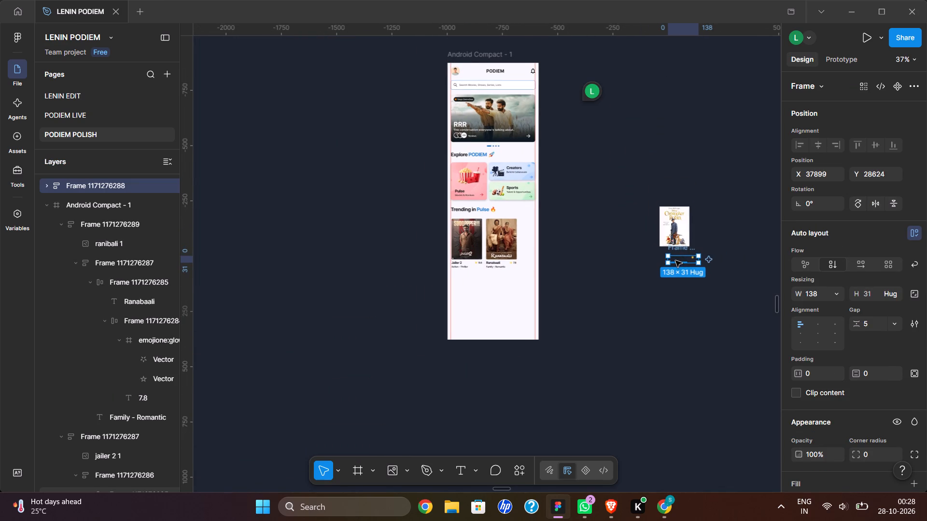
drag(675, 260, 474, 318)
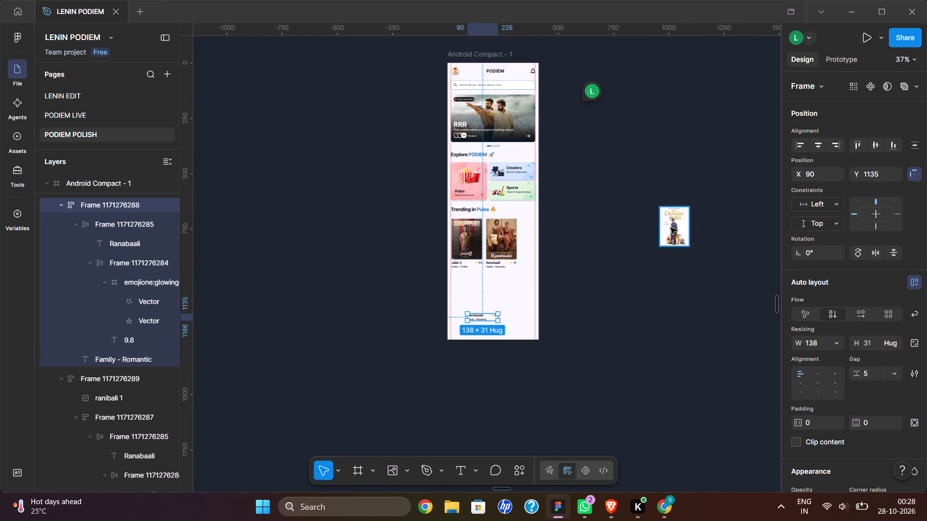
click(671, 228)
drag(671, 228, 473, 293)
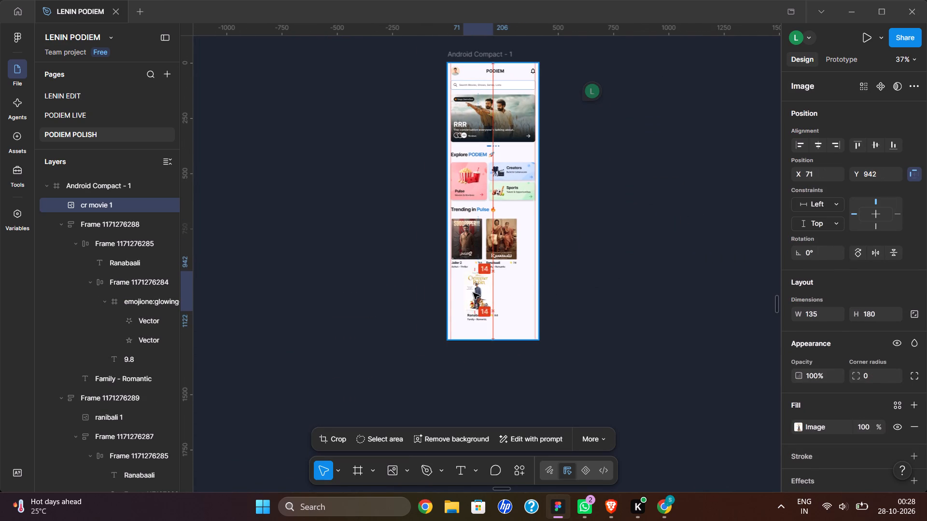
Replace the spare text block's title under the Christopher Robin poster with "Christopher Robin".
scroll(473, 293, down, 2)
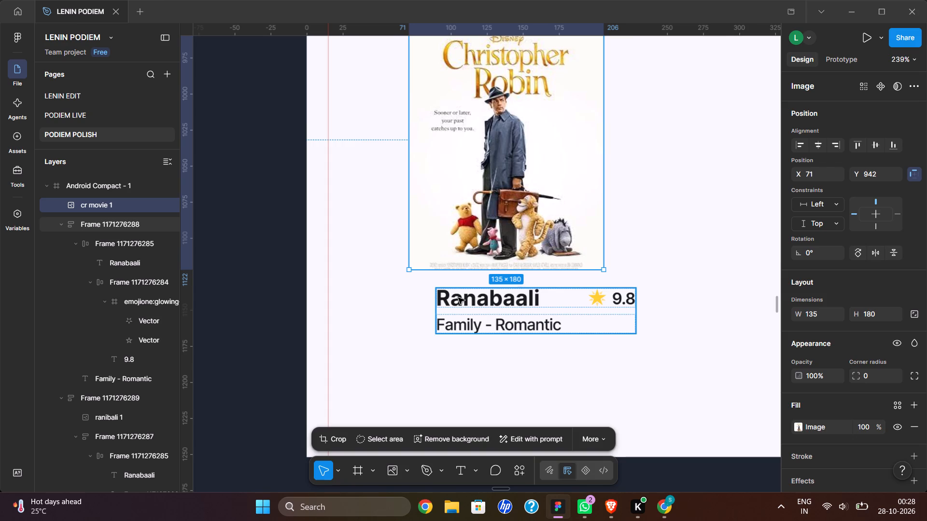
triple_click(458, 298)
triple_click(458, 298)
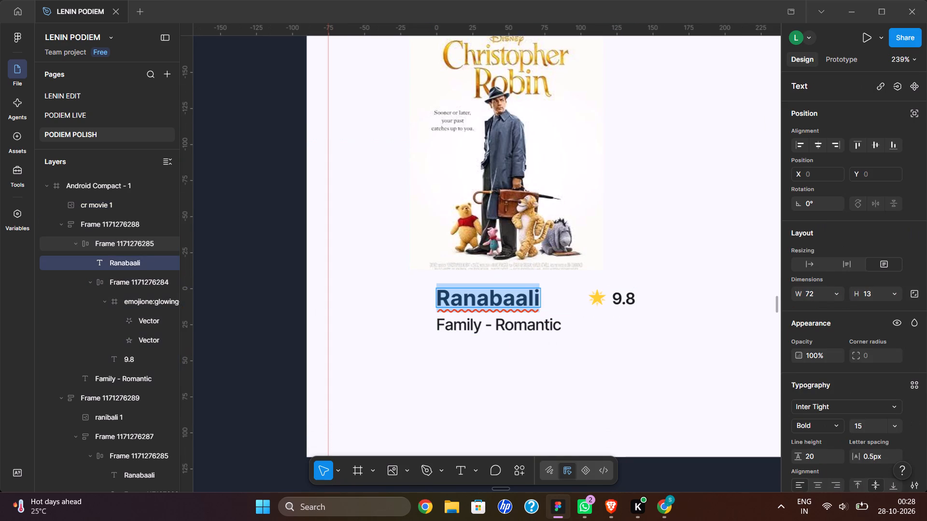
text(Ch)
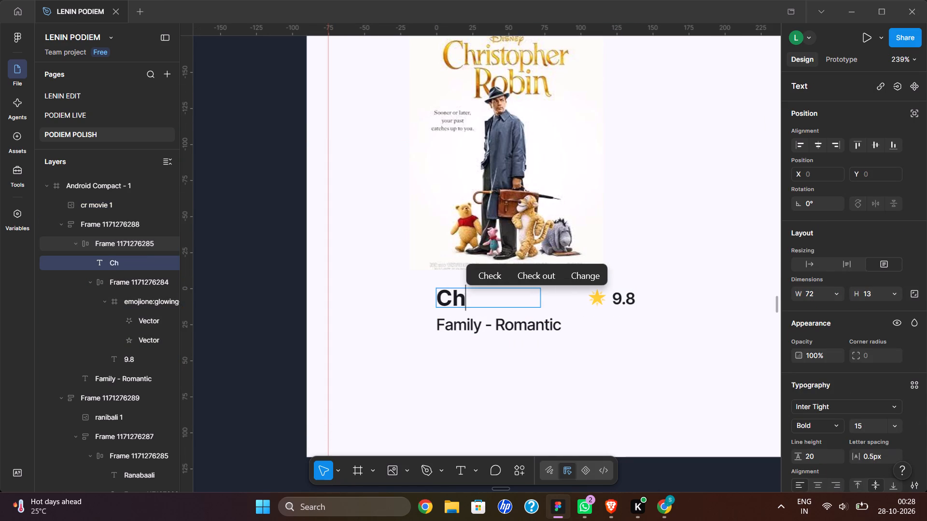
key(r)
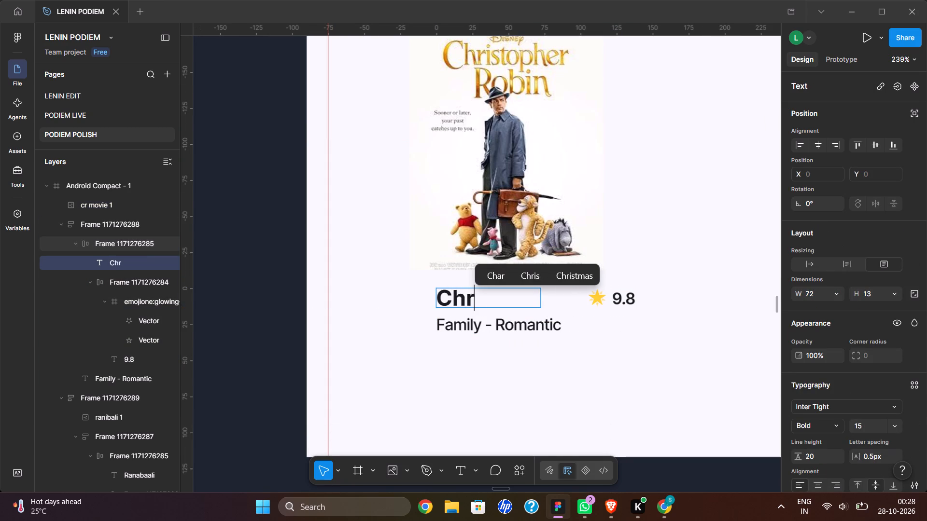
key(i)
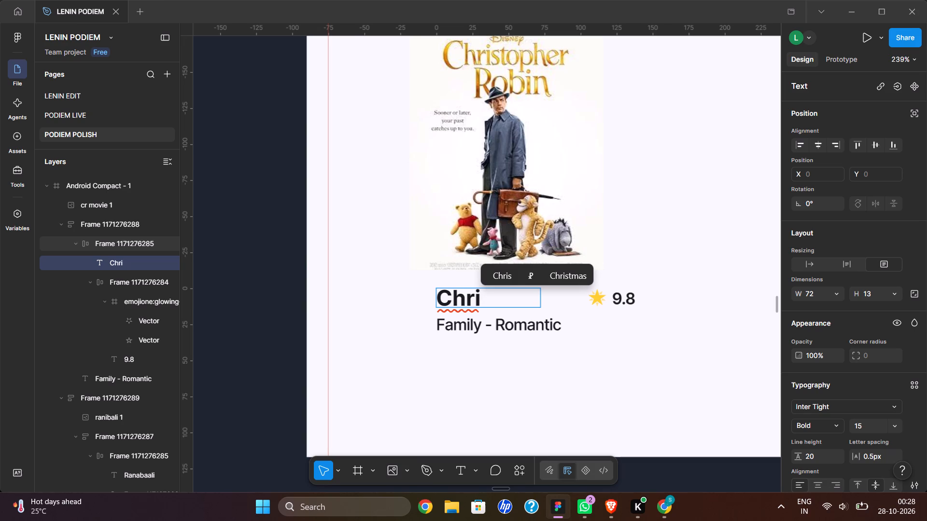
text(sto)
text(pher)
key(space)
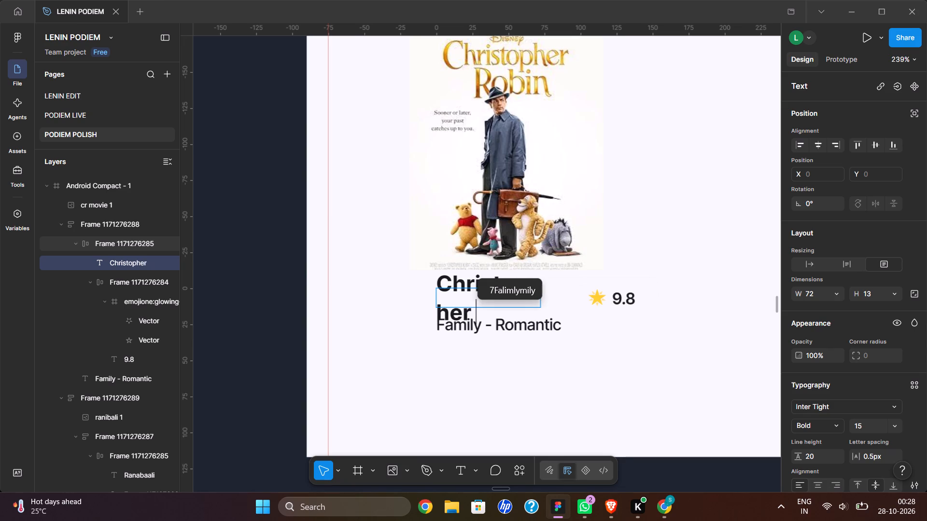
text(Robin)
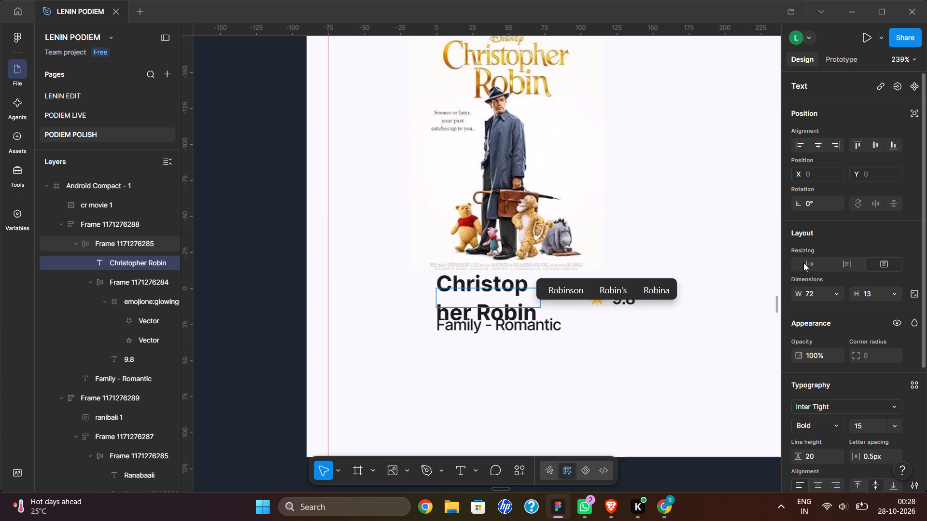
Resize the Christopher Robin title to about 92 px wide with automatic height, wrapping it after "Christopher".
click(804, 263)
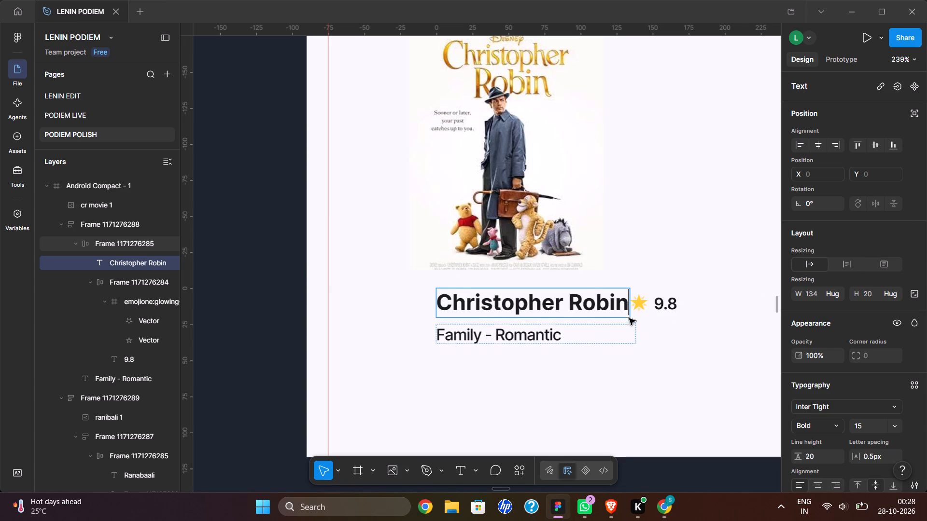
click(655, 325)
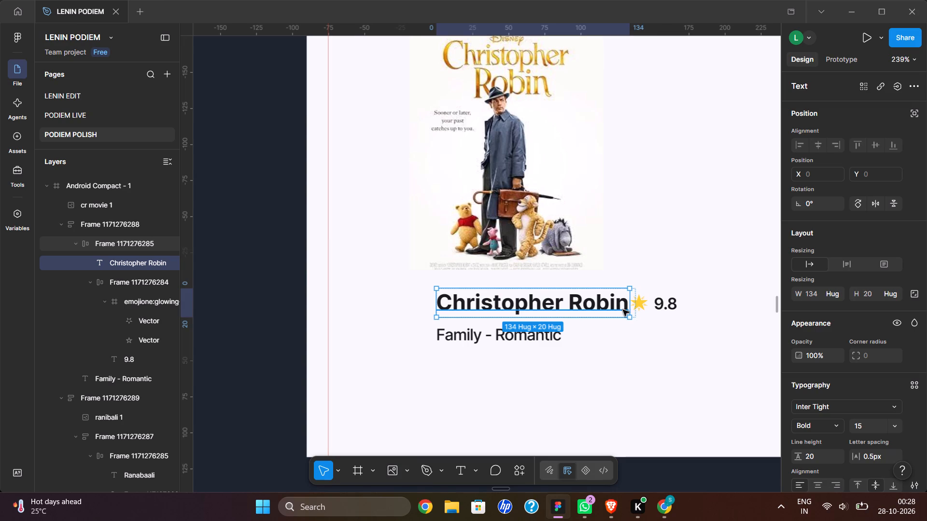
drag(630, 303, 547, 335)
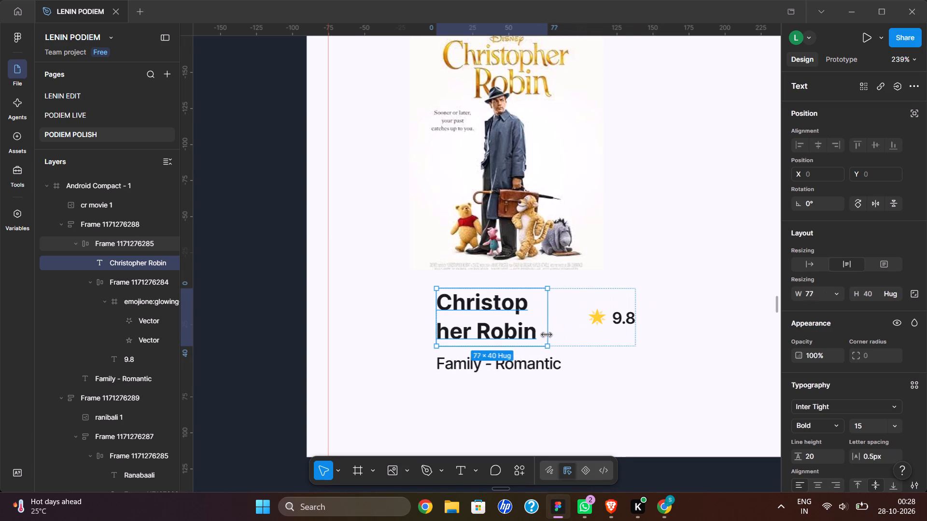
drag(547, 335, 565, 332)
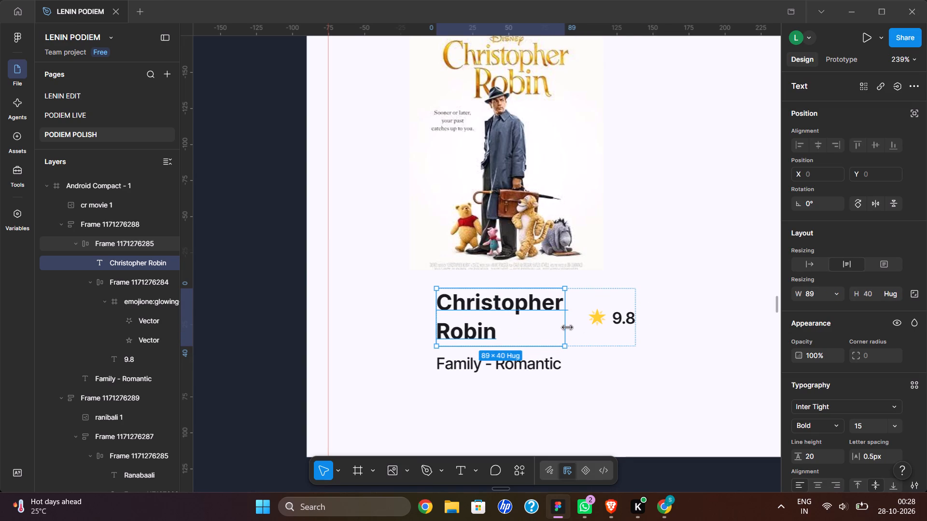
click(568, 326)
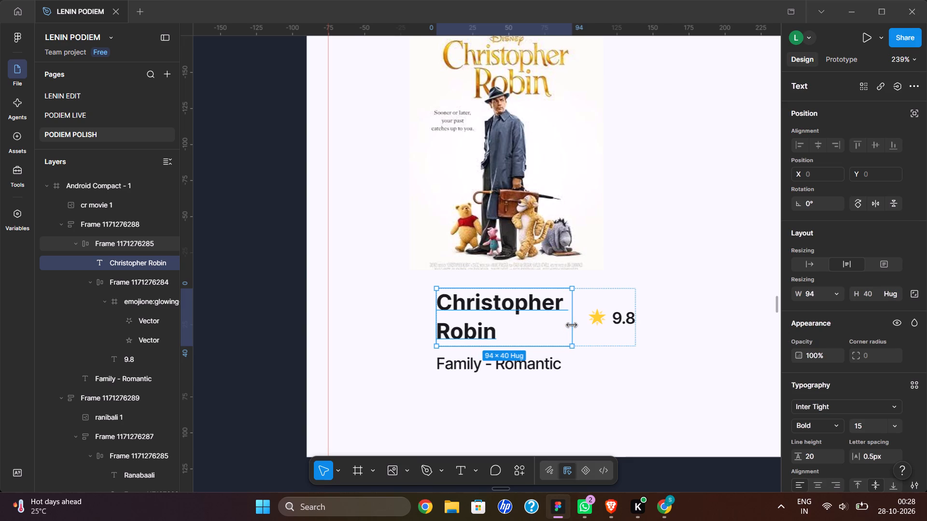
Remove the space between "Christopher" and "Robin" in the card title.
triple_click(559, 303)
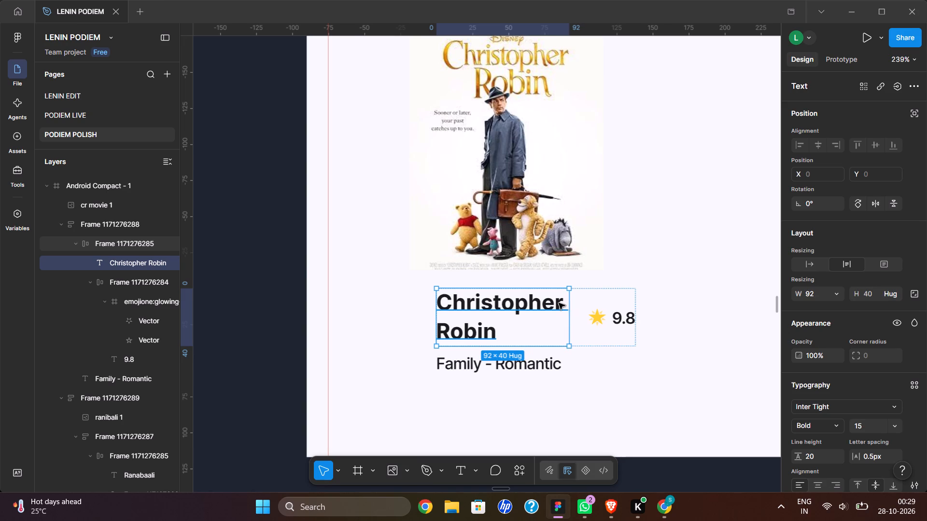
click(565, 302)
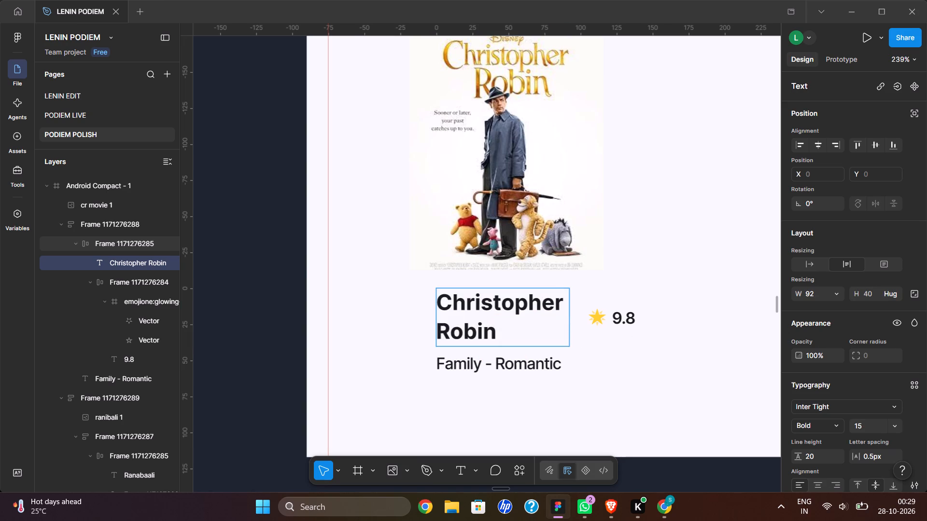
key(Right)
key(BackSpace)
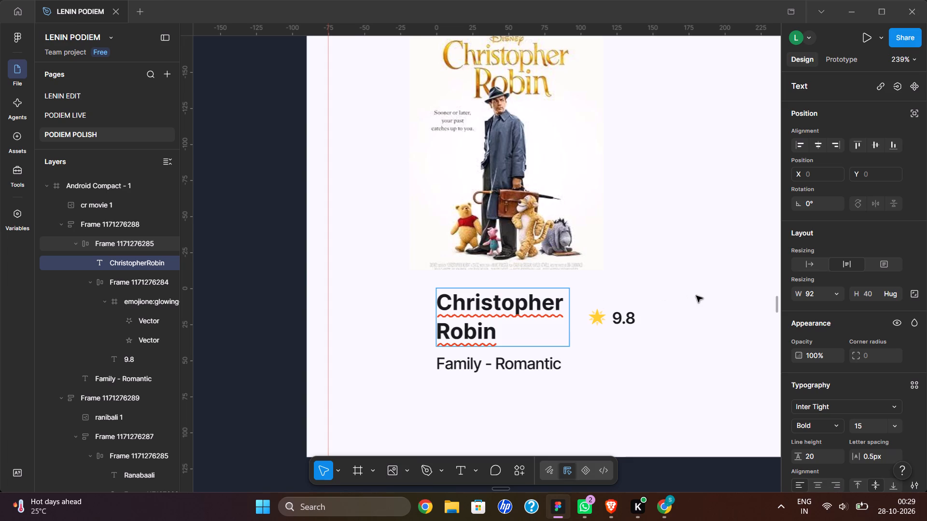
click(696, 296)
click(696, 296)
Top-align the title and star rating in the Christopher Robin card's auto layout row.
double_click(580, 317)
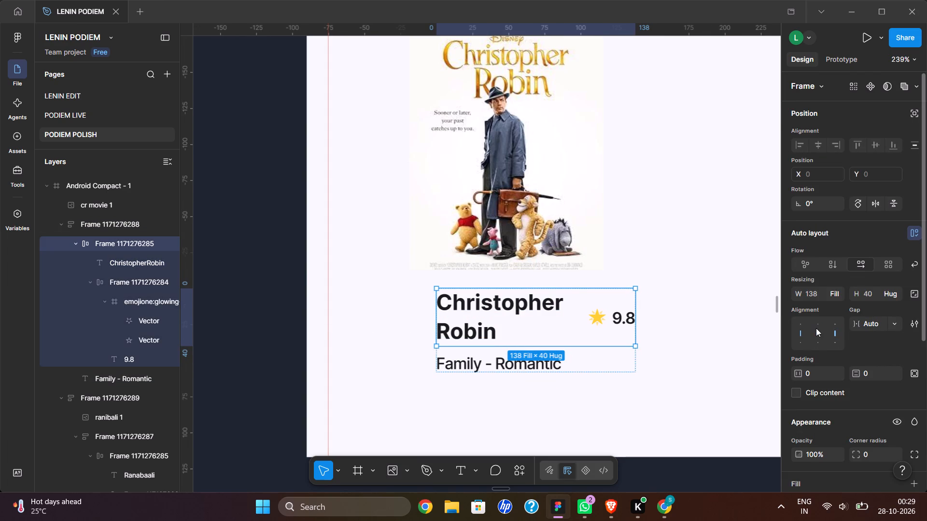
click(815, 322)
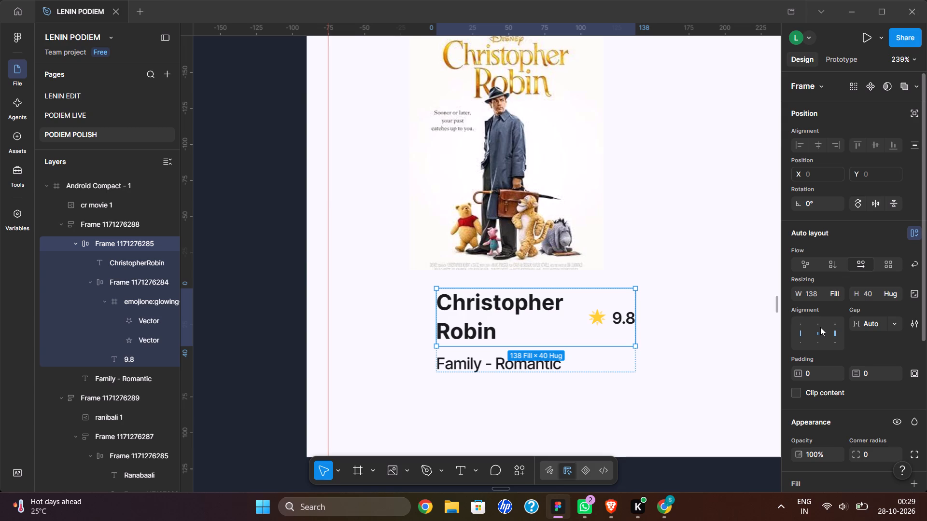
click(817, 324)
click(736, 319)
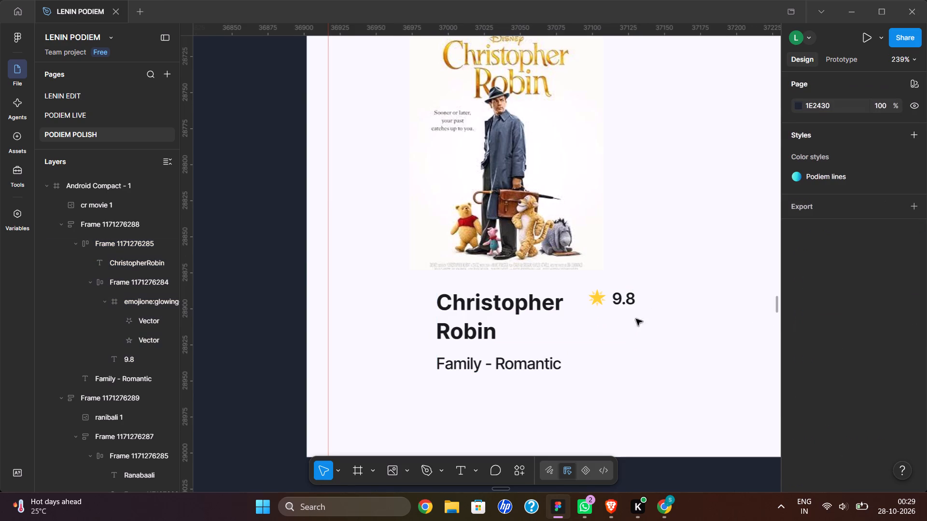
Look over the other screens on the page and review the redesigned home screen from its header to the movie cards.
click(603, 341)
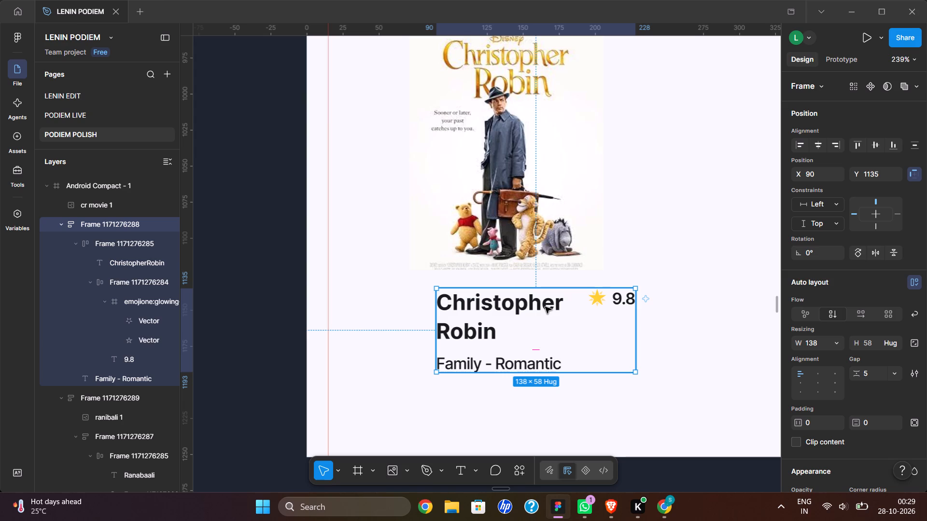
scroll(545, 307, left, 2)
scroll(545, 307, up, 1)
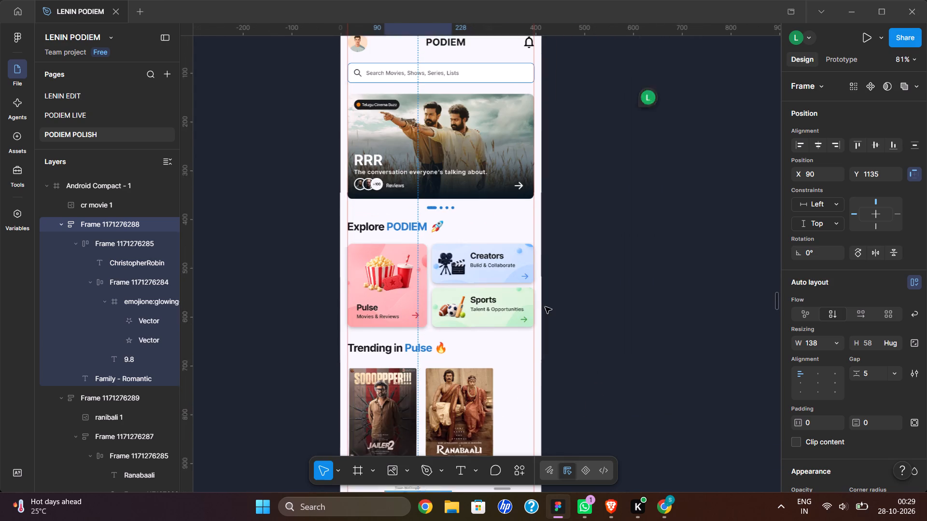
scroll(545, 307, up, 1)
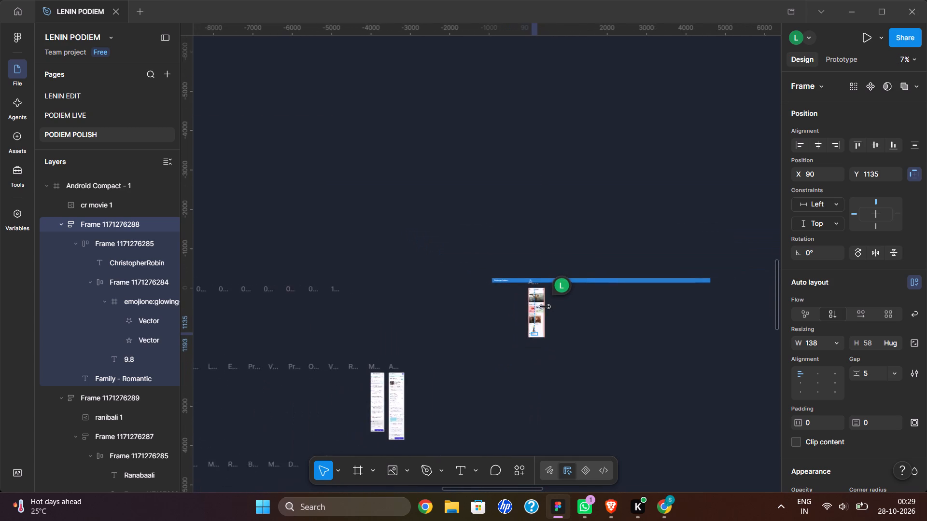
scroll(545, 307, down, 1)
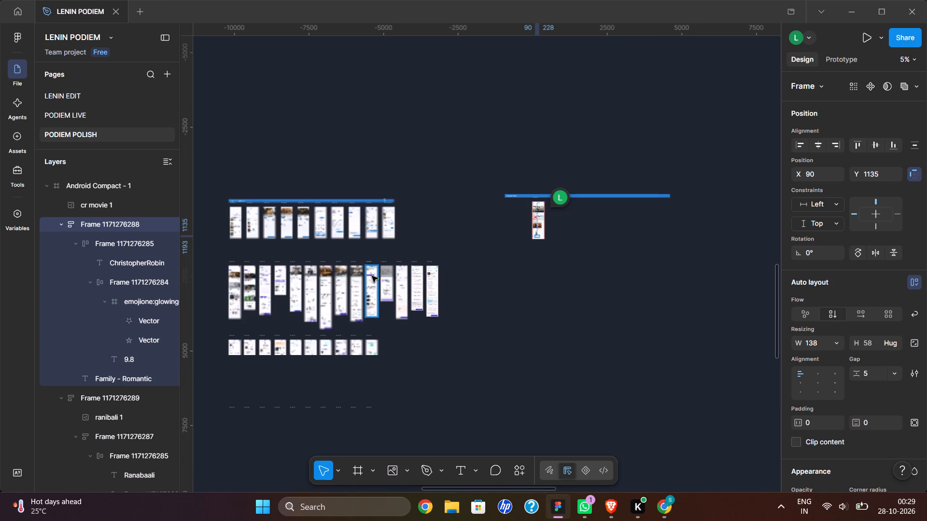
scroll(372, 276, left, 1)
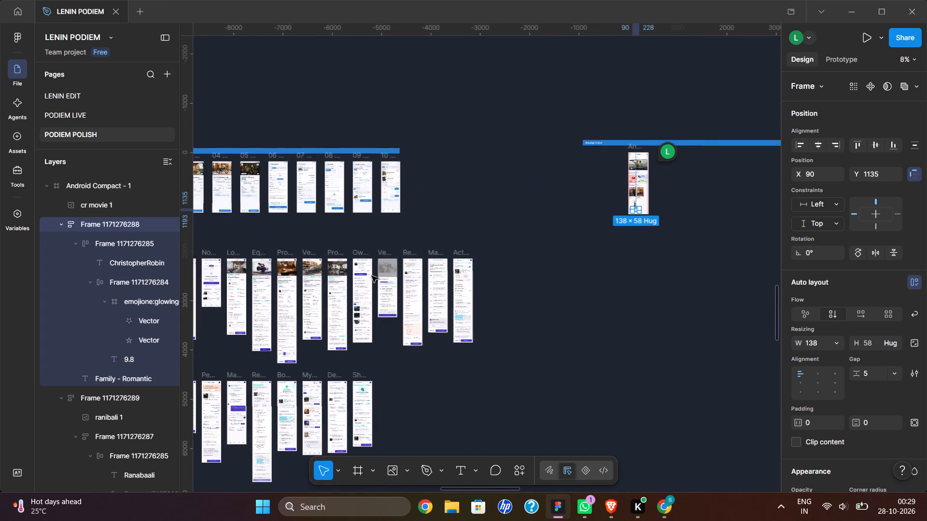
scroll(372, 276, left, 3)
scroll(372, 276, up, 3)
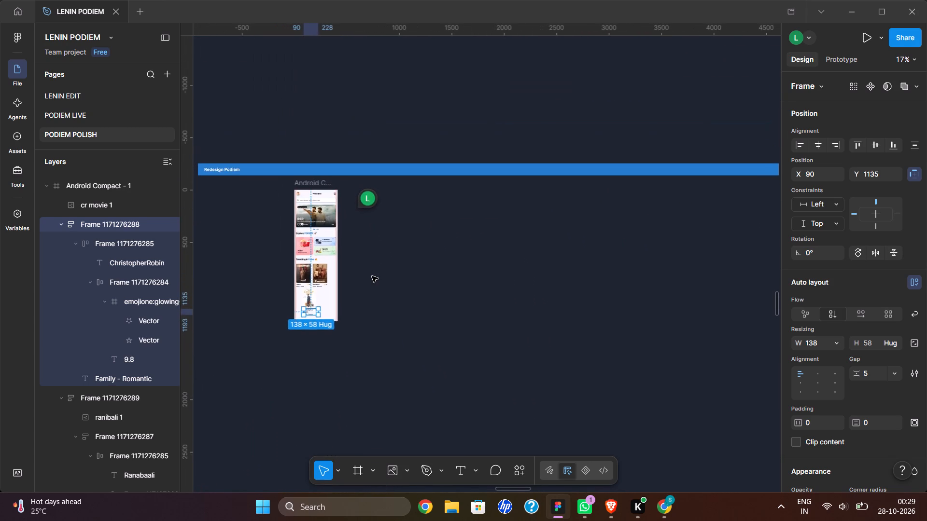
scroll(372, 276, right, 3)
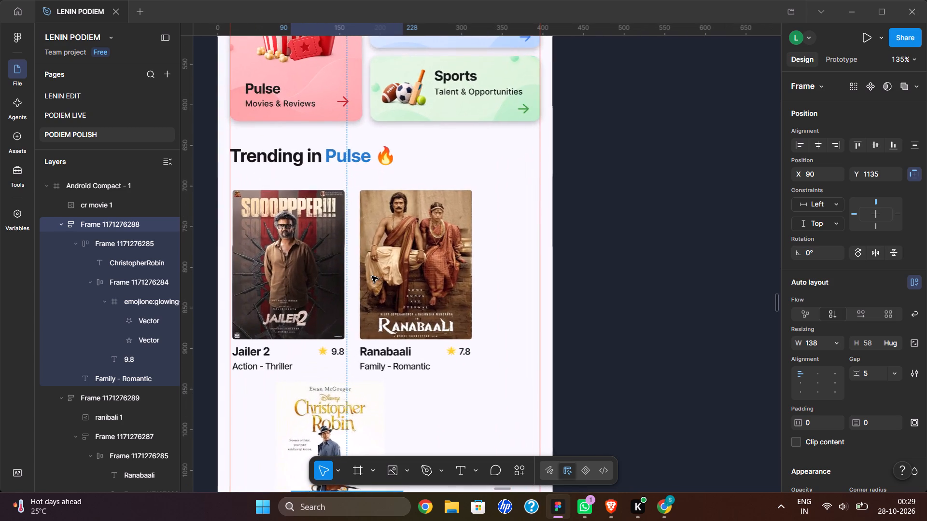
scroll(372, 276, up, 6)
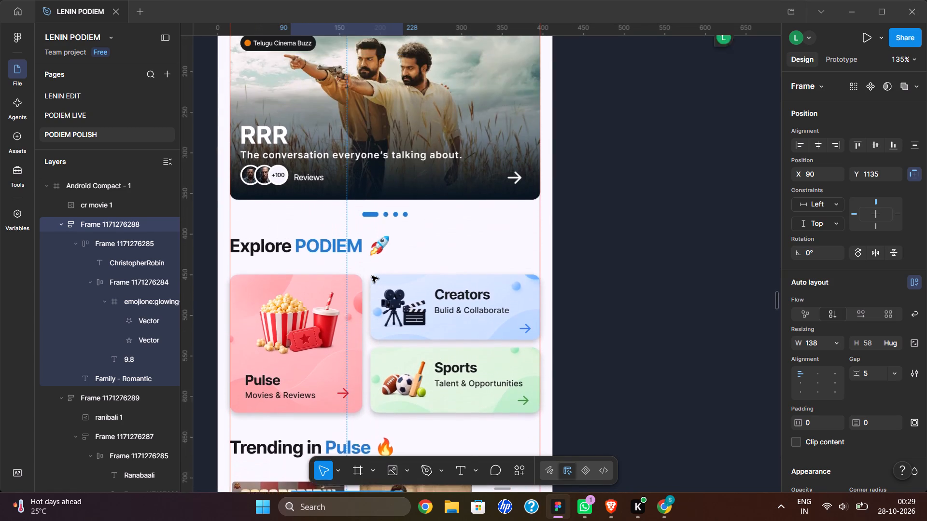
scroll(372, 276, up, 2)
scroll(372, 276, down, 2)
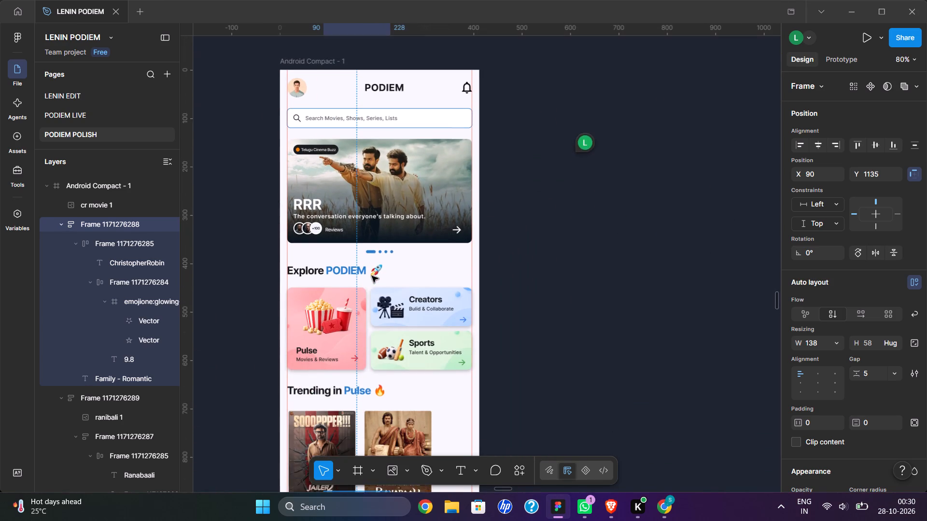
scroll(372, 276, down, 4)
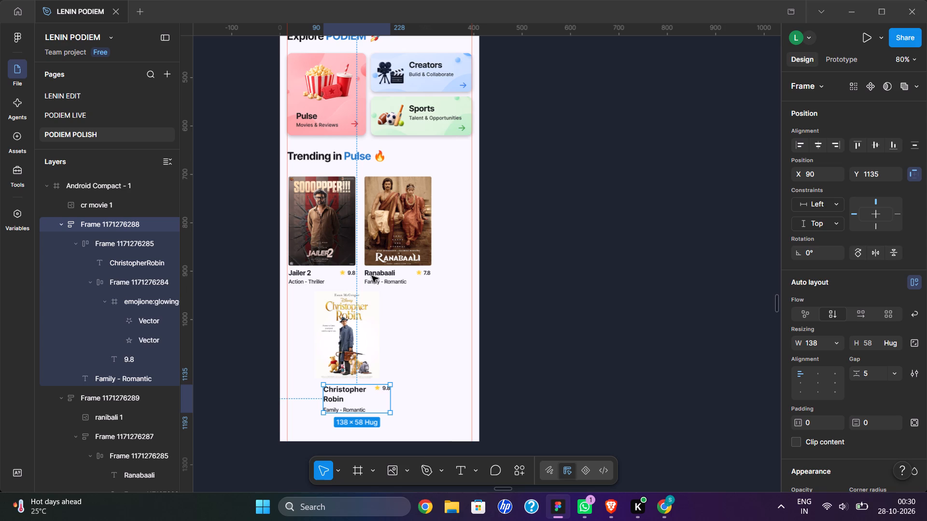
Resize the Christopher Robin poster to 138 × 184 px, matching the Ranabaali poster.
double_click(390, 224)
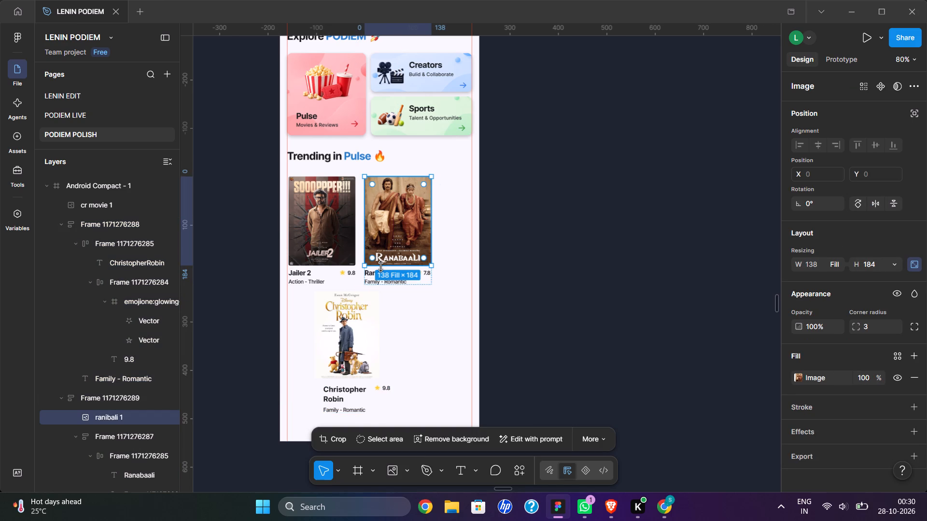
click(325, 333)
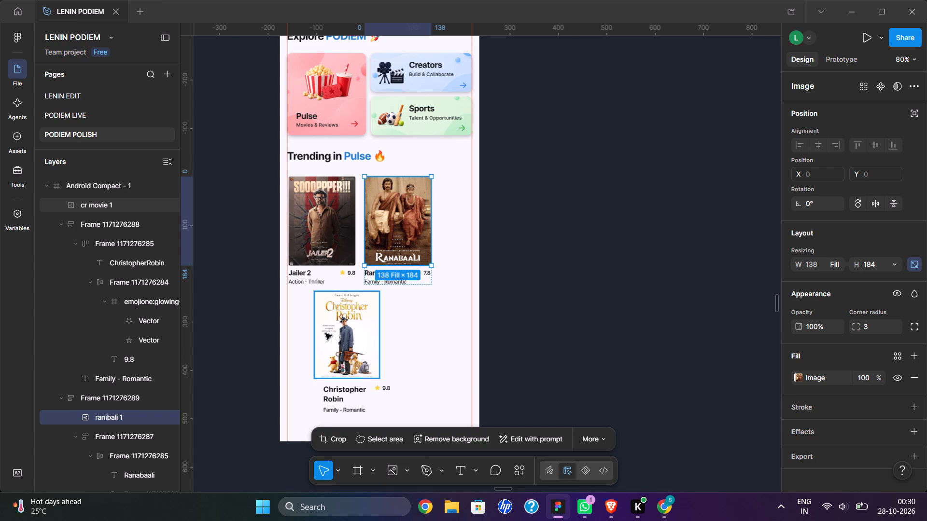
scroll(325, 333, down, 1)
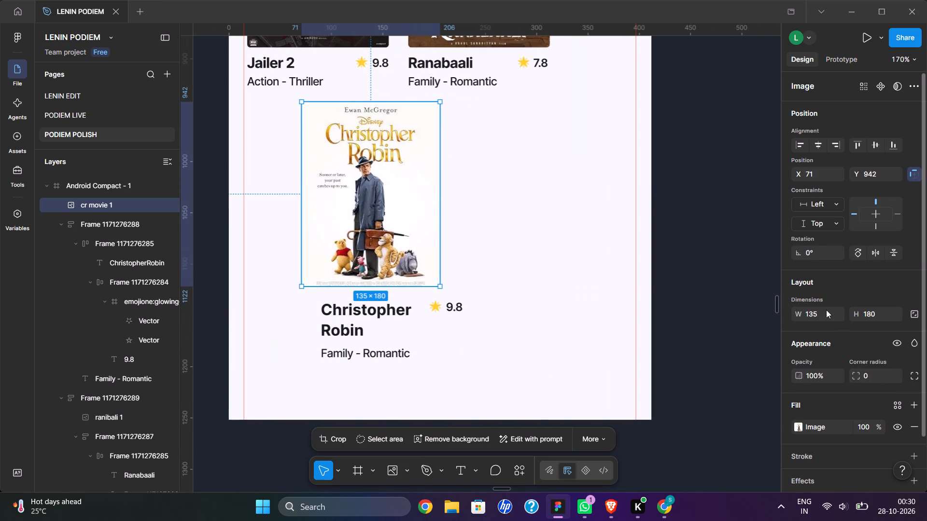
click(819, 312)
key(Up)
key(Up)
key(Up)
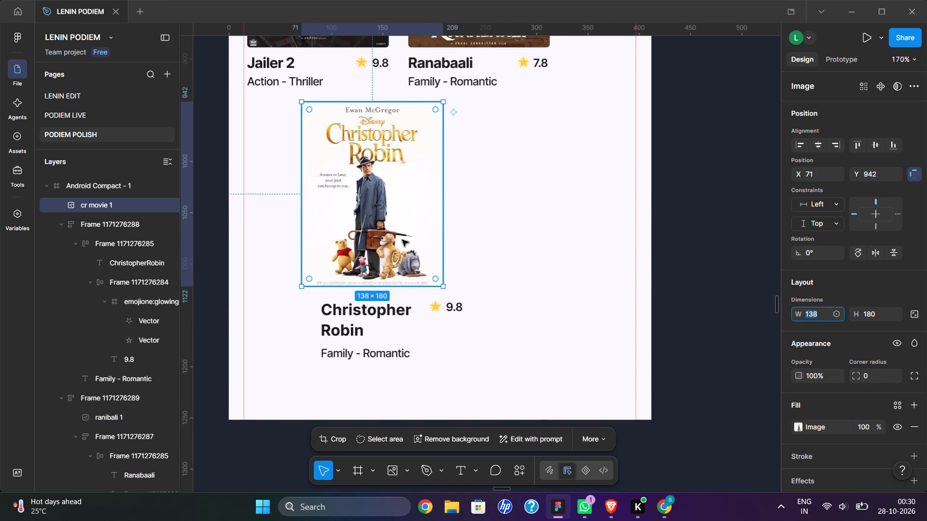
scroll(402, 240, up, 2)
double_click(489, 154)
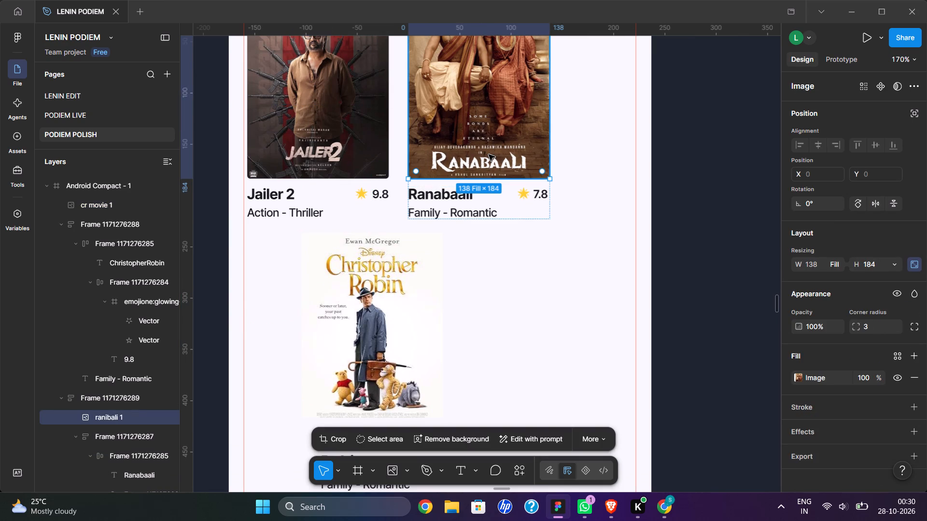
click(377, 309)
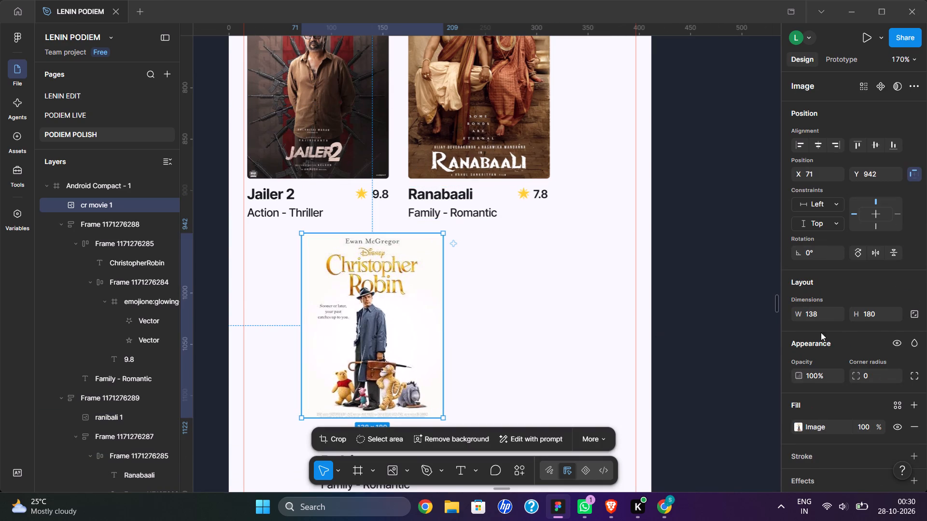
click(874, 315)
key(Up)
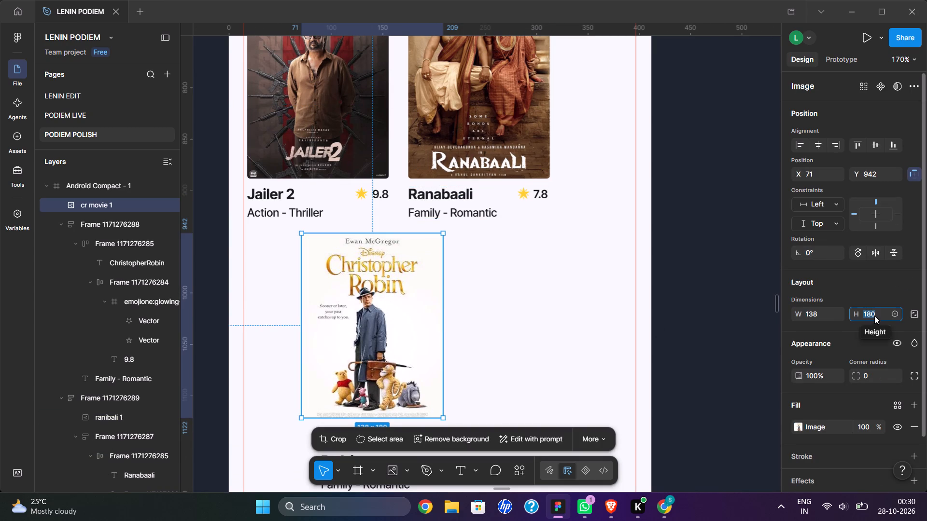
key(Up)
key(Up)
key(Up)
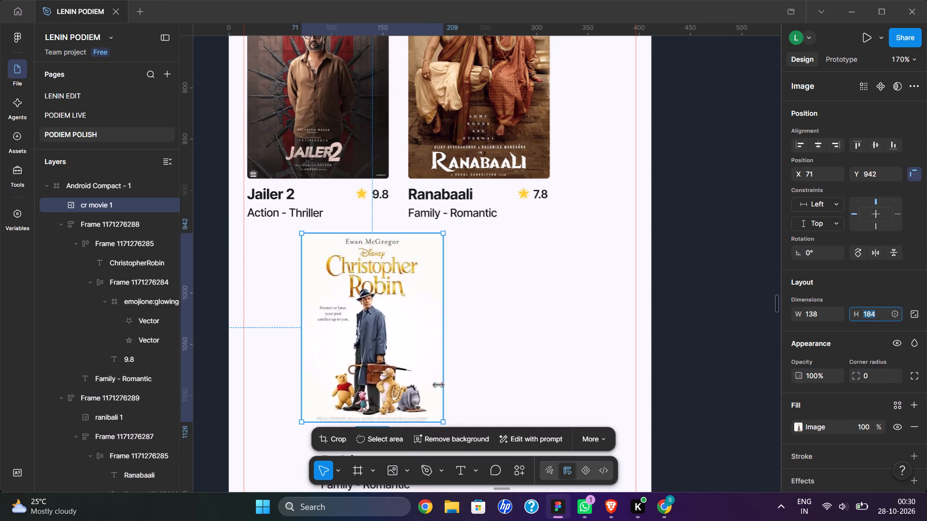
Move the Christopher Robin title, rating and genre block to about X 73, Y 1136, directly beneath its poster.
scroll(438, 385, down, 1)
click(344, 376)
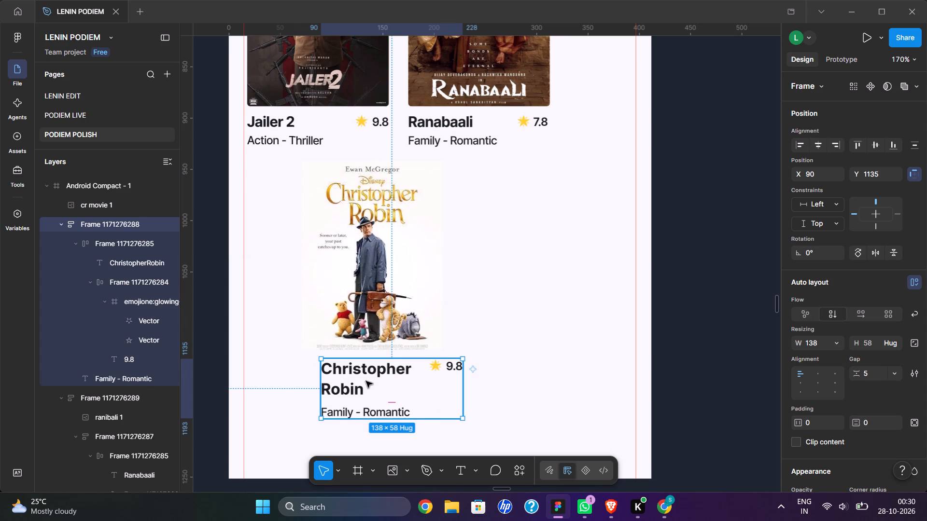
drag(369, 381, 353, 382)
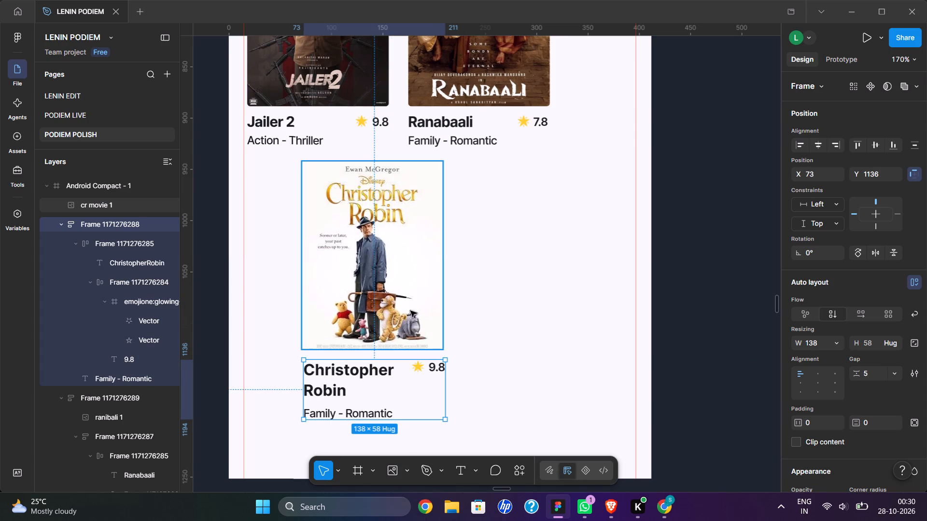
Combine the Christopher Robin poster and its text block into one vertical auto layout card.
click(410, 311)
click(397, 390)
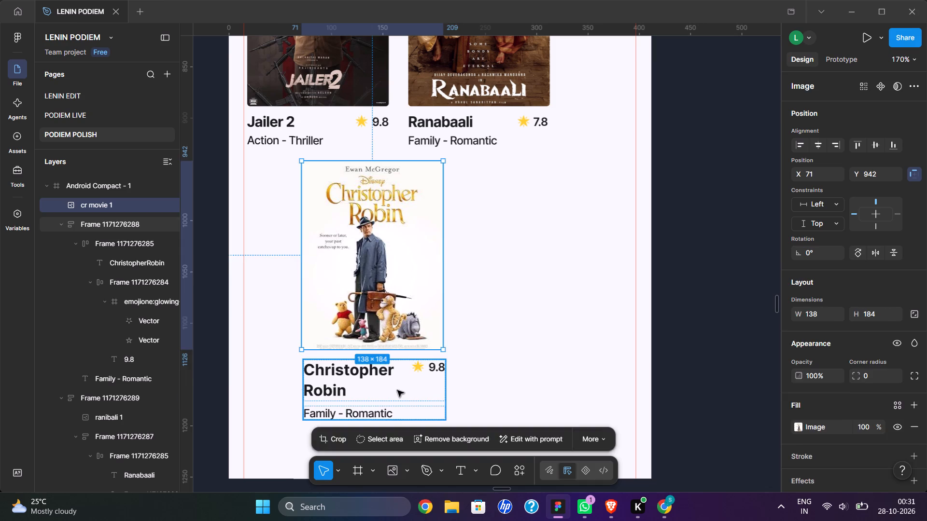
shift+click(372, 315)
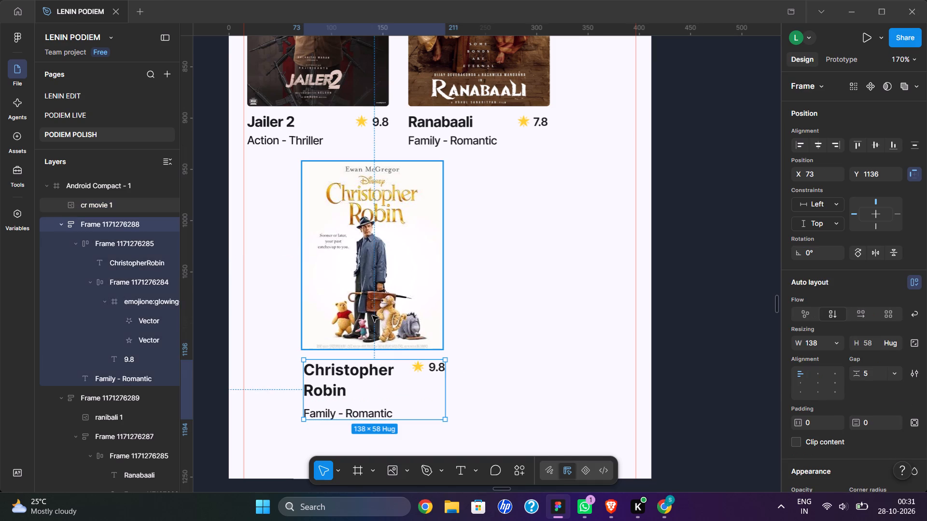
key(shift+a)
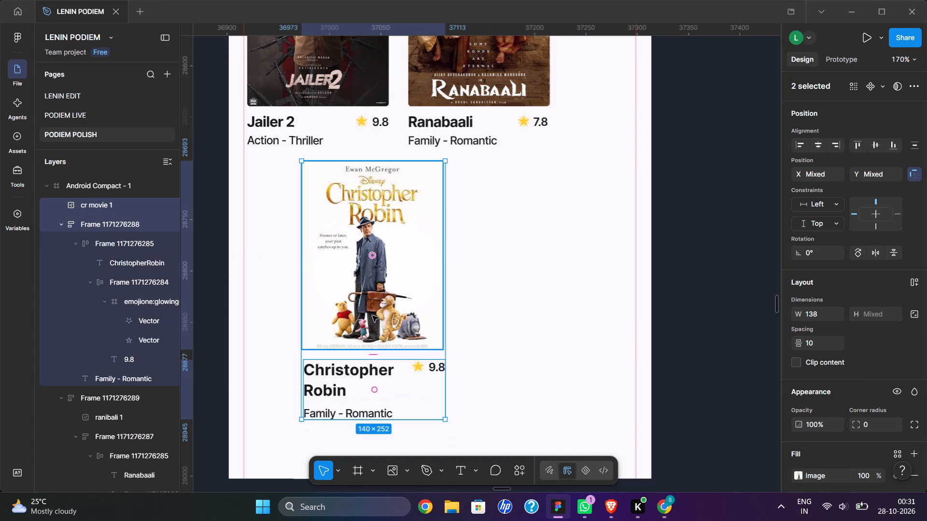
Set the gap between the Christopher Robin poster and its text to 8, matching the Ranabaali card.
click(370, 352)
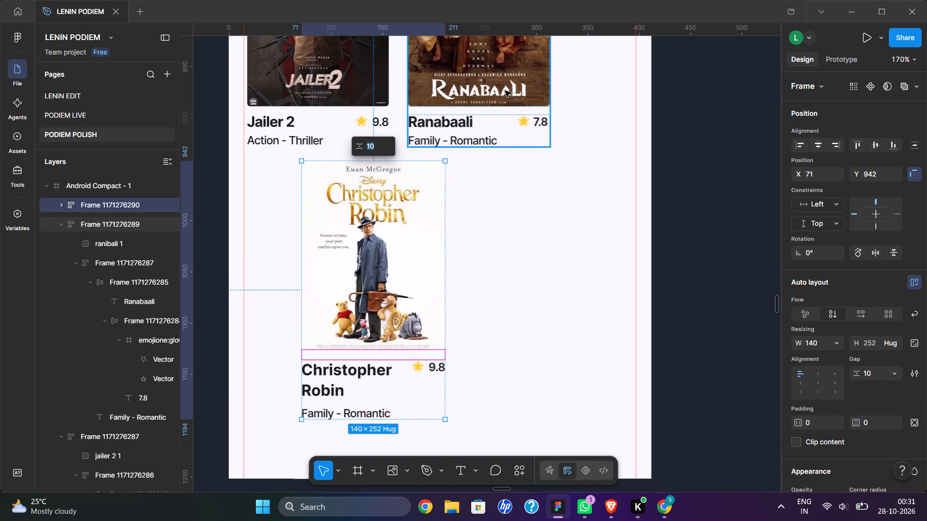
key(5)
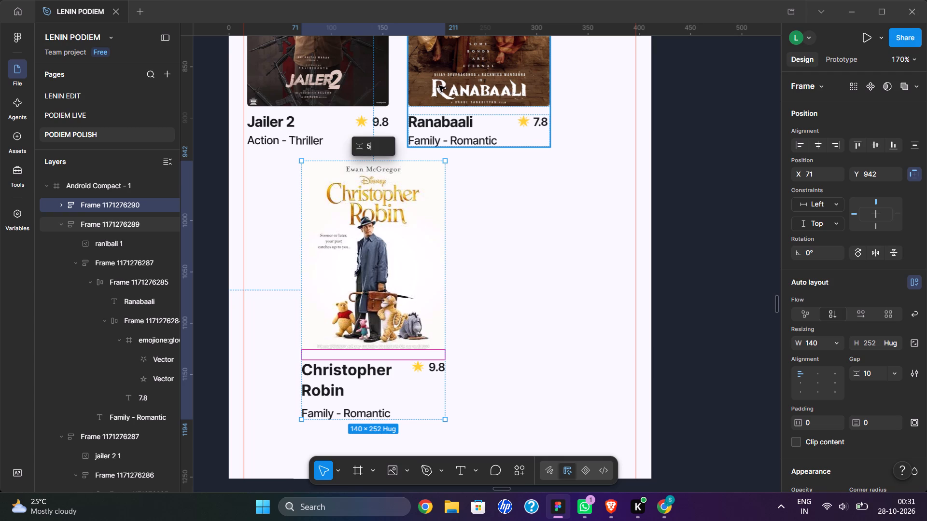
click(439, 85)
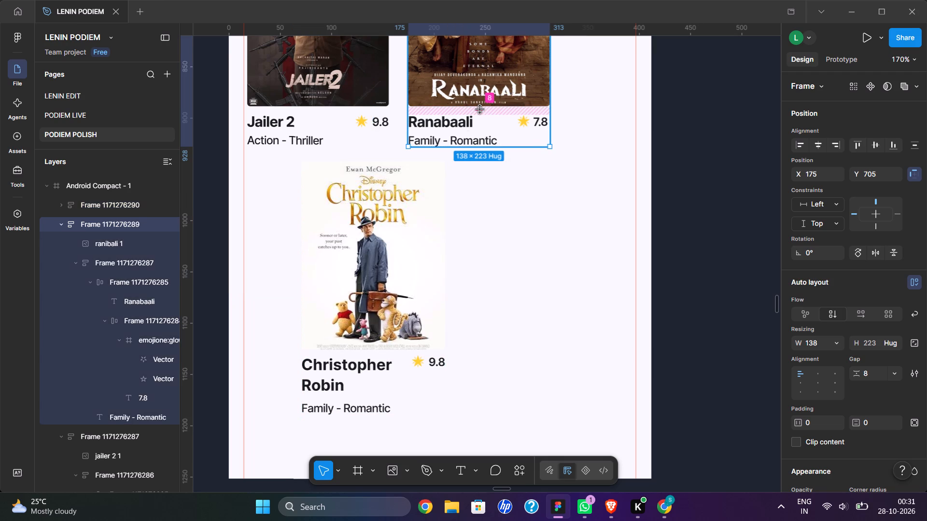
click(359, 293)
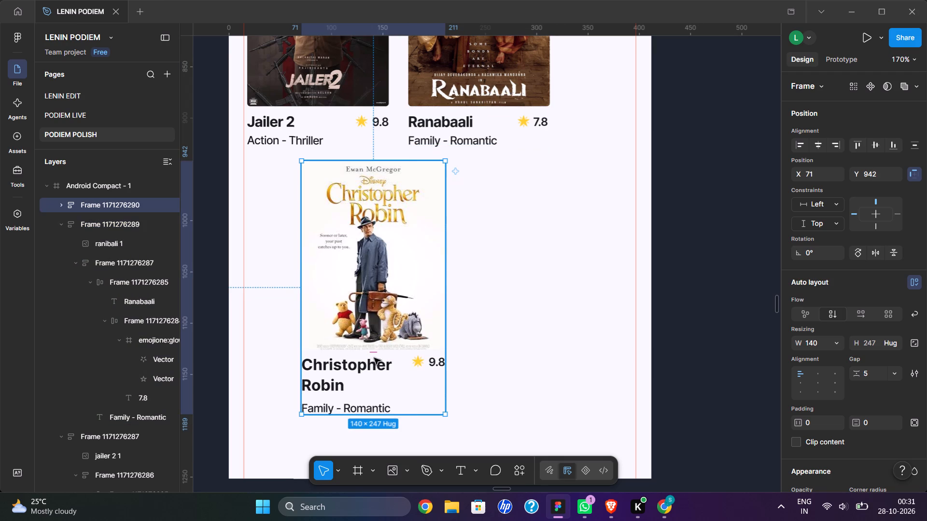
click(376, 353)
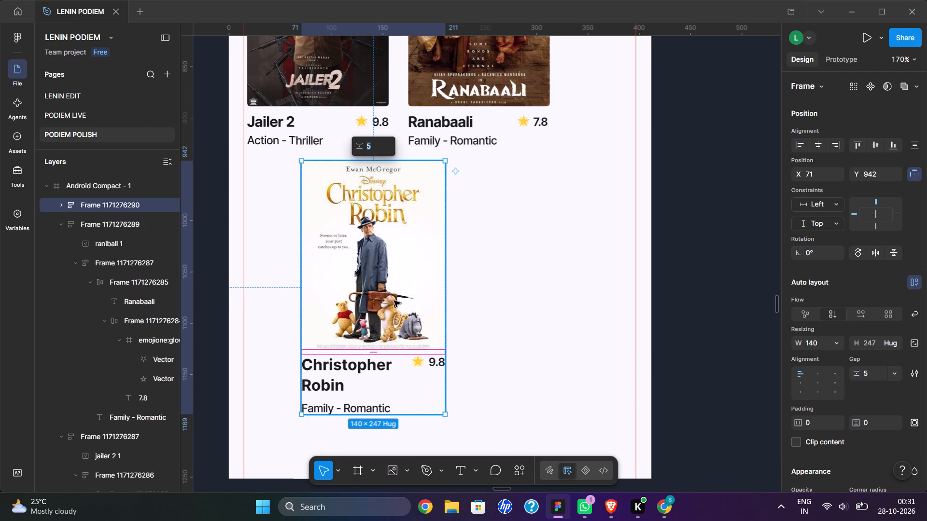
key(8)
click(532, 311)
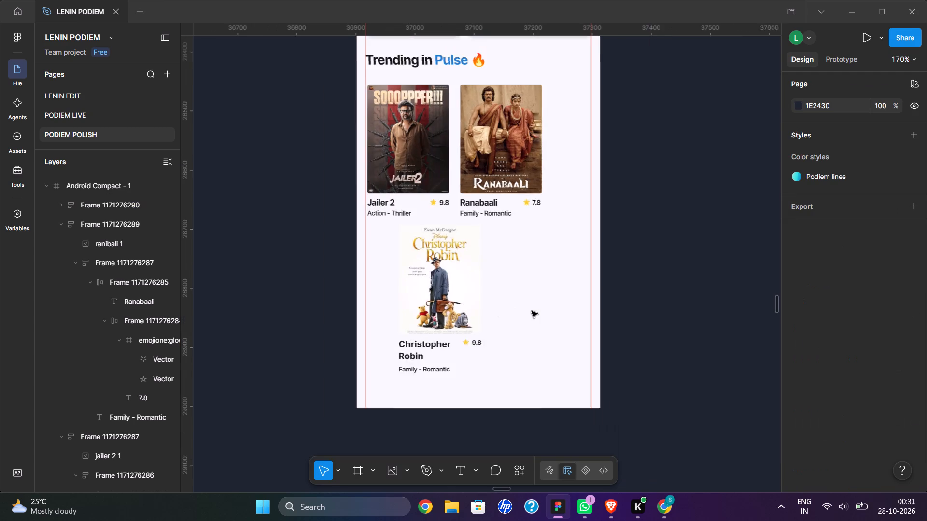
Move the Christopher Robin card beside the Ranabaali card, to about X 336, Y 692, letting it run past the screen edge.
scroll(532, 311, left, 2)
click(299, 292)
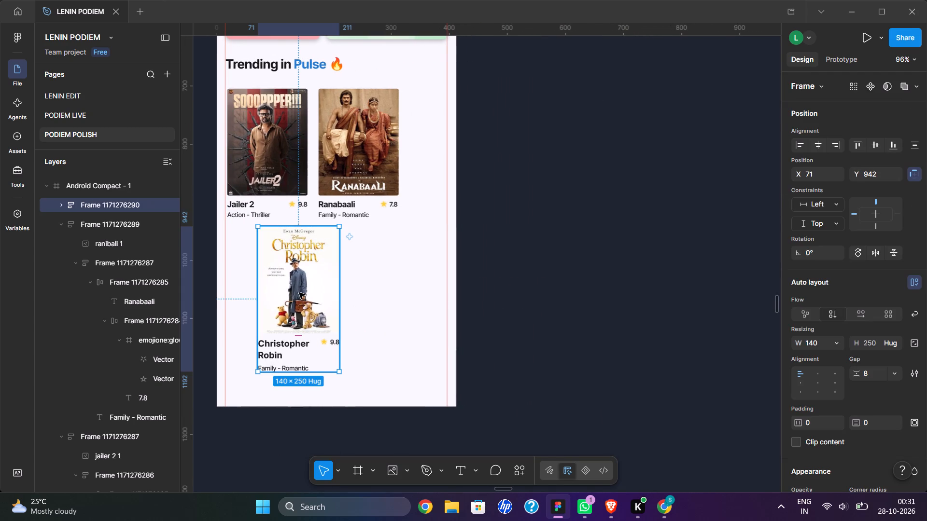
drag(299, 292, 458, 130)
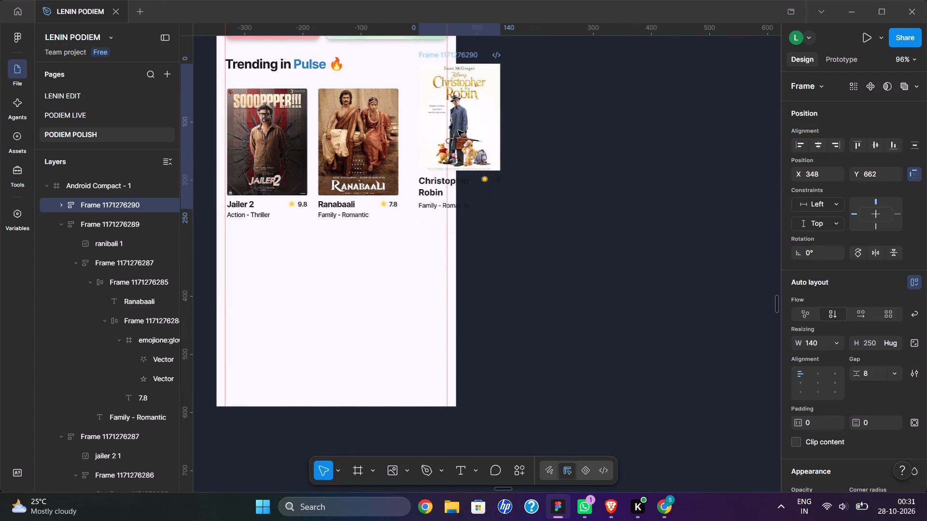
drag(458, 130, 454, 148)
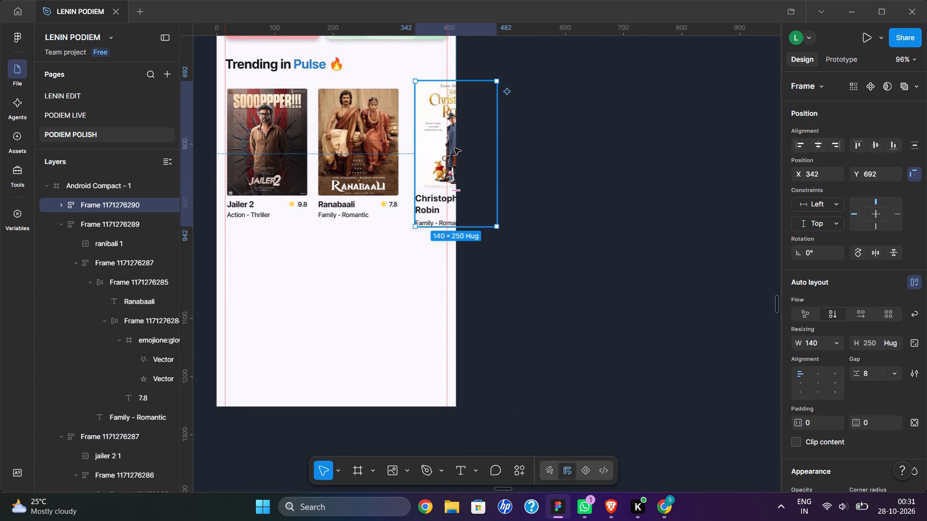
key(Left)
key(Left)
key(Left)
key(Left)
key(Left)
key(Left)
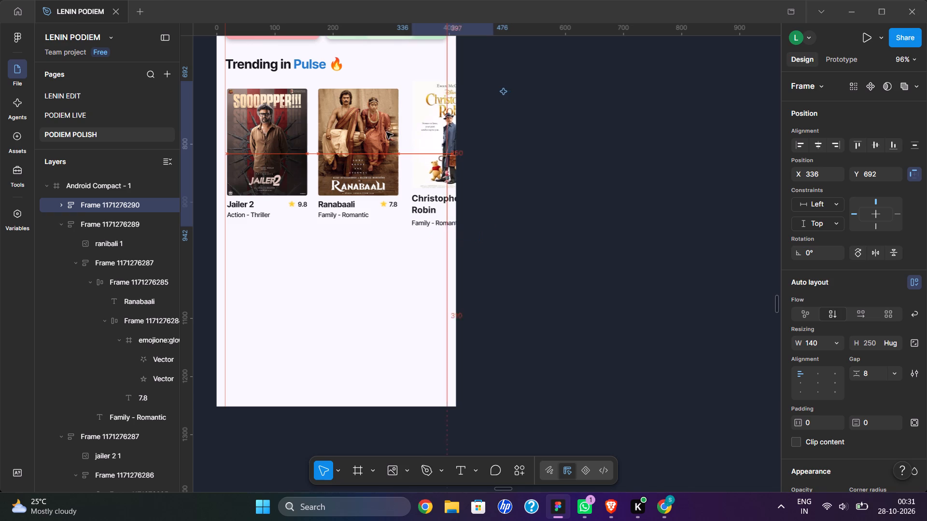
Wrap the Jailer 2, Ranabaali and Christopher Robin cards in a horizontal auto layout with a gap of 15.
shift+click(349, 115)
shift+click(265, 113)
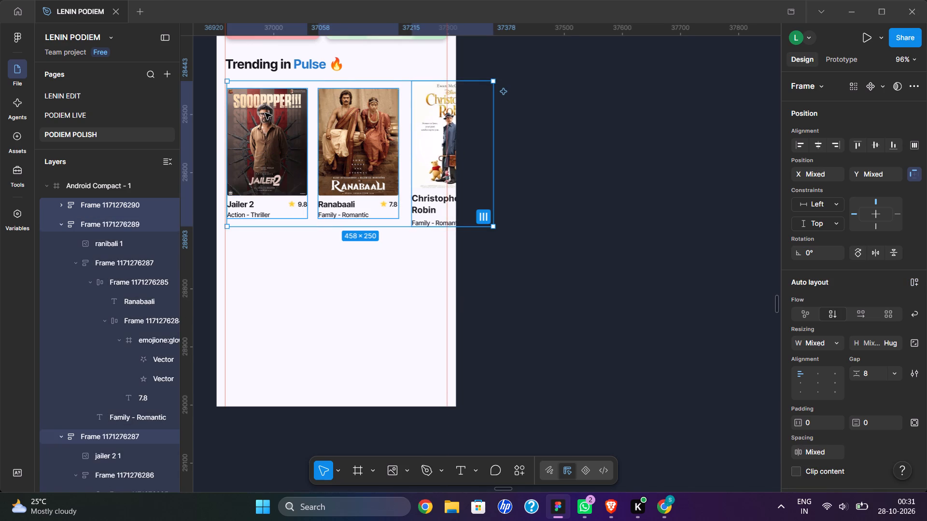
key(shift+a)
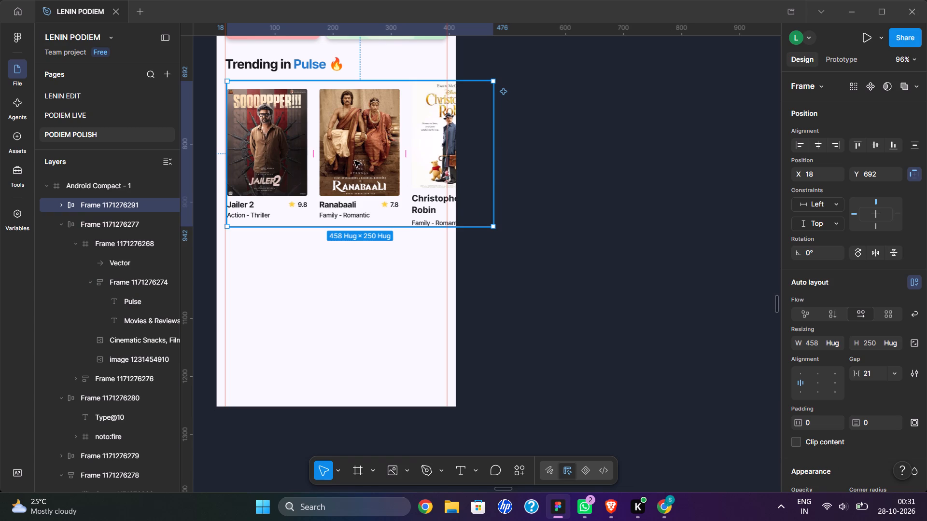
click(404, 153)
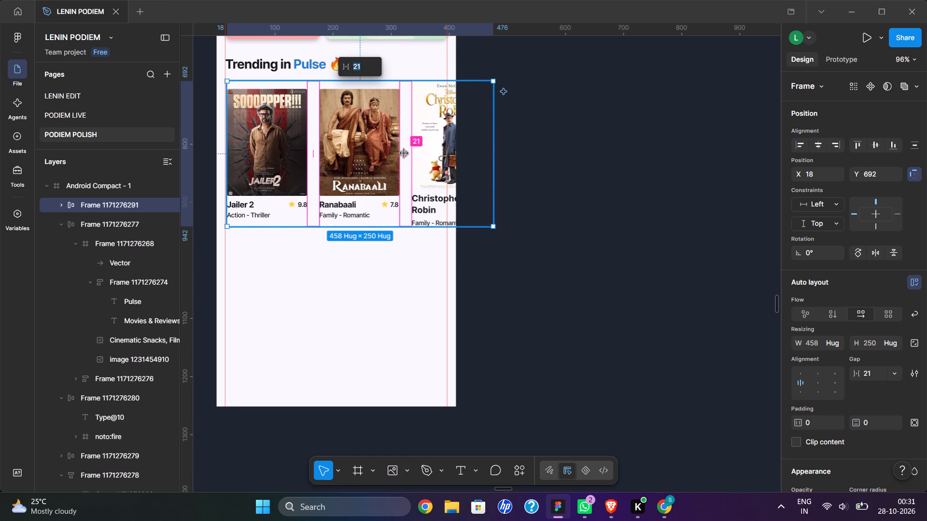
key(1)
key(5)
click(574, 157)
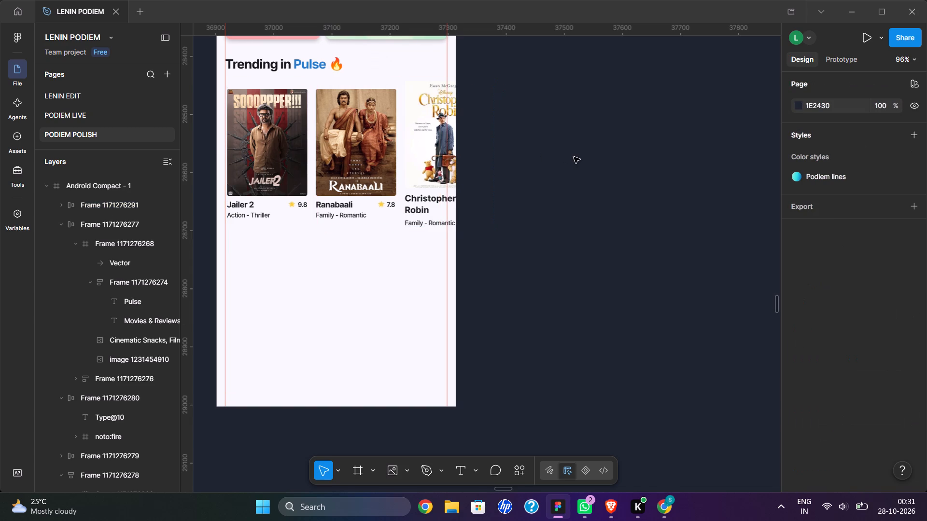
Select the auto layout row holding the three movie cards.
scroll(381, 168, up, 1)
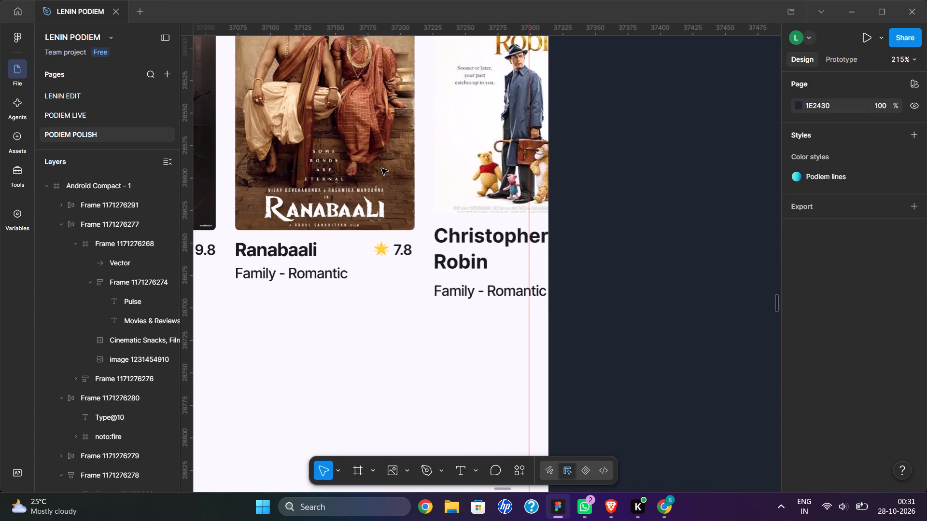
scroll(381, 168, up, 1)
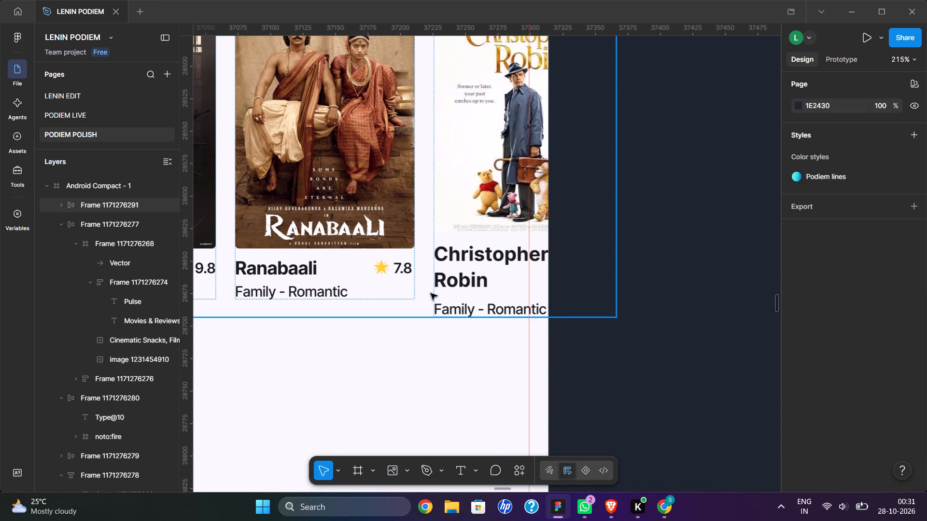
click(431, 293)
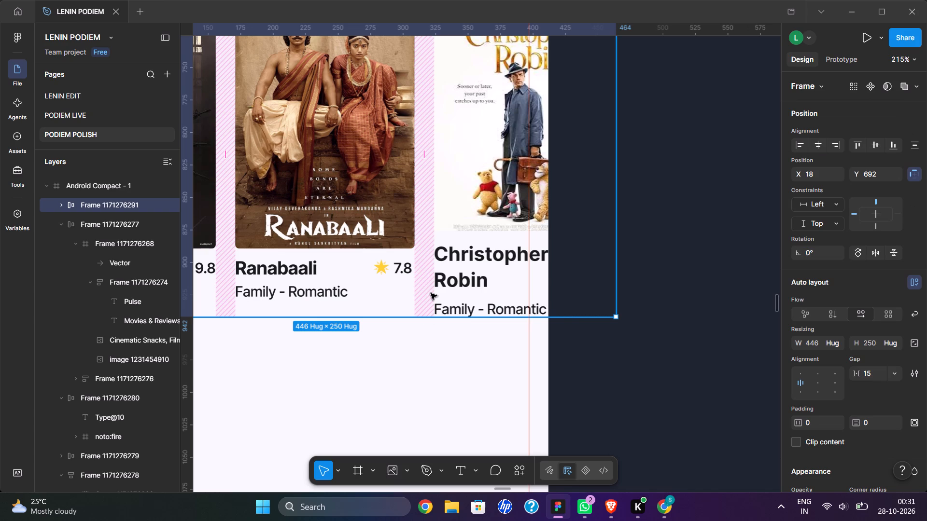
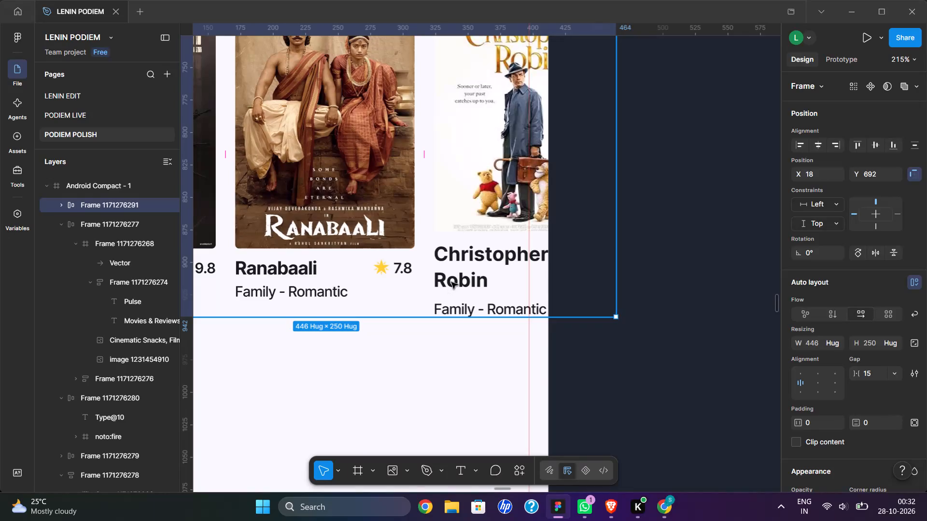
Shorten the Christopher Robin card's title text to "Christopher" so it fits on one line.
triple_click(451, 282)
triple_click(451, 282)
triple_click(451, 282)
click(451, 282)
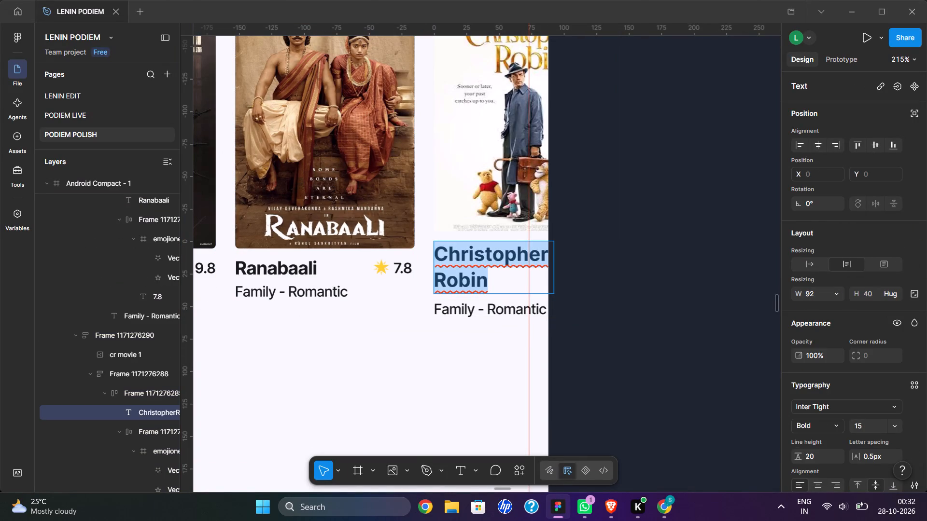
double_click(451, 282)
click(492, 282)
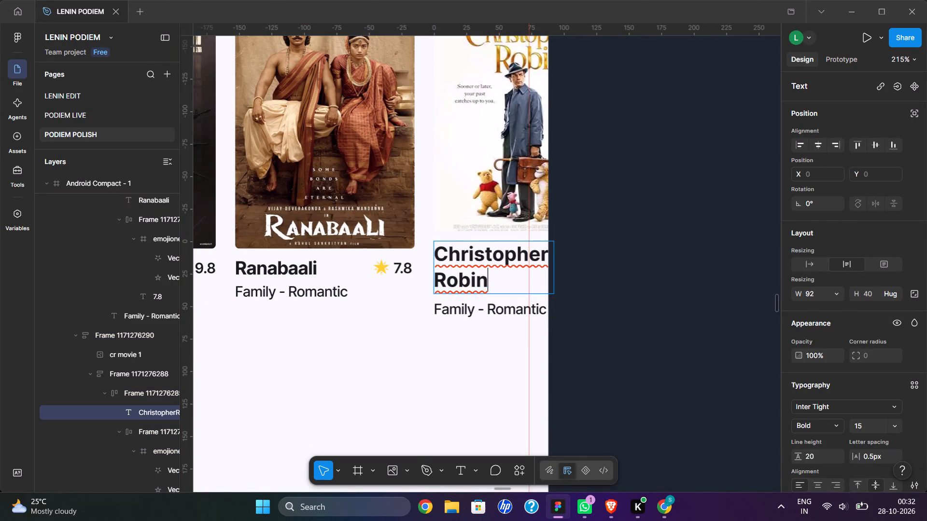
drag(492, 282, 442, 285)
click(442, 285)
click(485, 279)
key(BackSpace)
key(BackSpace)
key(BackSpace)
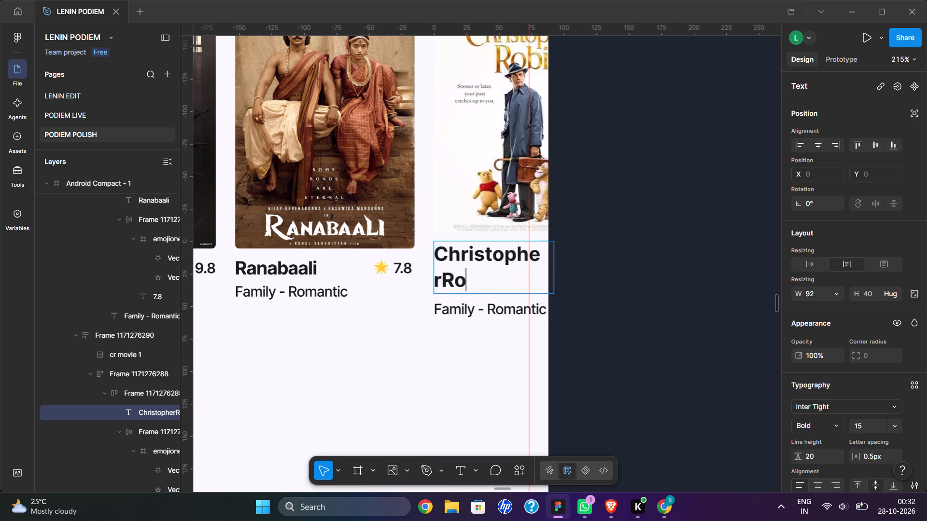
key(BackSpace)
key(BackSpace)
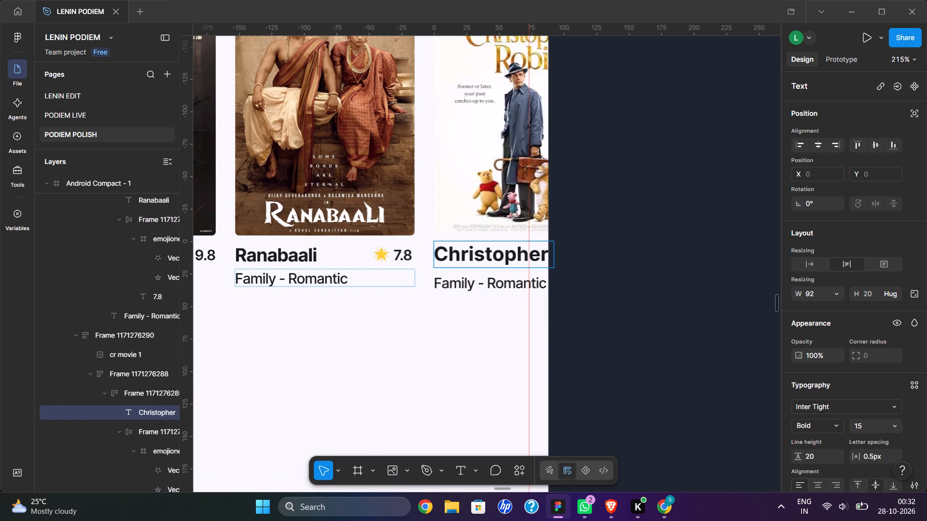
drag(394, 315, 539, 248)
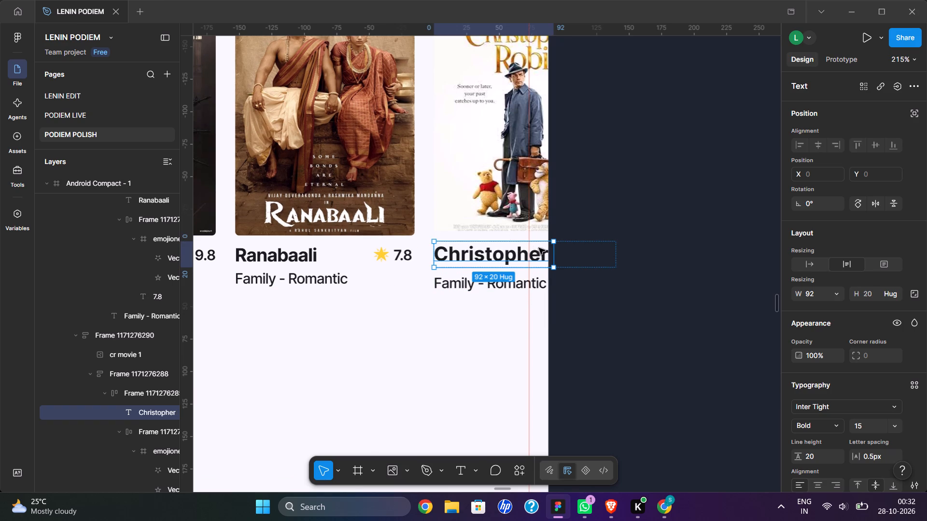
drag(539, 248, 436, 334)
click(436, 334)
click(436, 334)
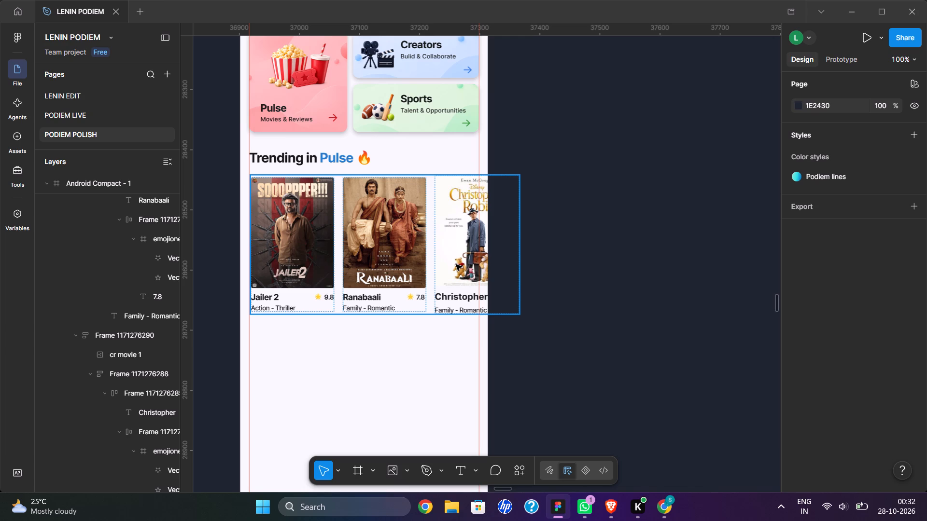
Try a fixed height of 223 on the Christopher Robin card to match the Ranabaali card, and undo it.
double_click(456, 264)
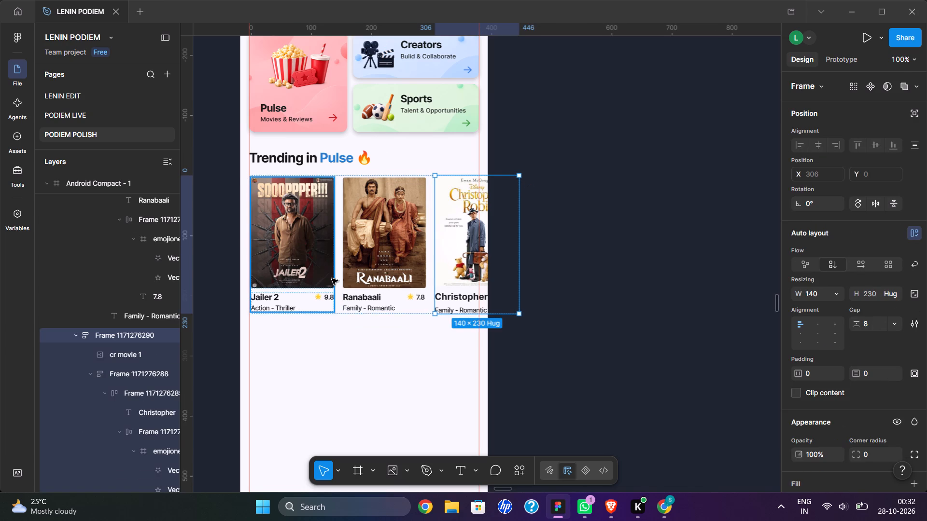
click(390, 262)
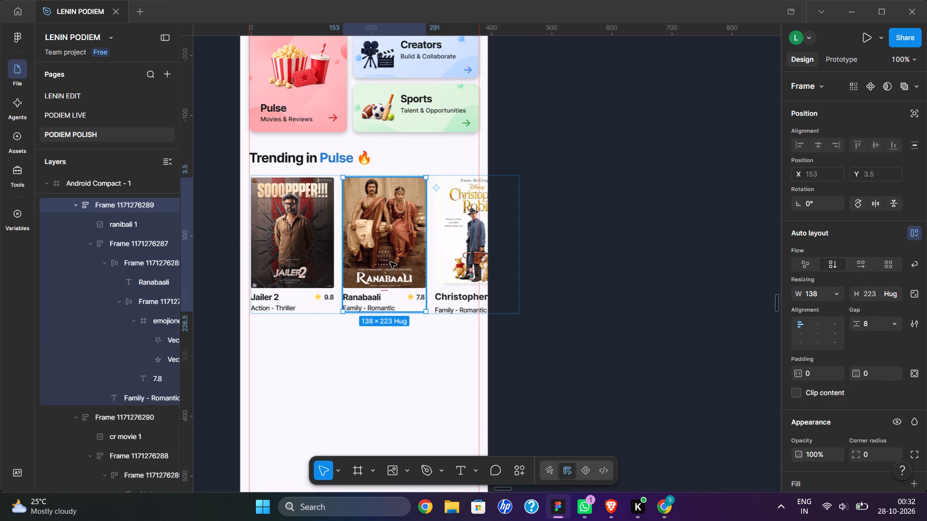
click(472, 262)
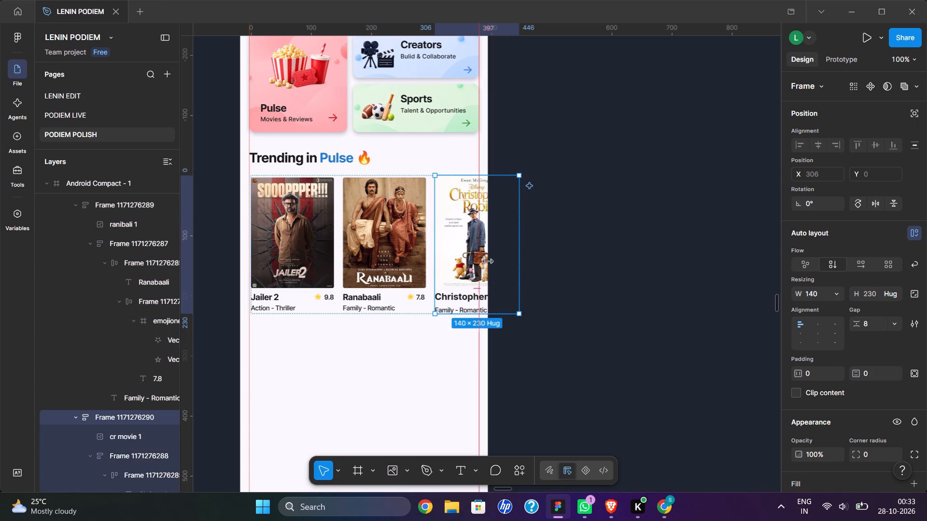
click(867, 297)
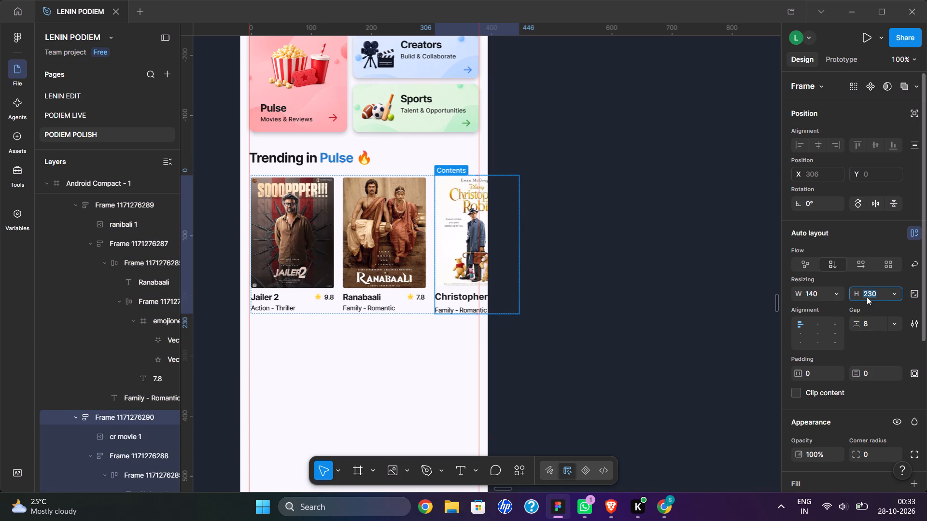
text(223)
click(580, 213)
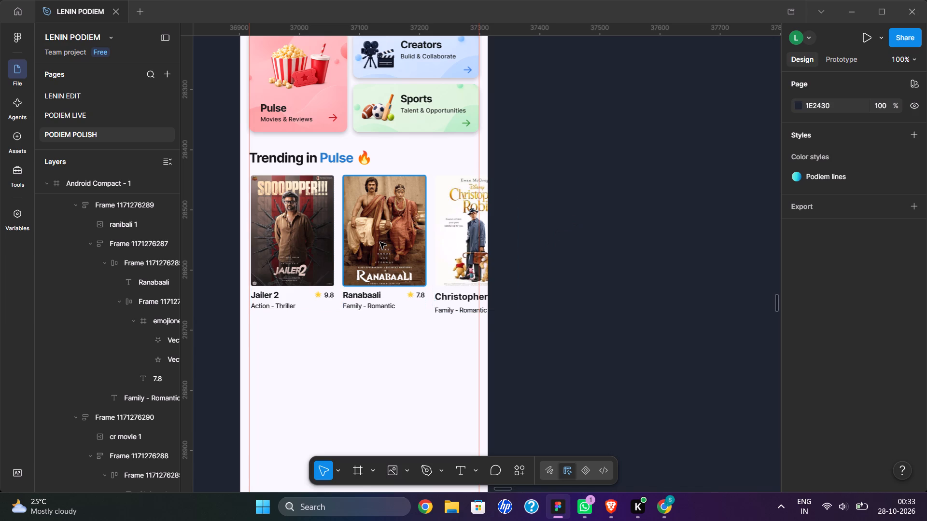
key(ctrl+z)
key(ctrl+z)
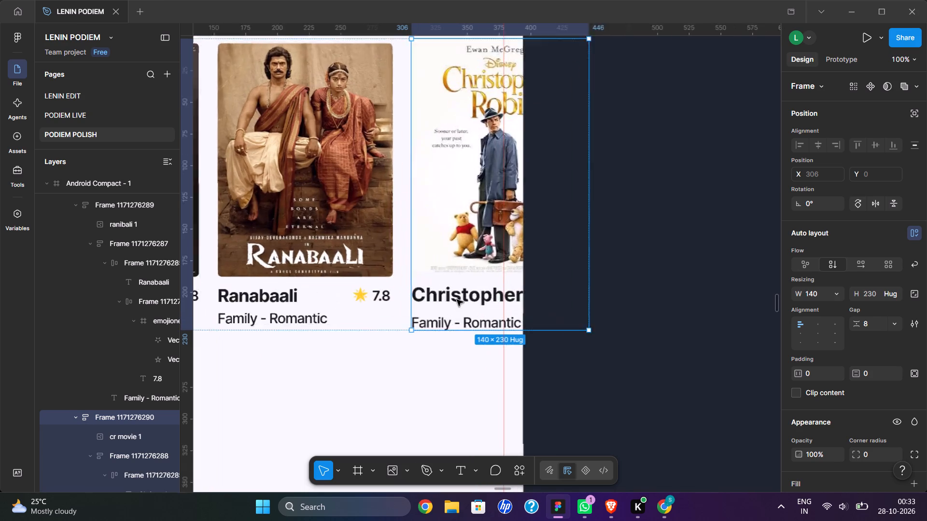
Pull the Christopher Robin card out of the auto layout row into the empty area below, at about X 78, Y 987.
drag(469, 250, 379, 360)
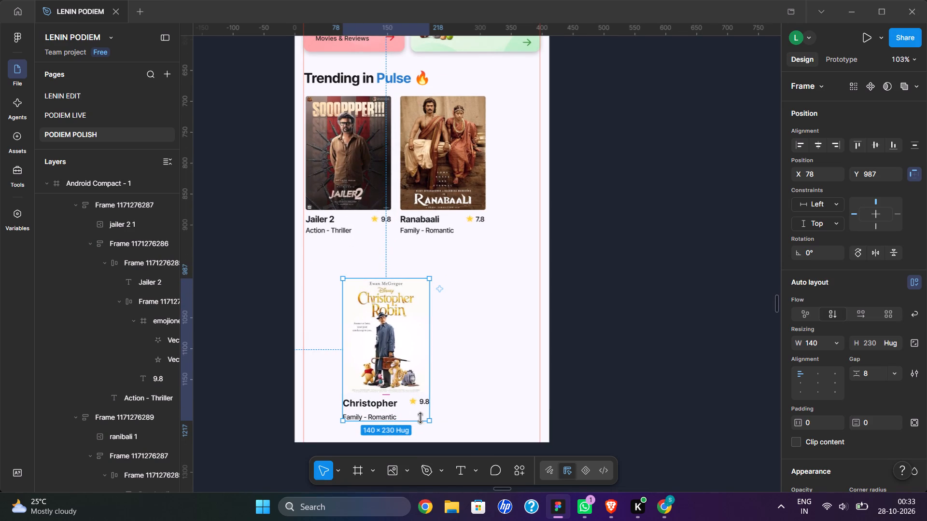
Align the title and rating in the Christopher Robin card's title row to the vertical centre.
triple_click(360, 392)
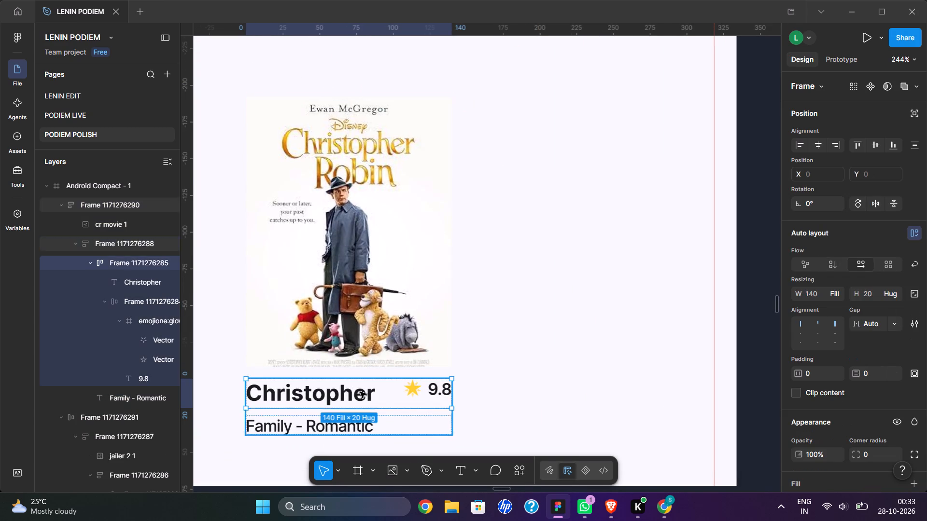
click(814, 329)
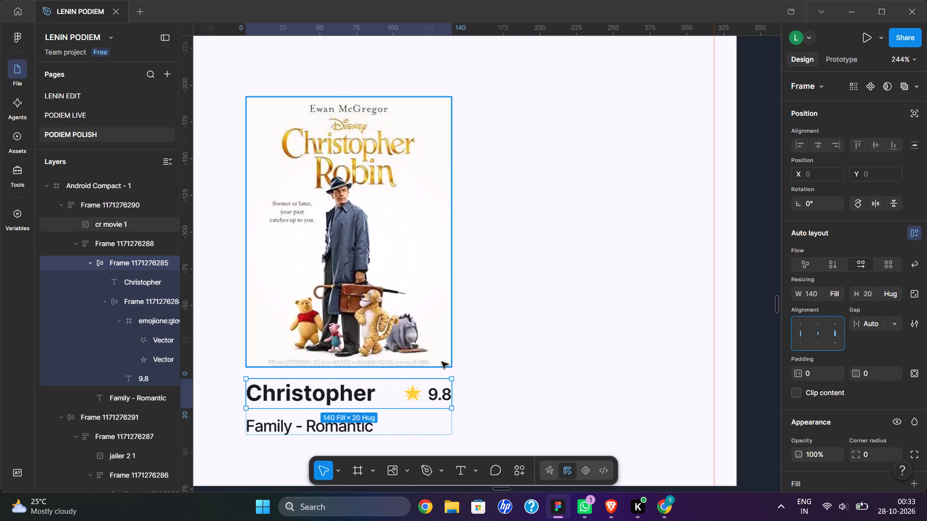
Set the height of the Christopher Robin card's title and rating row to 13, matching the Ranabaali card's row.
triple_click(435, 164)
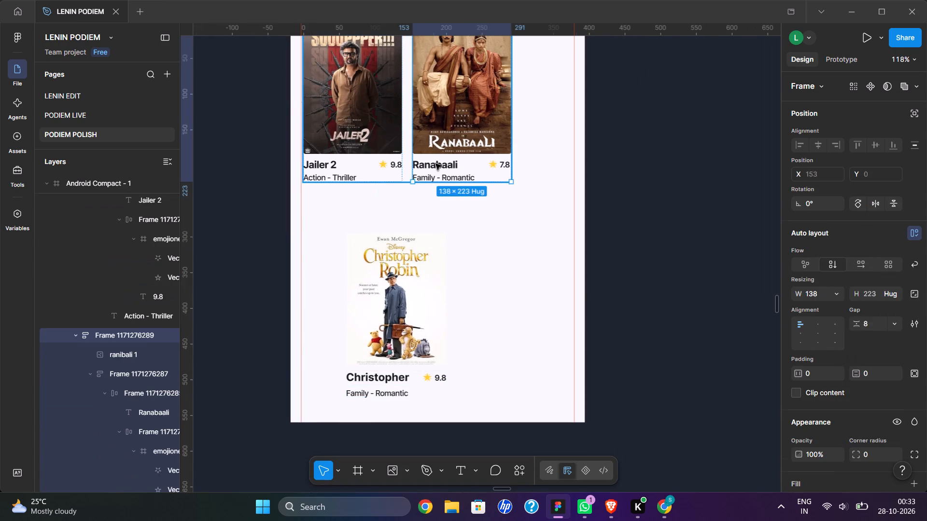
click(435, 164)
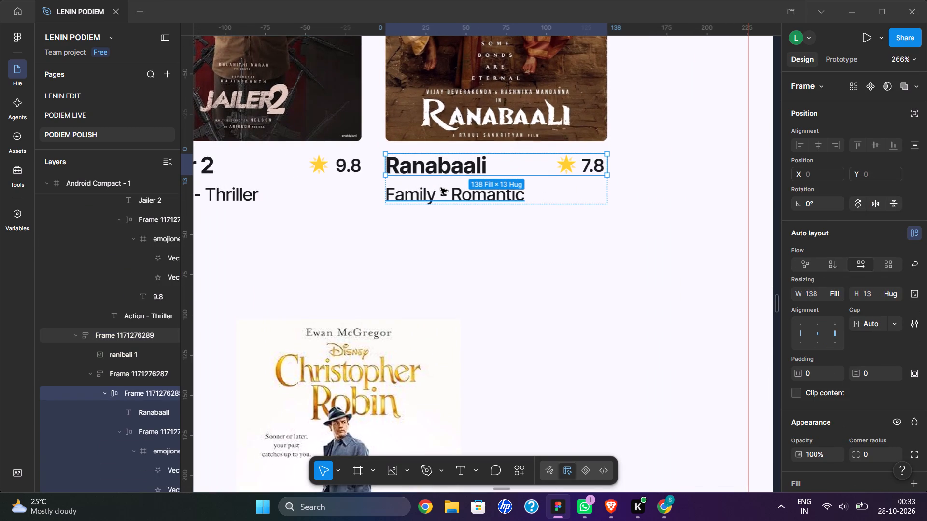
click(433, 194)
scroll(433, 194, down, 3)
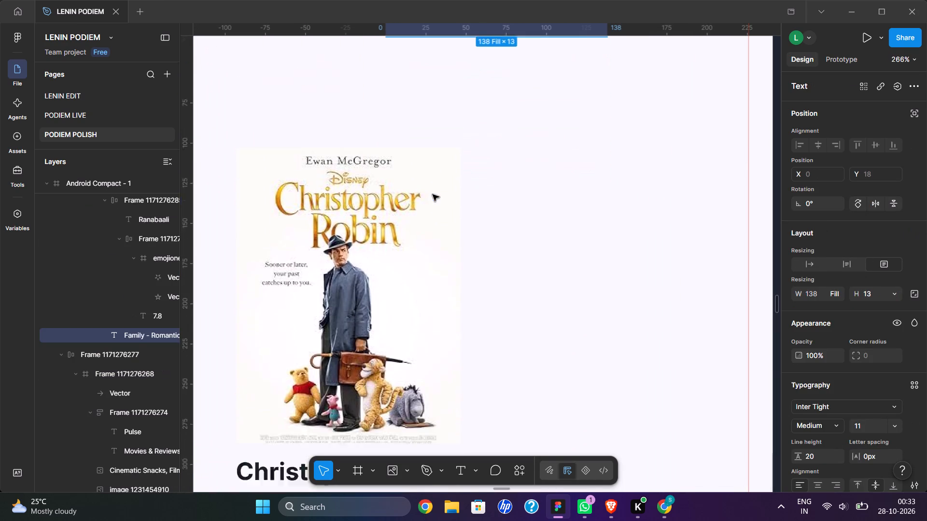
scroll(316, 414, down, 2)
triple_click(330, 266)
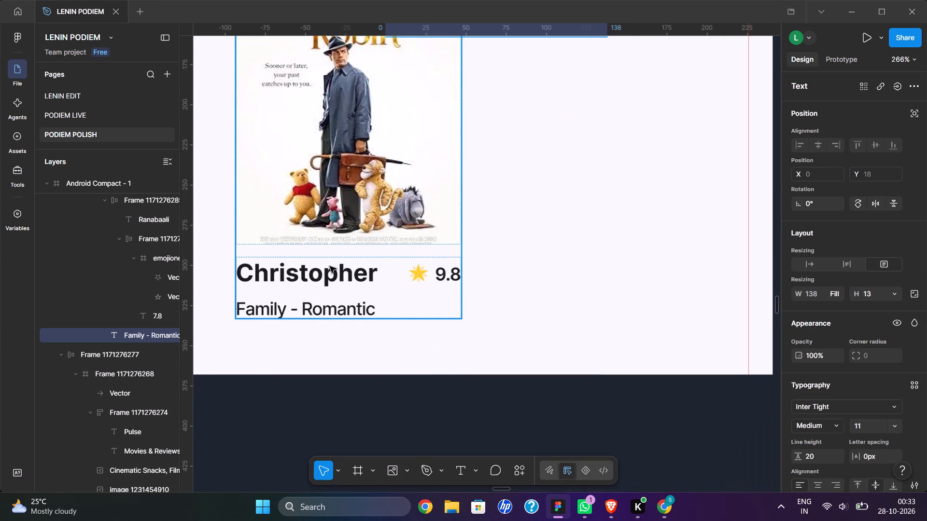
click(872, 290)
text(13)
click(645, 240)
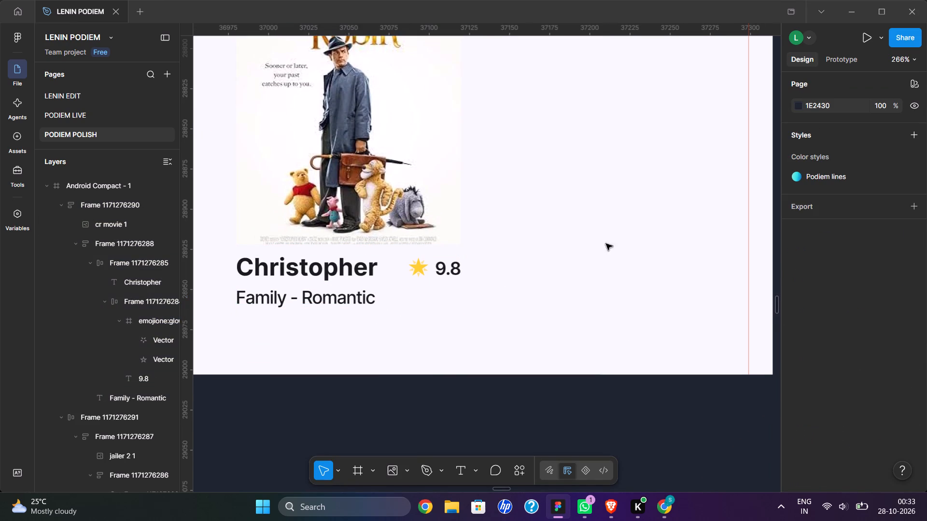
triple_click(292, 268)
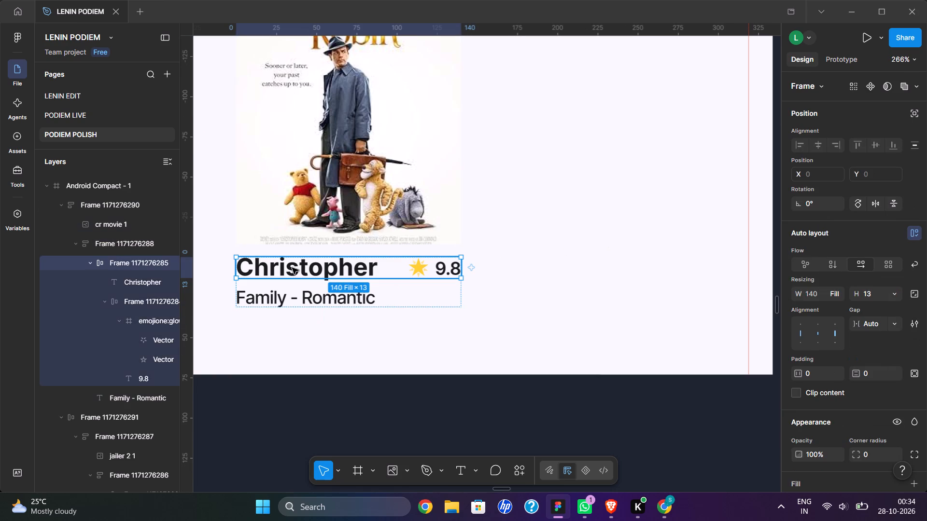
click(292, 289)
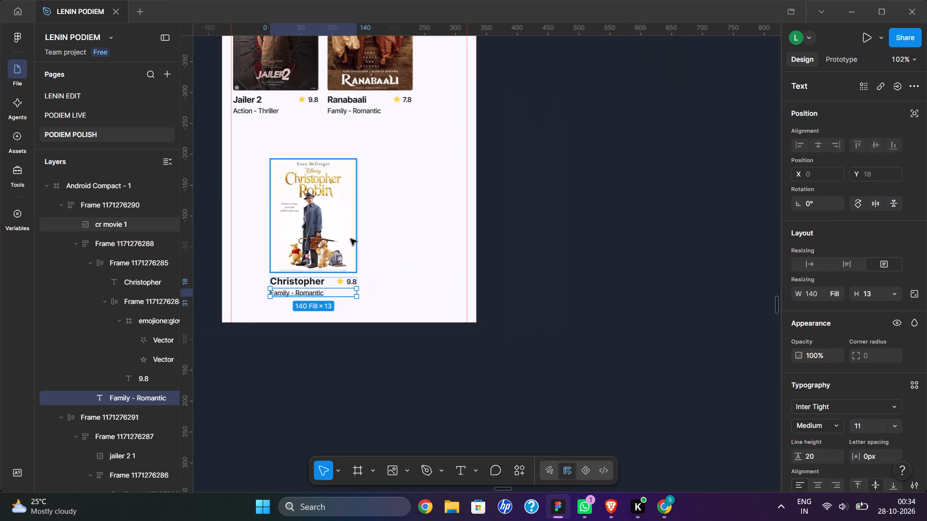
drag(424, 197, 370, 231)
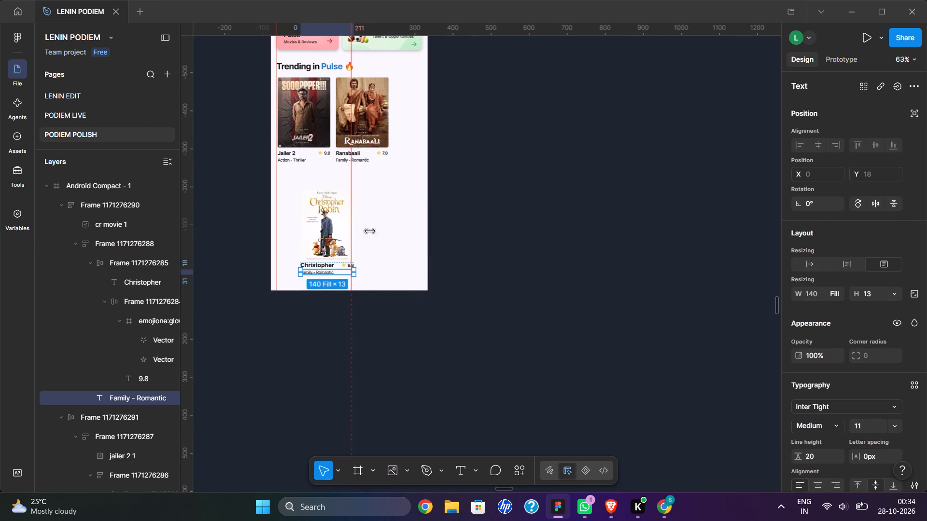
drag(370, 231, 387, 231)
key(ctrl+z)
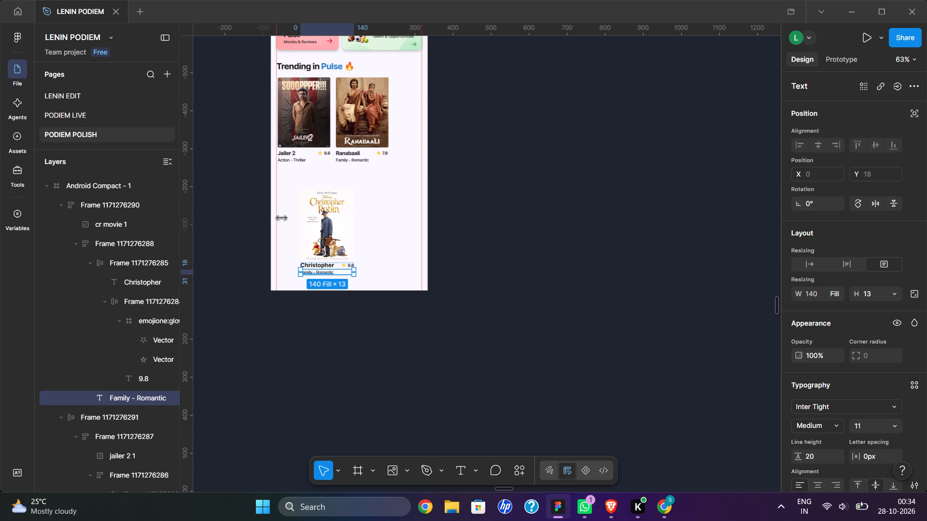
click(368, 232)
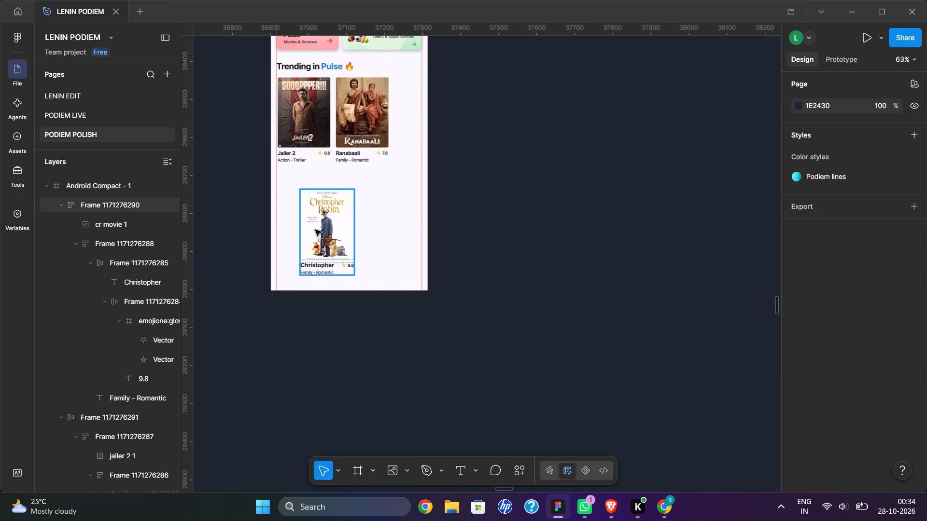
Move the Christopher Robin card back into the auto layout row as the third card, after Ranabaali.
click(315, 230)
drag(315, 230, 402, 97)
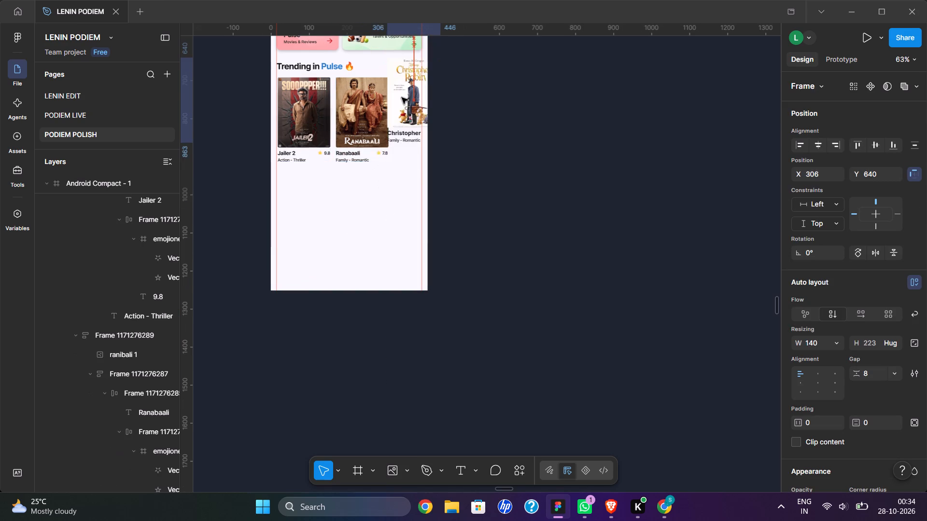
drag(402, 97, 386, 113)
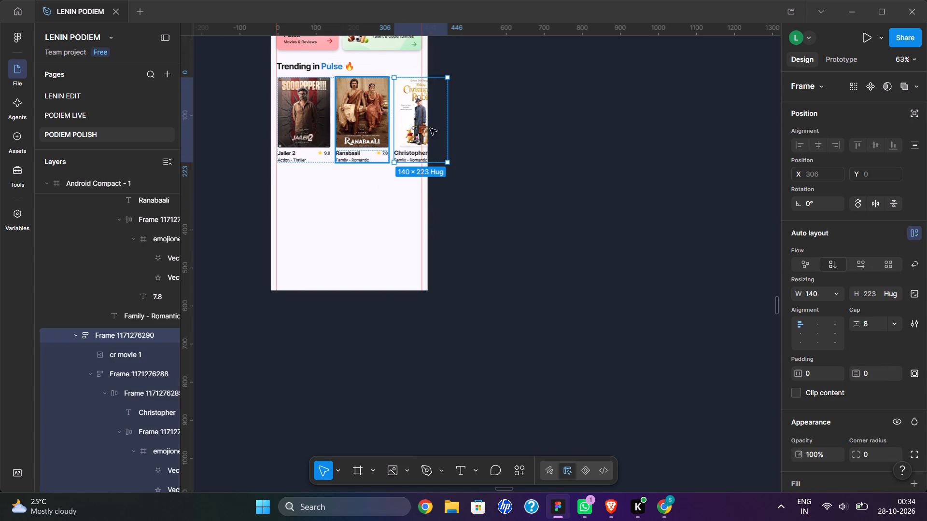
click(527, 144)
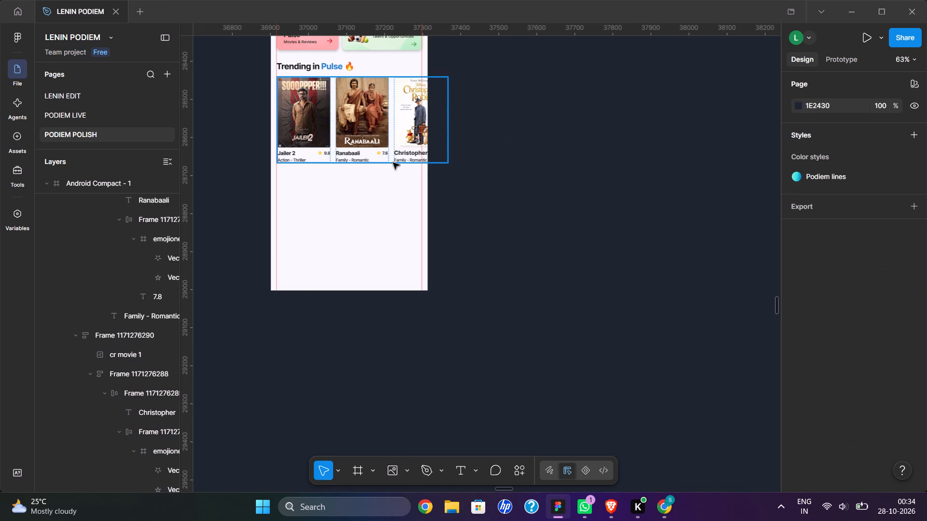
Move the three-card row to X 15, Y 695, lining it up with the left margin guide under the Trending in Pulse heading.
scroll(393, 163, up, 1)
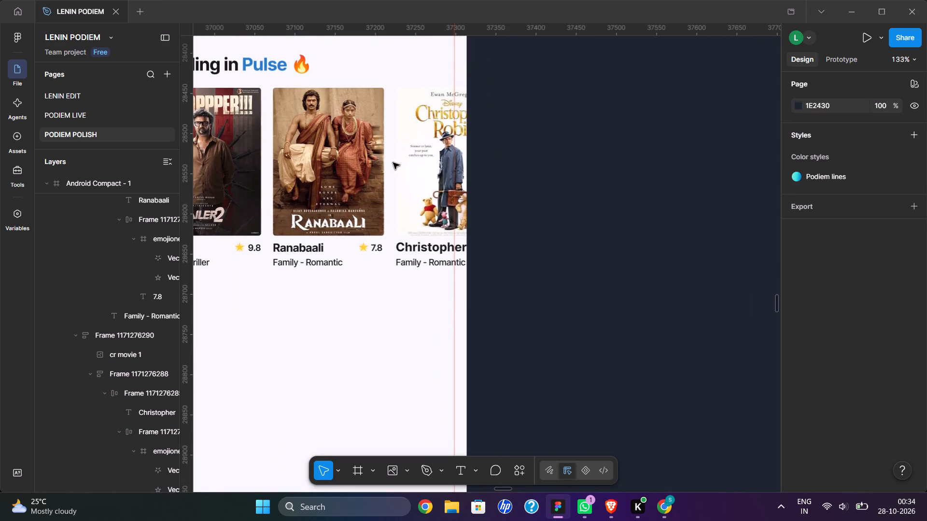
scroll(393, 163, up, 1)
click(296, 157)
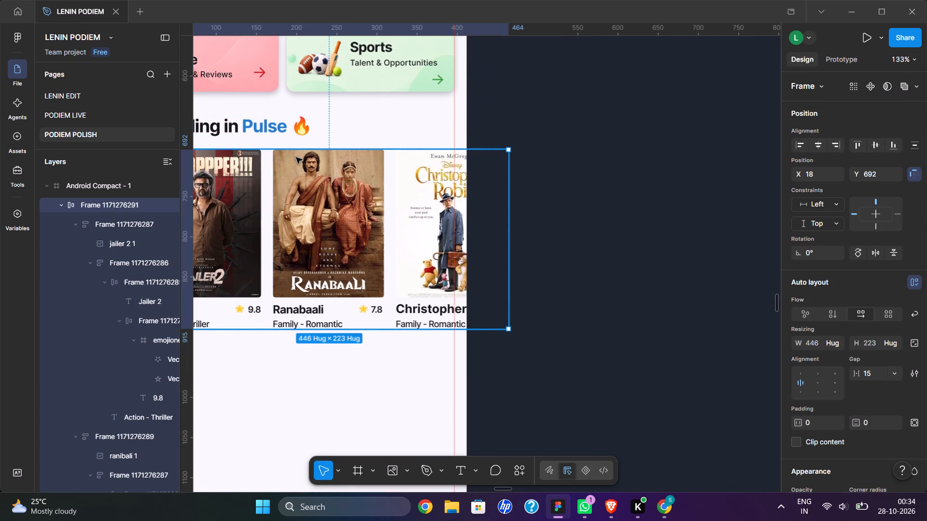
click(296, 157)
scroll(296, 161, right, 1)
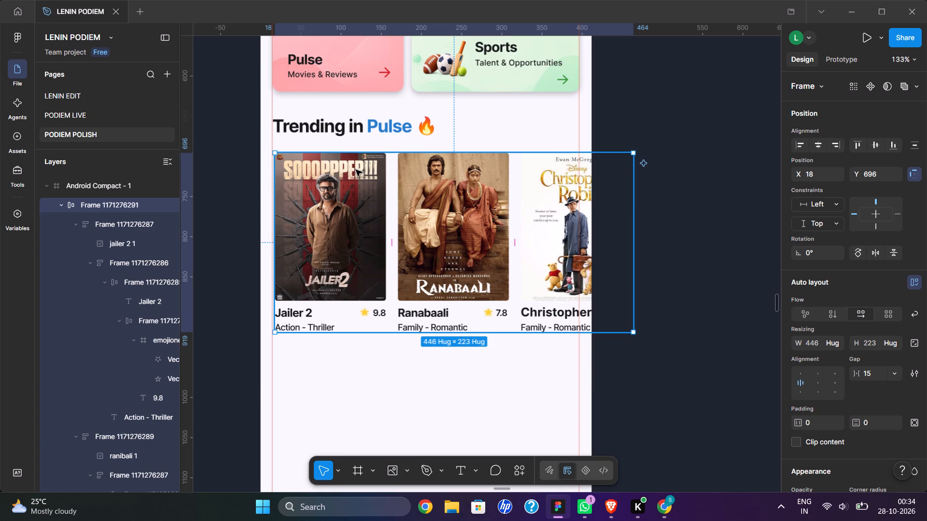
key(Left)
key(Left)
key(Left)
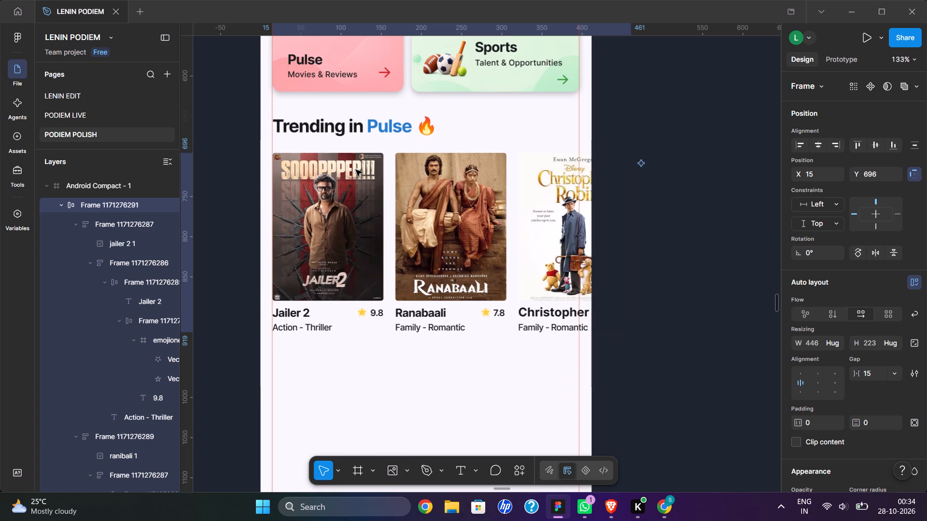
click(318, 243)
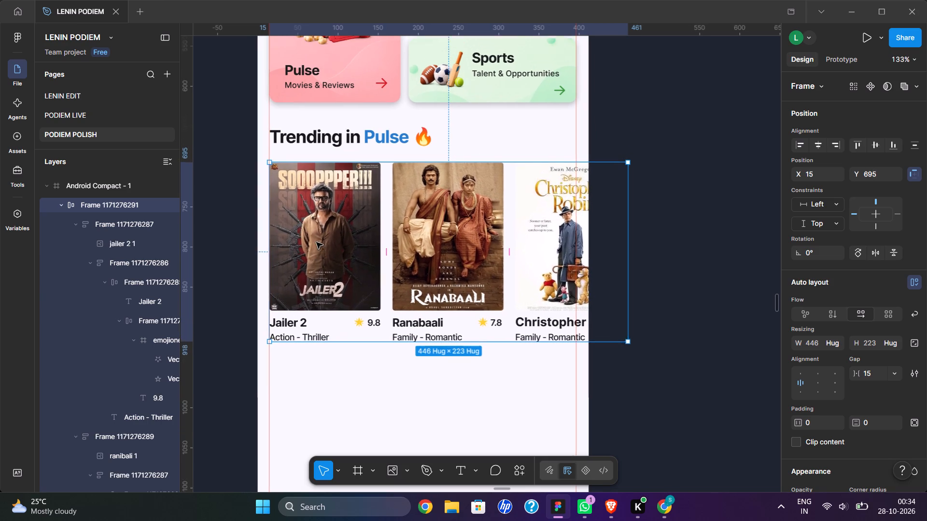
Reposition the three-card row to X 15, Y 698, on the left margin guide with a 23 px gap below the Trending in Pulse heading.
drag(316, 242, 558, 243)
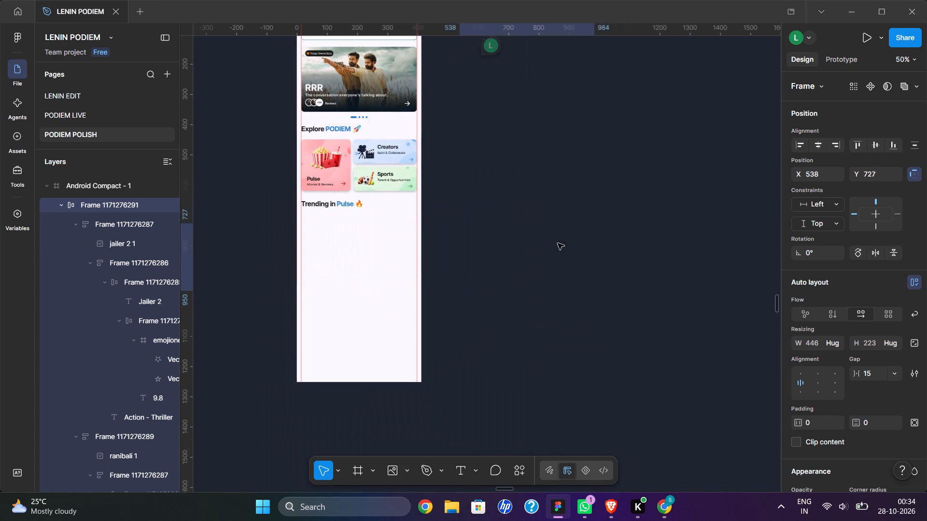
drag(558, 243, 614, 223)
drag(614, 223, 327, 260)
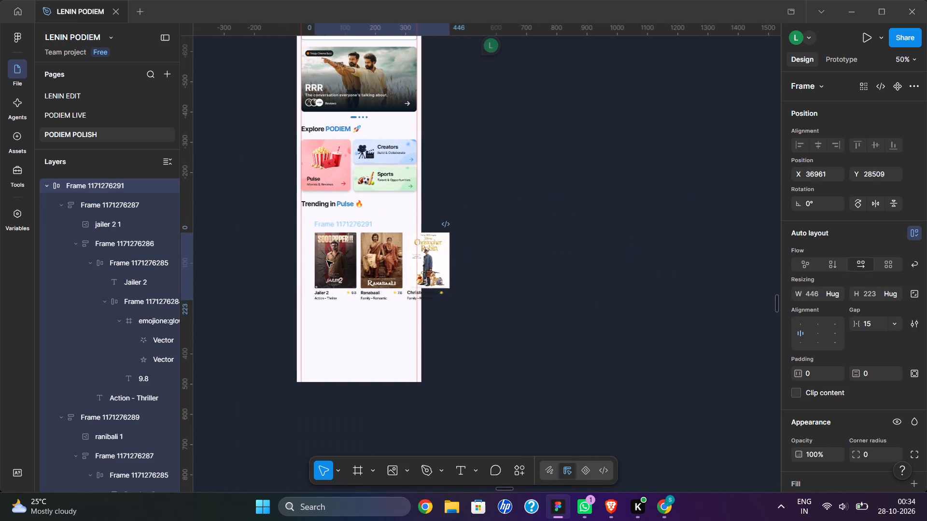
drag(327, 260, 322, 256)
scroll(322, 256, up, 1)
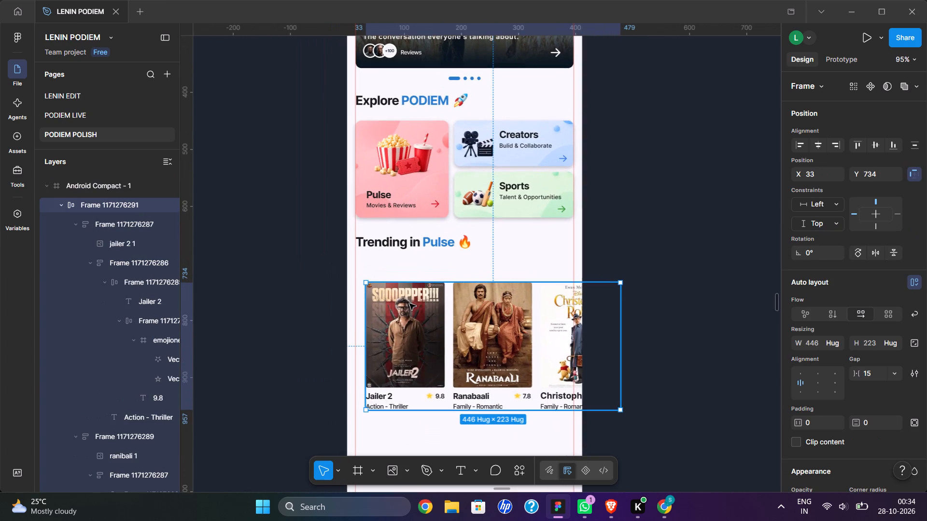
drag(409, 304, 399, 290)
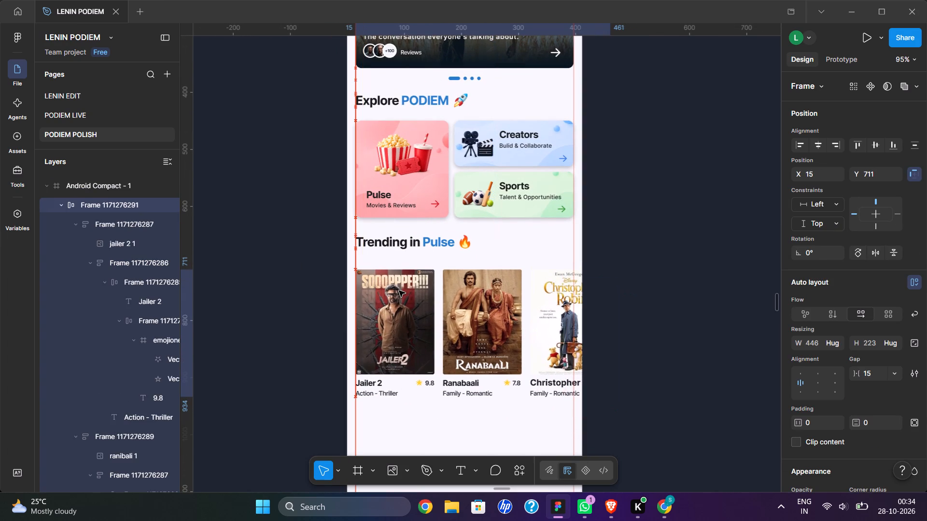
drag(399, 290, 399, 283)
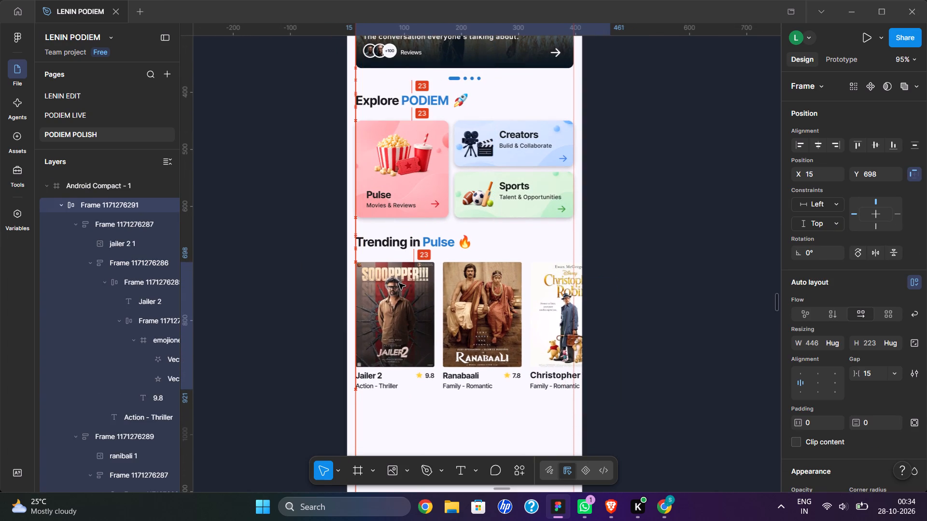
drag(399, 283, 399, 283)
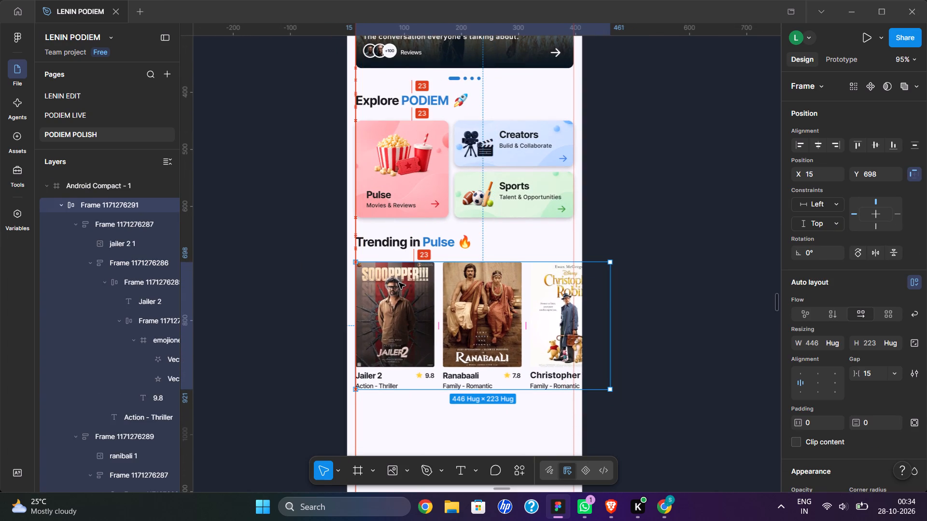
drag(399, 283, 399, 284)
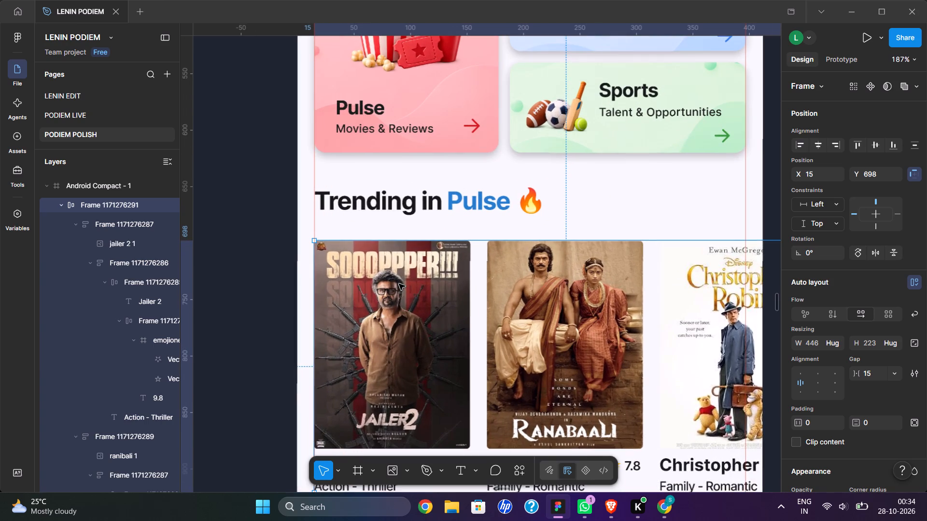
key(Right)
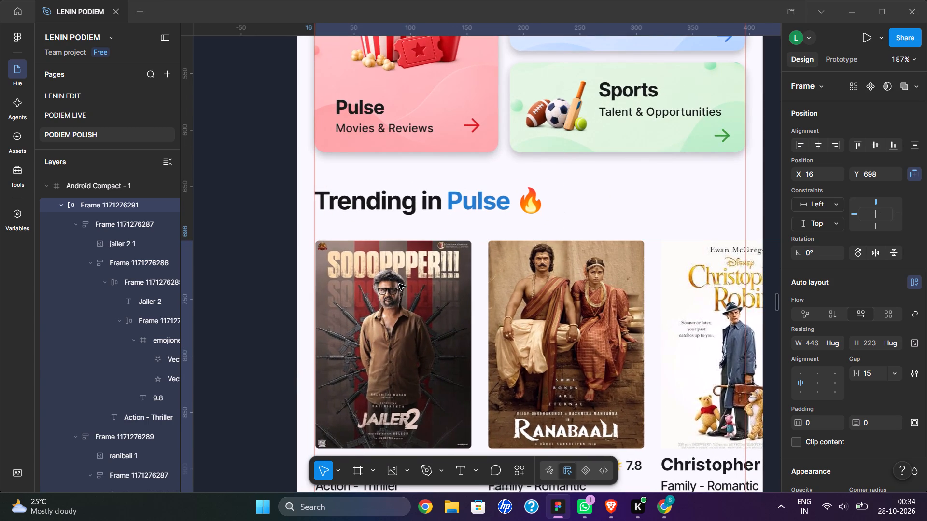
key(Left)
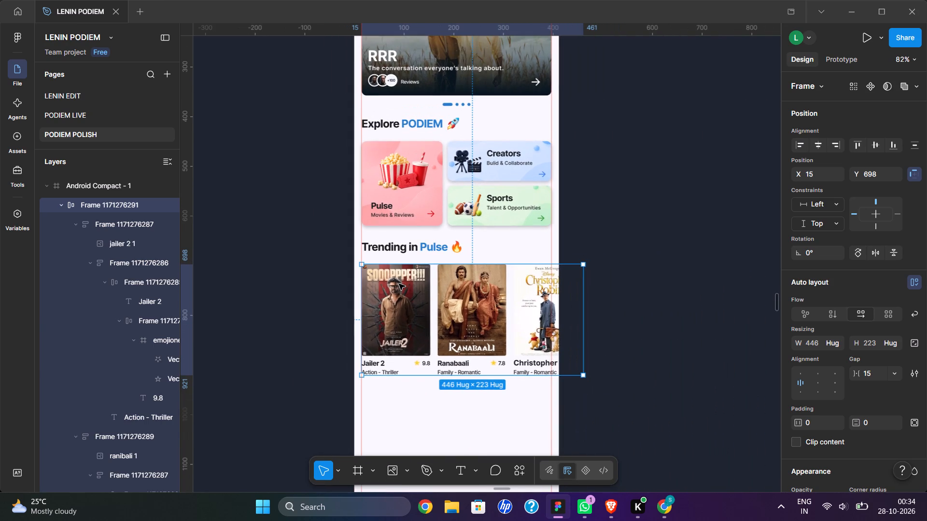
key(Right)
key(Left)
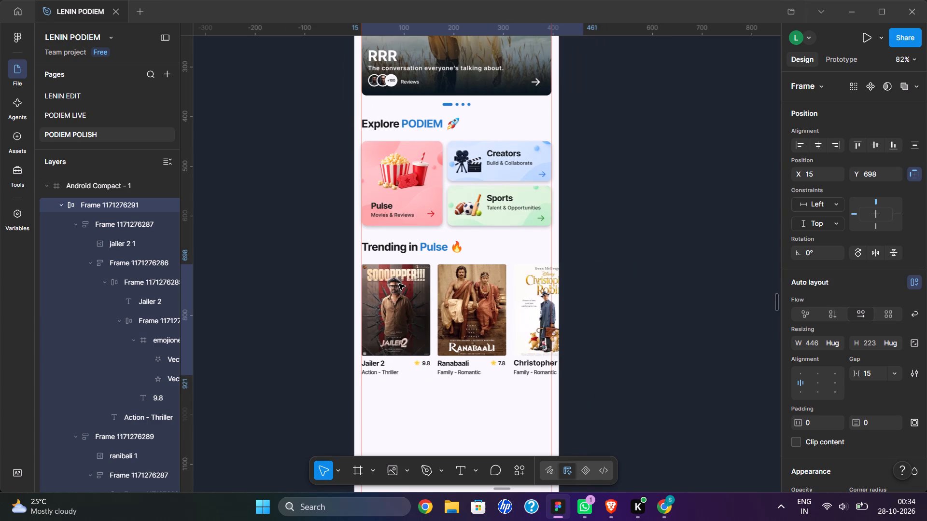
click(616, 223)
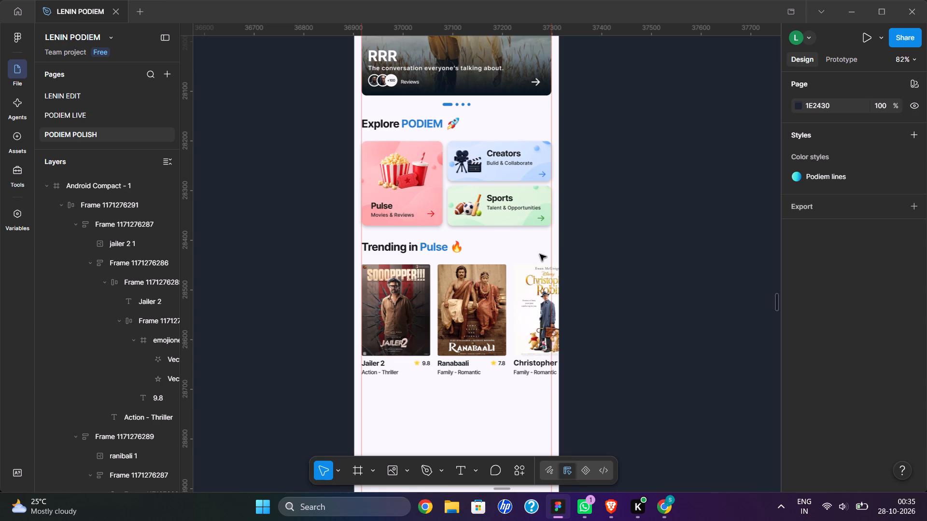
Review the earlier ChatGPT advice on the Trending in Pulse heading, its icon and the movie card, and compare it with the Figma home screen.
scroll(540, 254, down, 1)
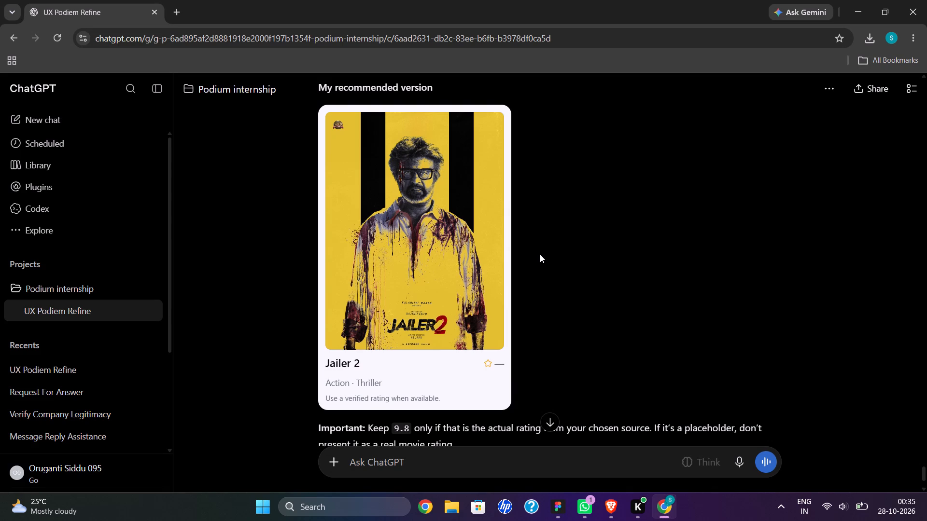
scroll(540, 254, down, 6)
scroll(540, 254, up, 2)
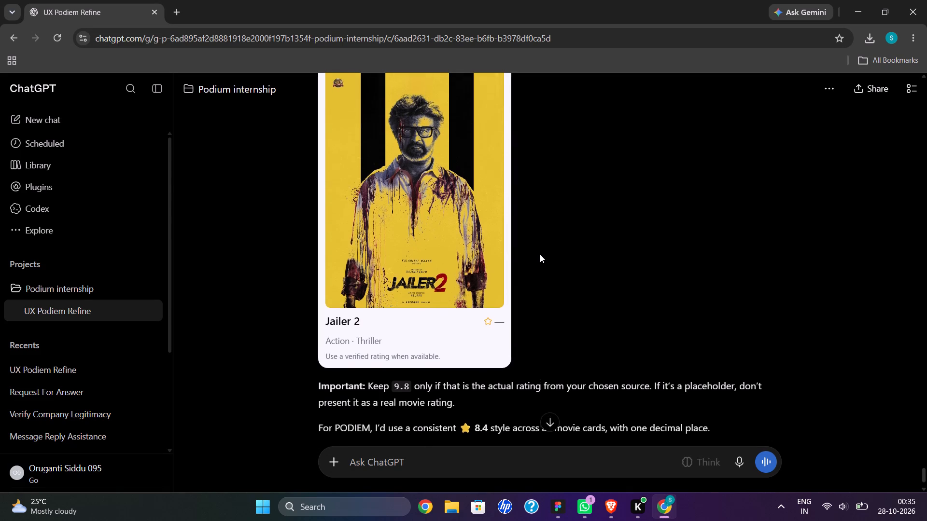
scroll(540, 254, up, 5)
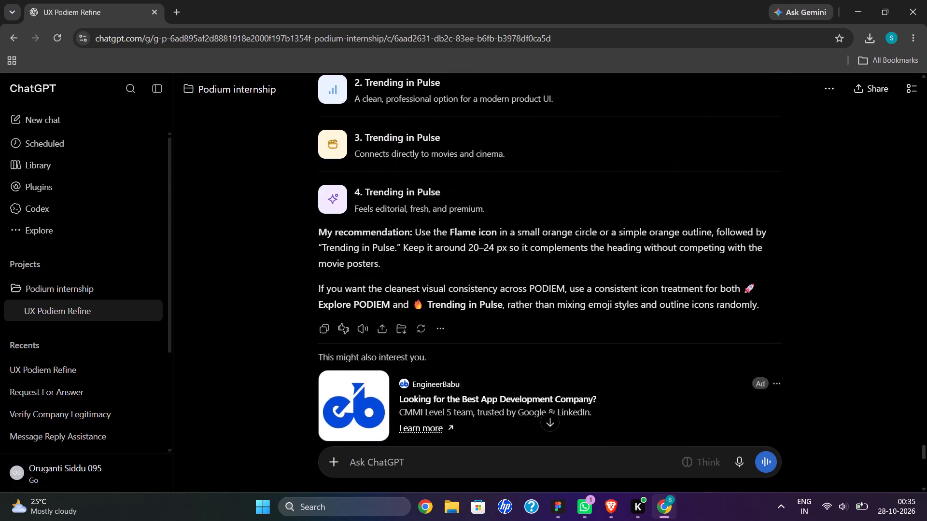
scroll(540, 254, up, 2)
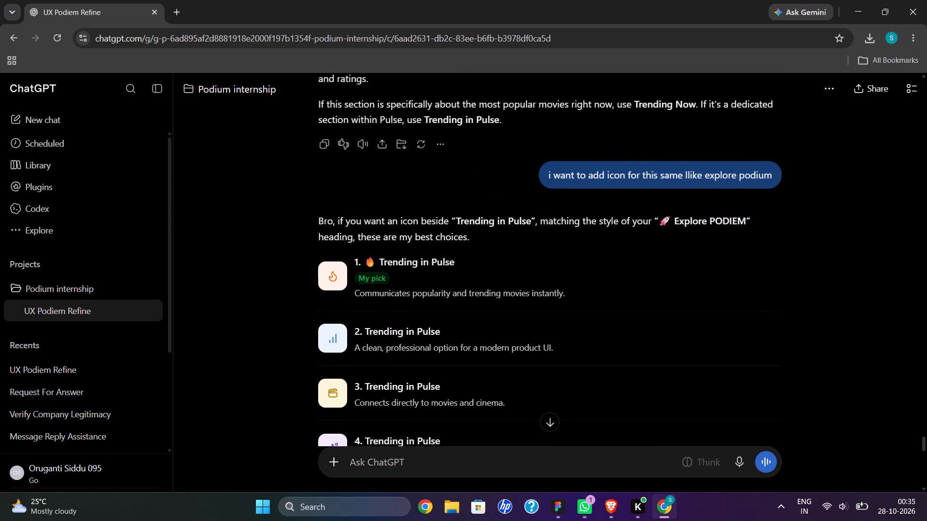
scroll(540, 254, up, 1)
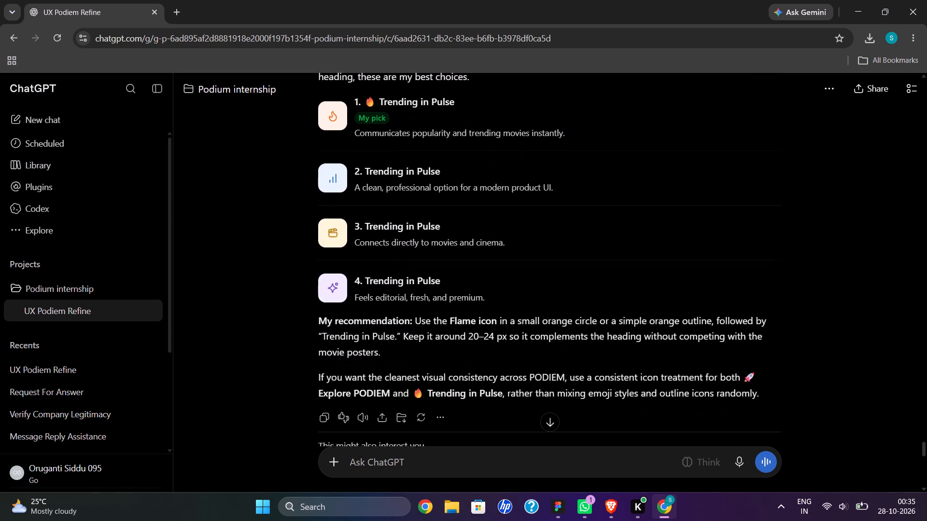
scroll(540, 254, up, 1)
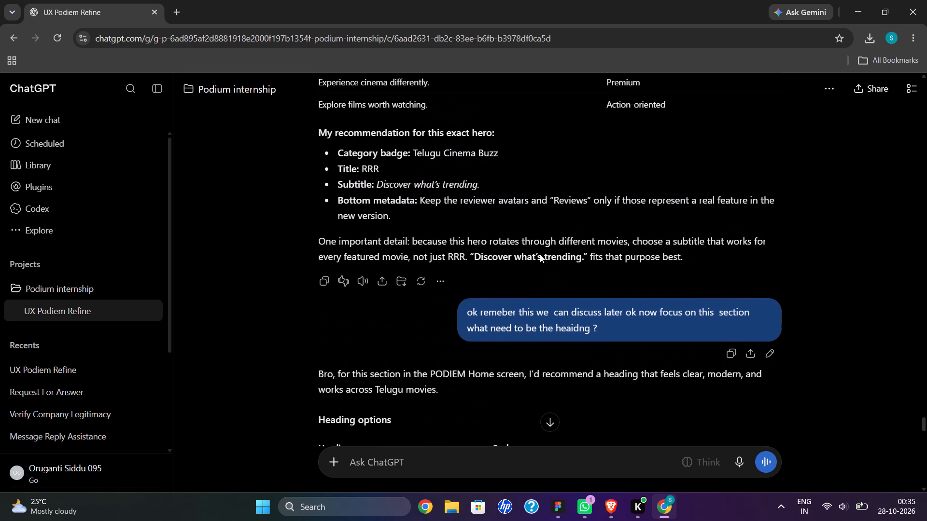
scroll(540, 254, up, 1)
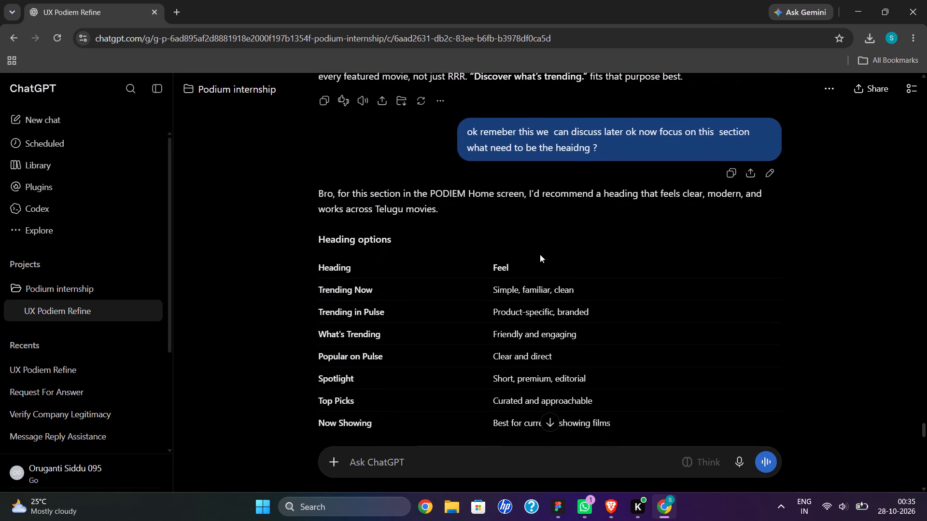
scroll(540, 254, up, 1)
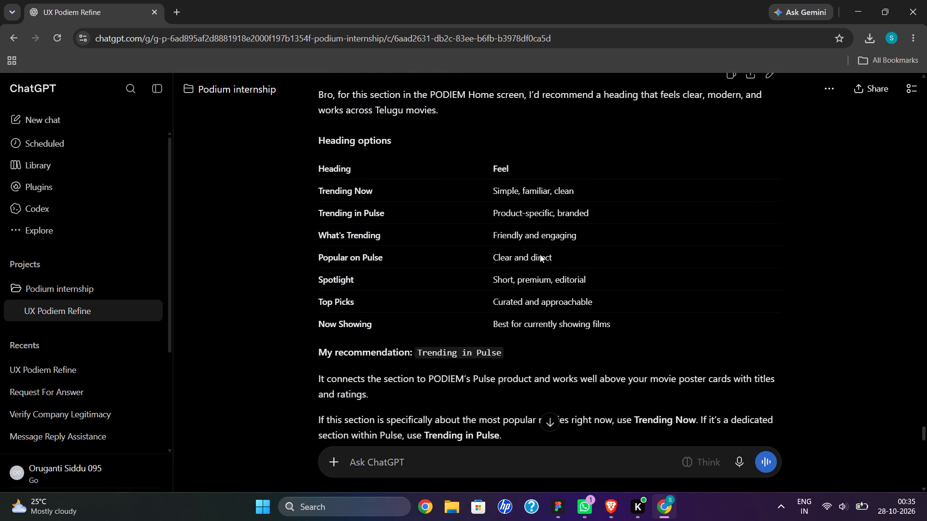
scroll(540, 254, up, 1)
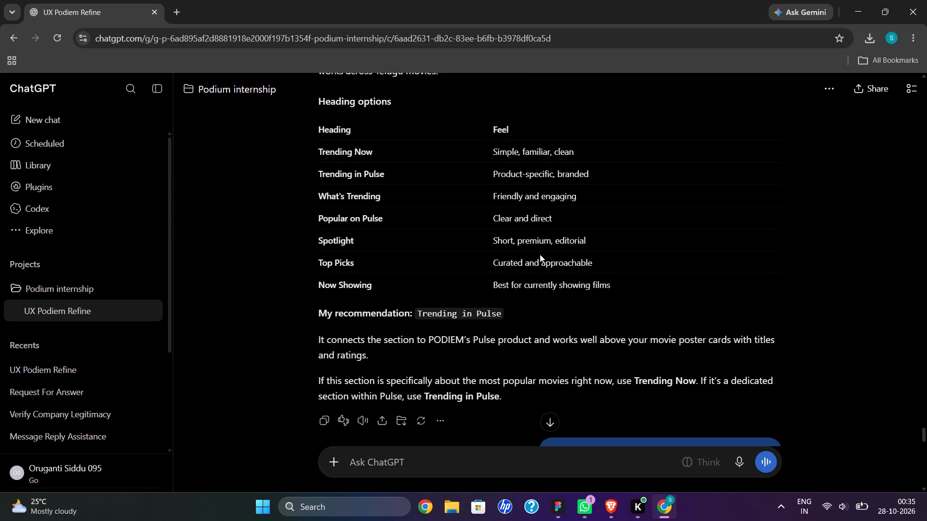
scroll(540, 254, up, 2)
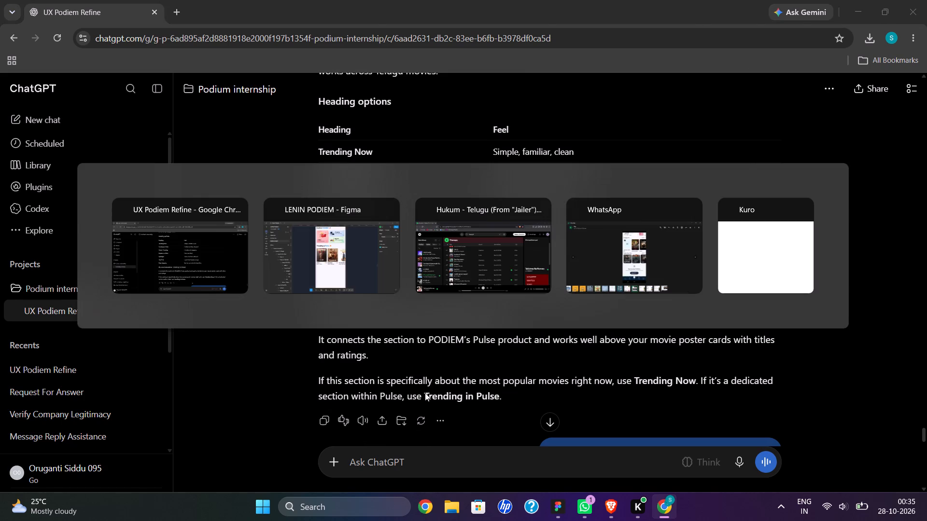
scroll(414, 144, up, 1)
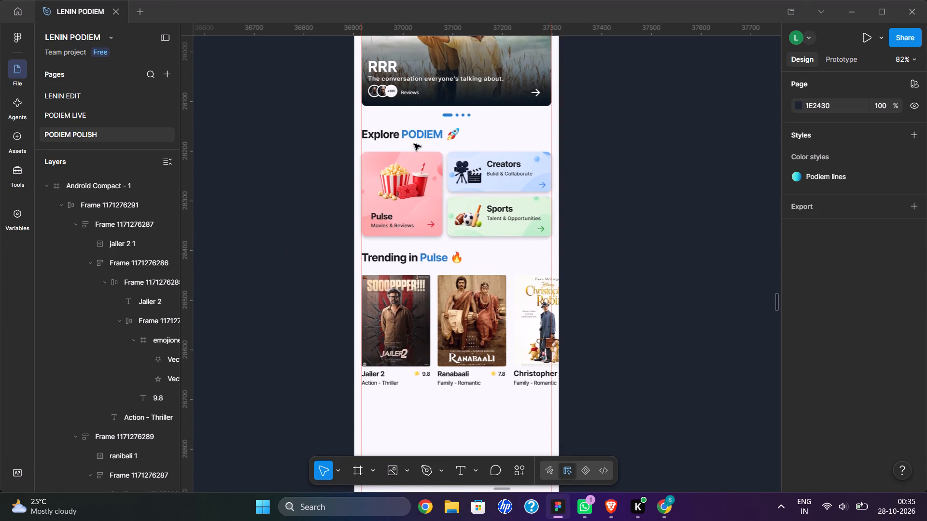
scroll(414, 144, up, 1)
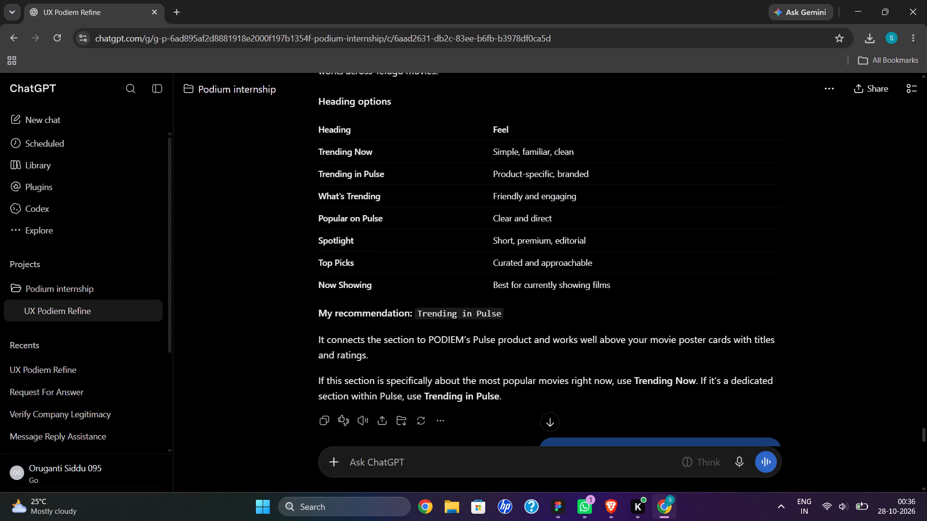
Copy the Trending in Pulse heading text from the Figma home screen into a new message in the ChatGPT conversation.
click(420, 460)
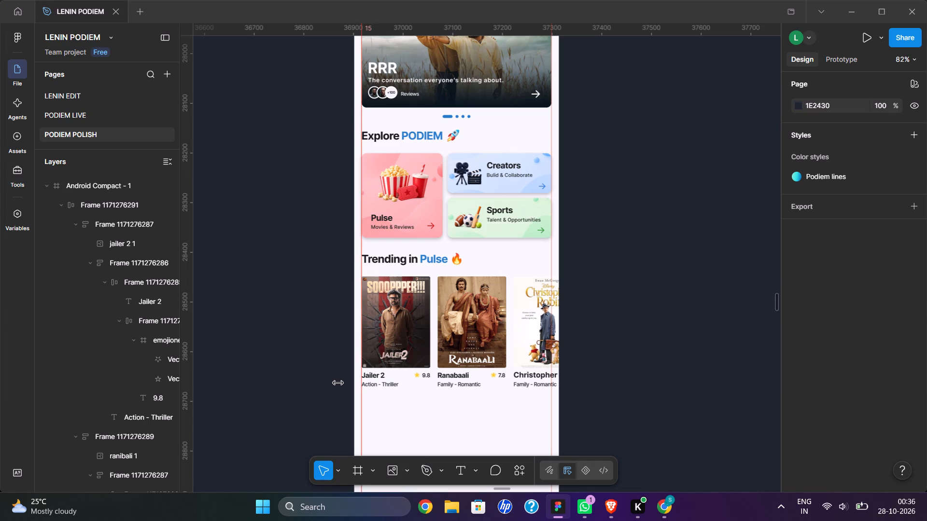
triple_click(372, 260)
double_click(372, 260)
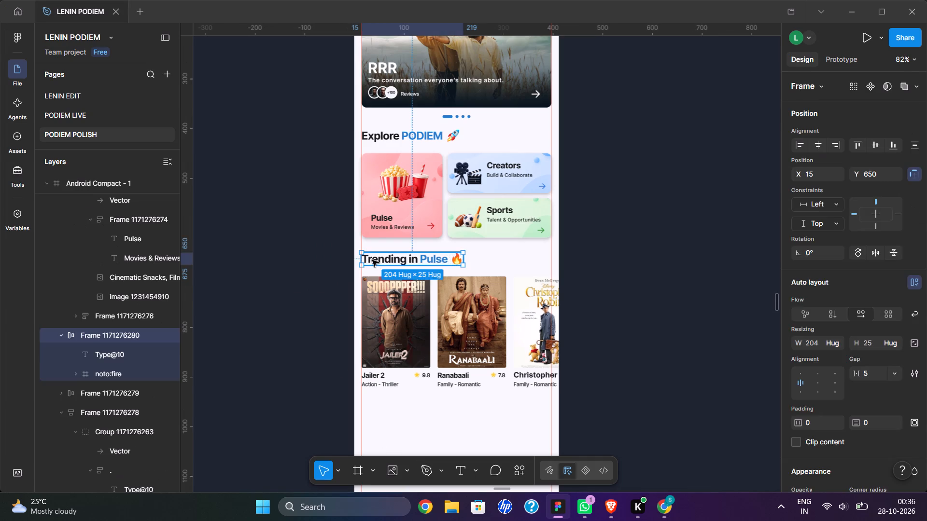
key(ctrl+c)
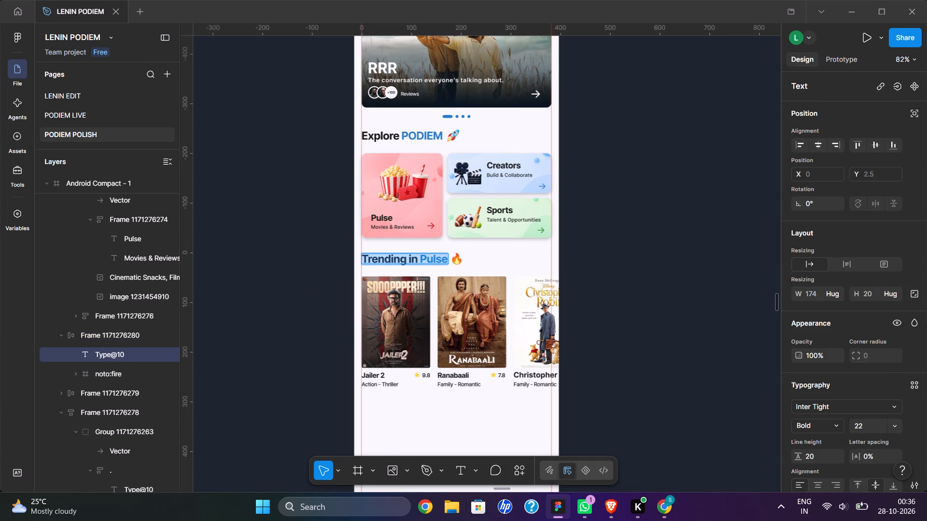
click(369, 454)
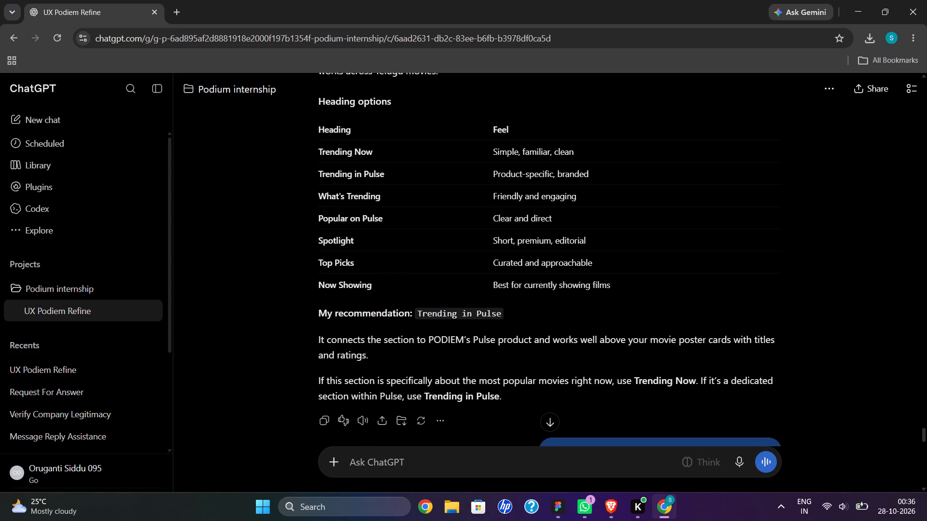
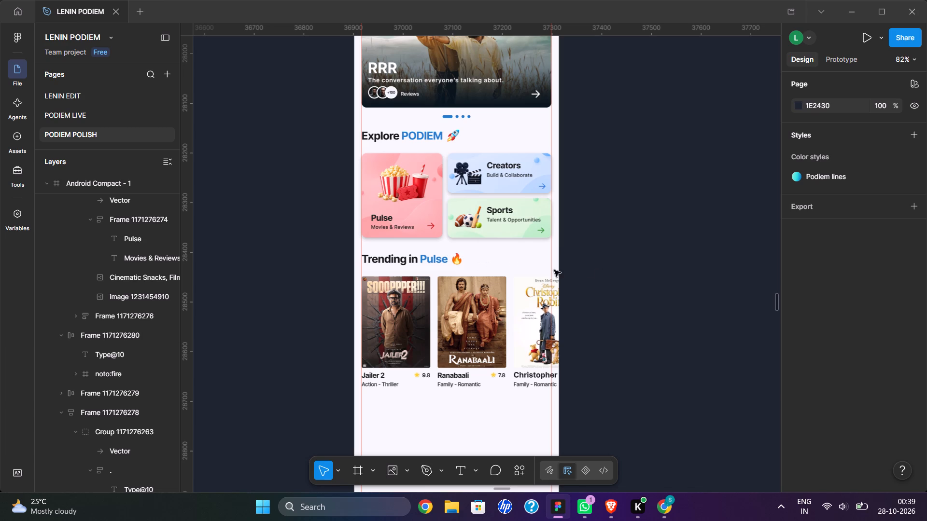
scroll(620, 266, up, 3)
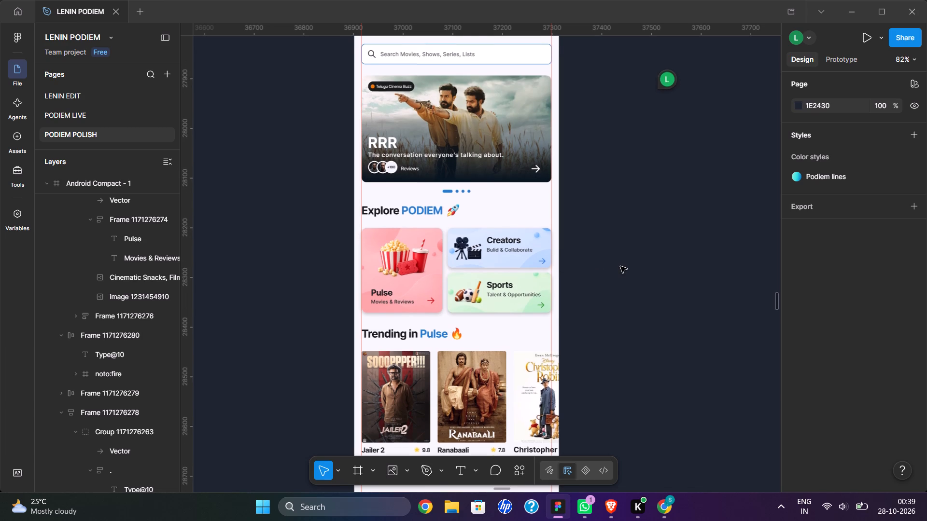
scroll(620, 266, up, 1)
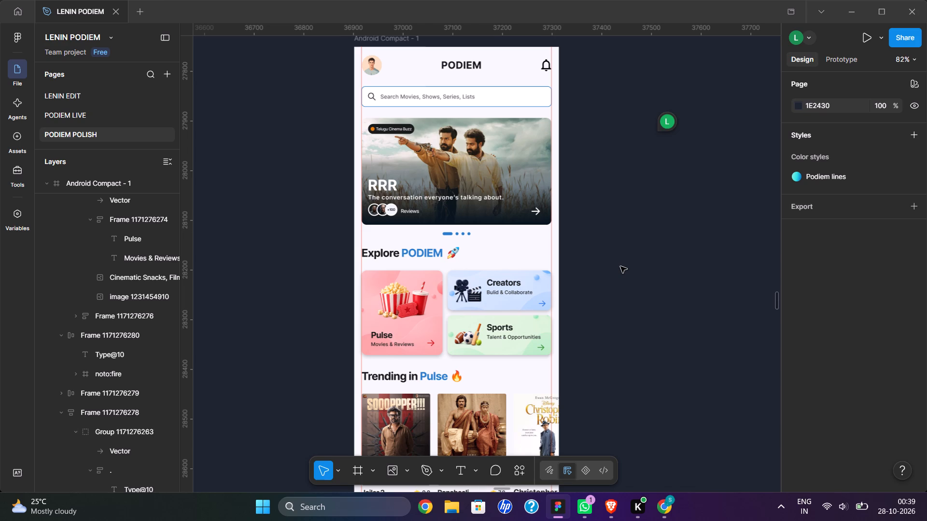
triple_click(530, 215)
double_click(536, 212)
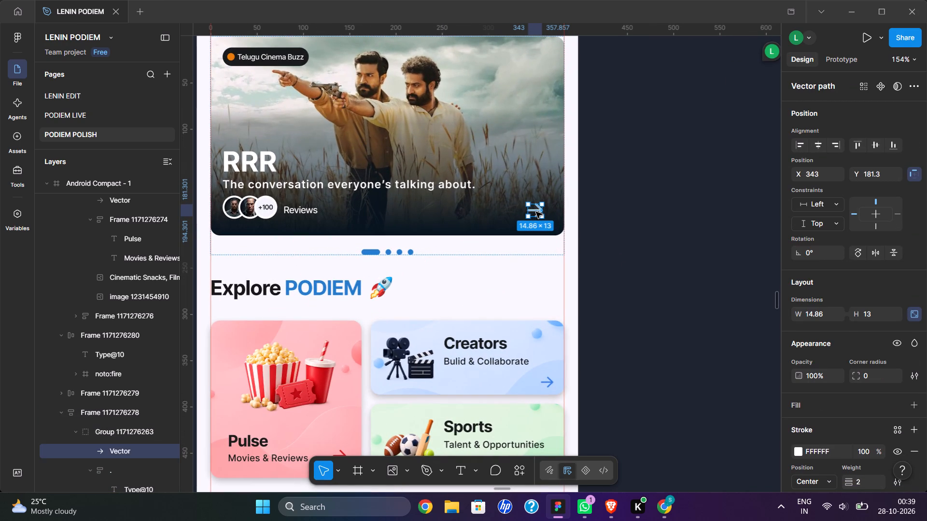
key(ctrl+c)
click(687, 214)
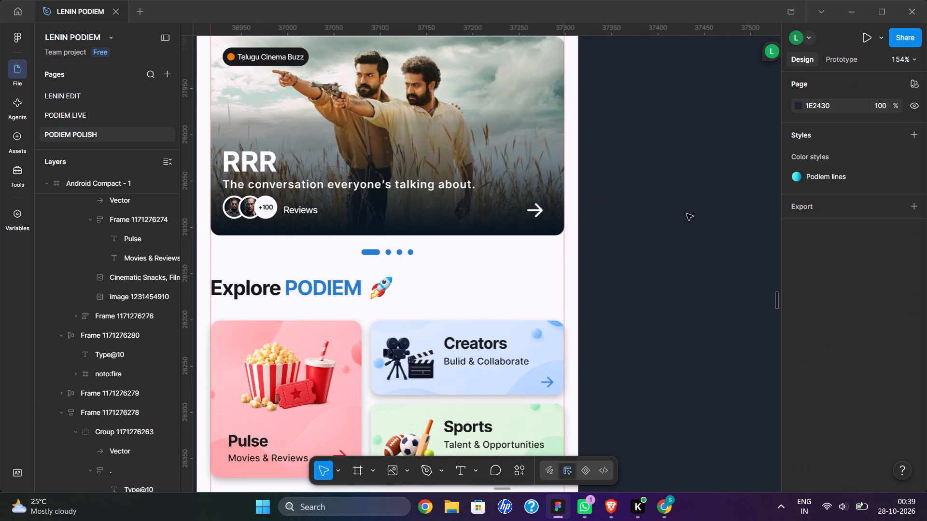
scroll(687, 214, down, 1)
scroll(677, 253, left, 1)
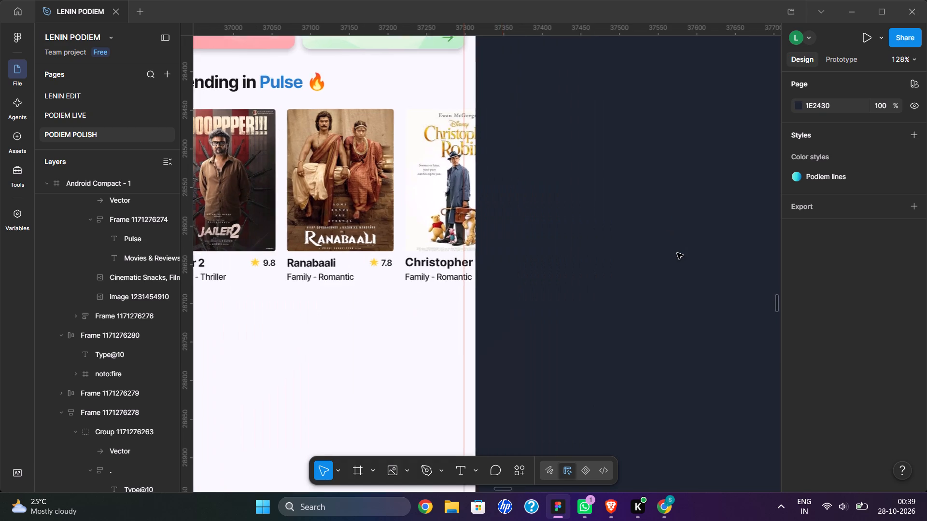
scroll(677, 253, left, 1)
key(ctrl+v)
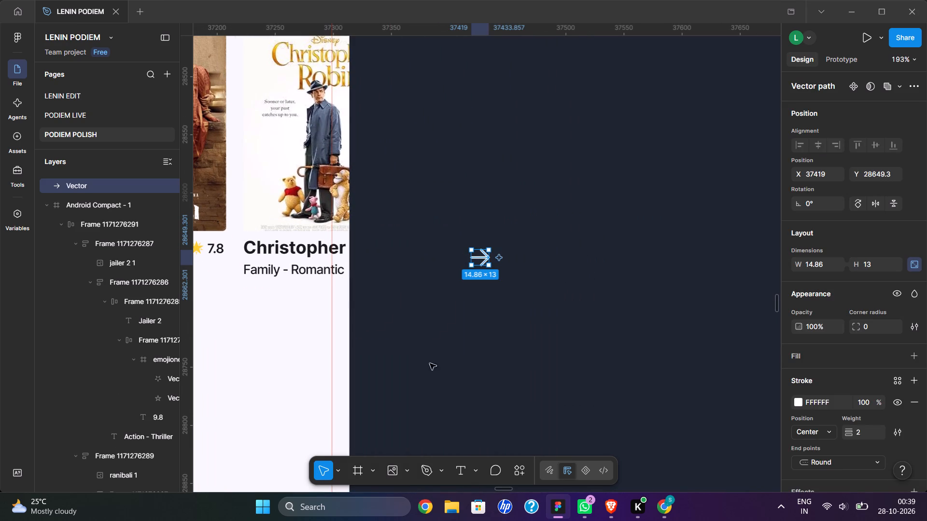
Copy the word Pulse from the Trending in Pulse heading and paste it as separate text near the pasted arrow.
scroll(468, 326, right, 1)
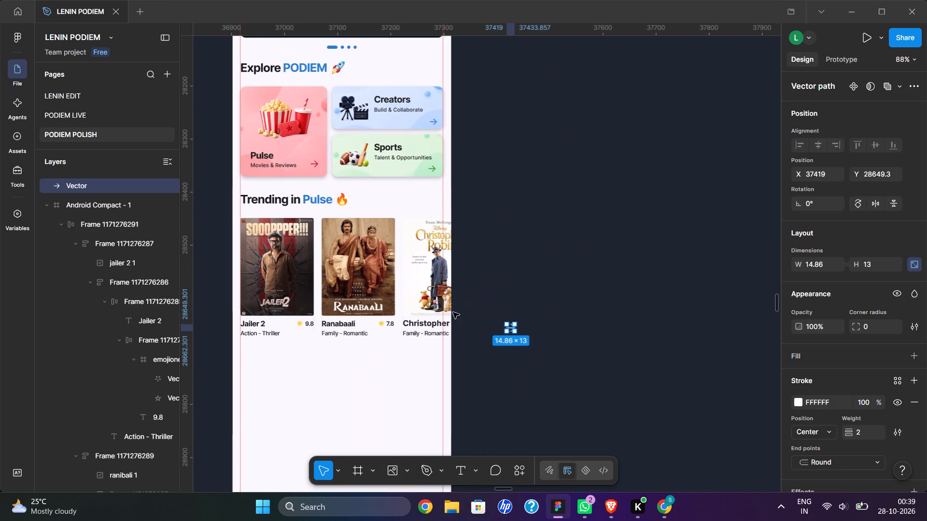
triple_click(308, 200)
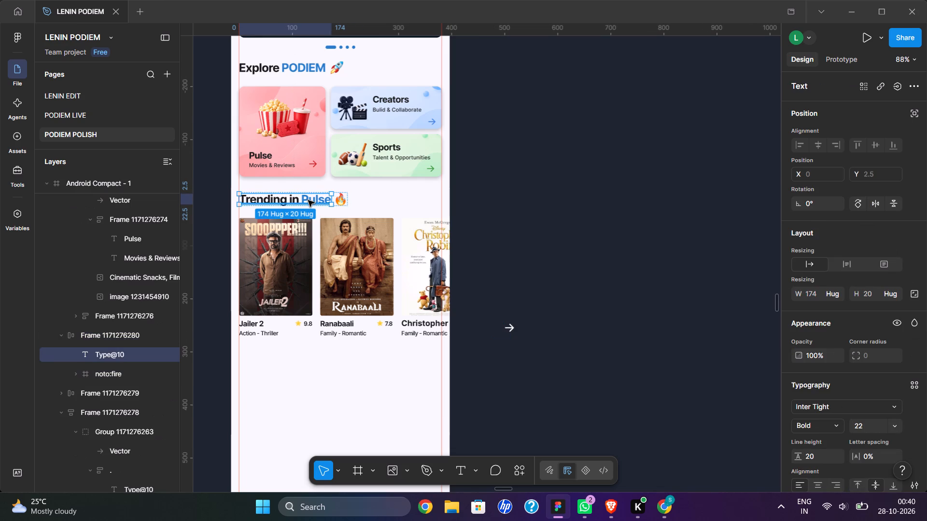
double_click(308, 200)
double_click(308, 200)
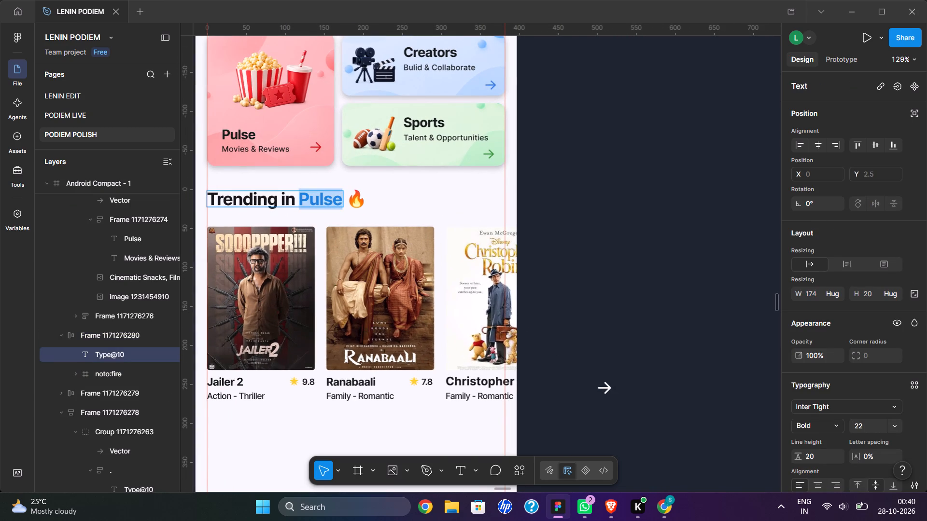
key(ctrl+c)
click(602, 246)
scroll(602, 246, down, 4)
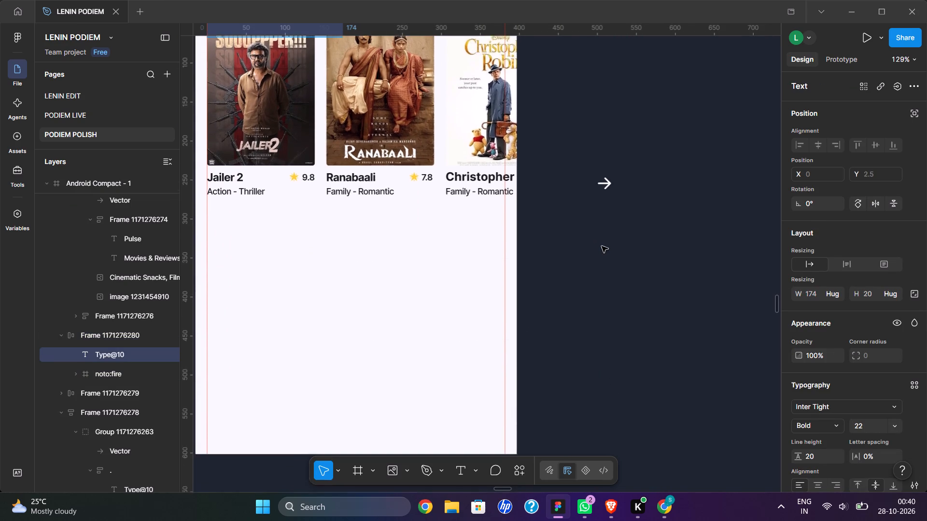
click(602, 246)
key(ctrl+v)
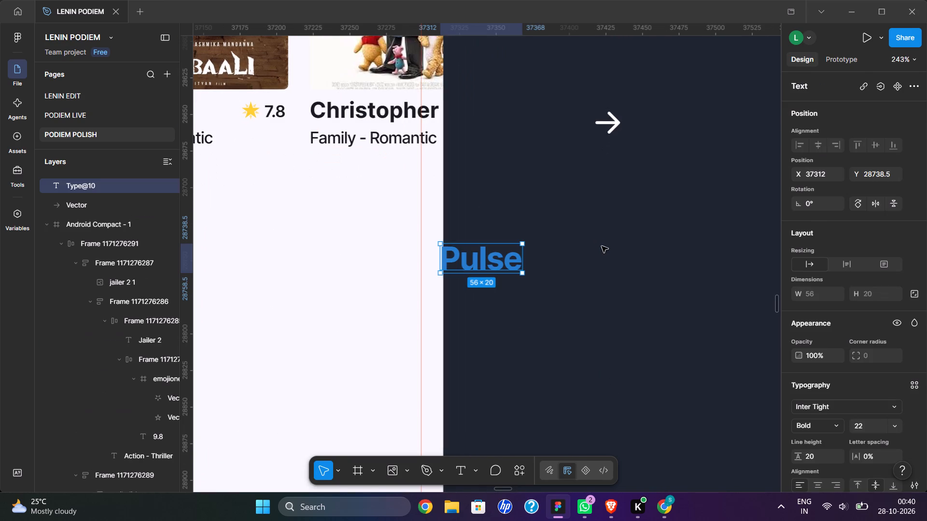
Replace the pasted Pulse text with "View all".
triple_click(466, 260)
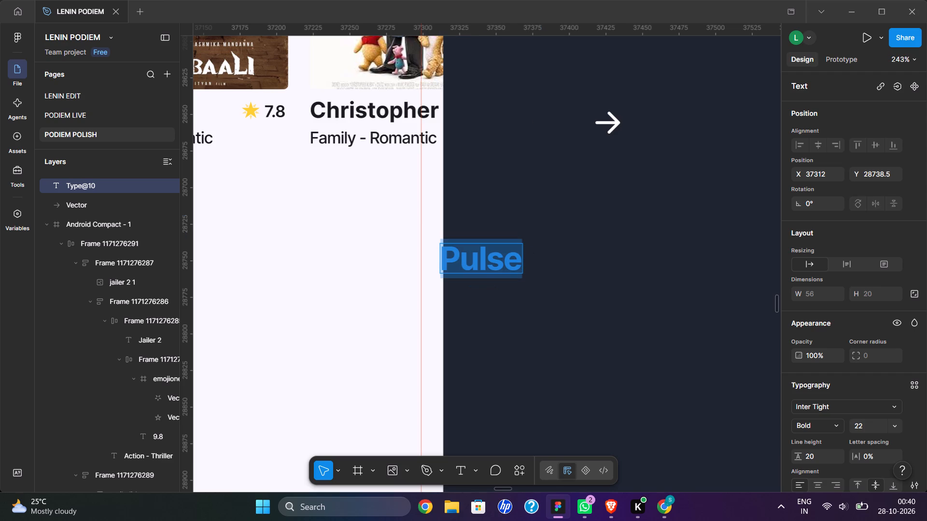
text(Vi)
text(ew)
key(space)
text(all)
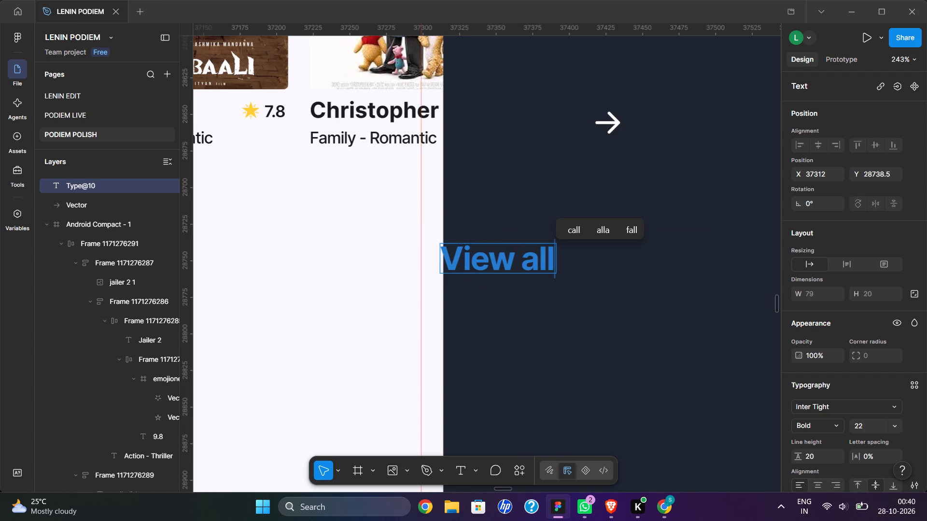
key(BackSpace)
key(BackSpace)
key(BackSpace)
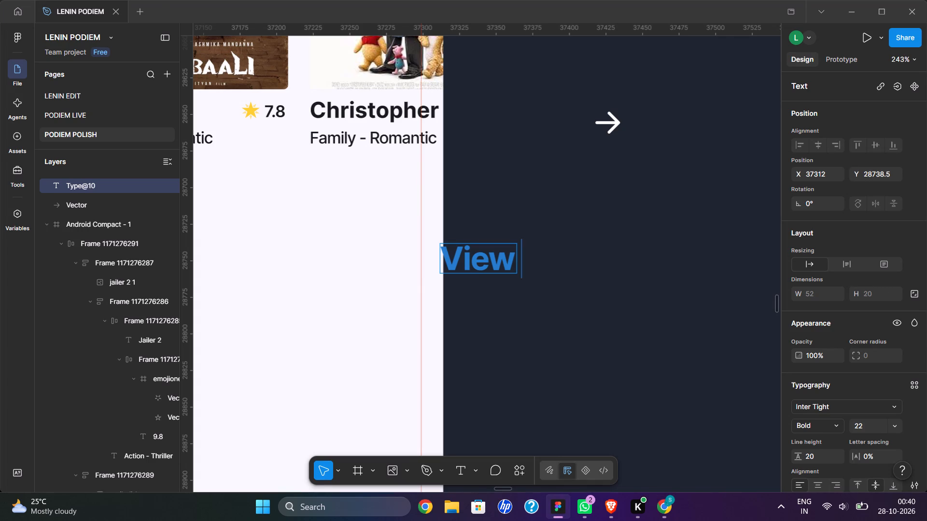
text(all)
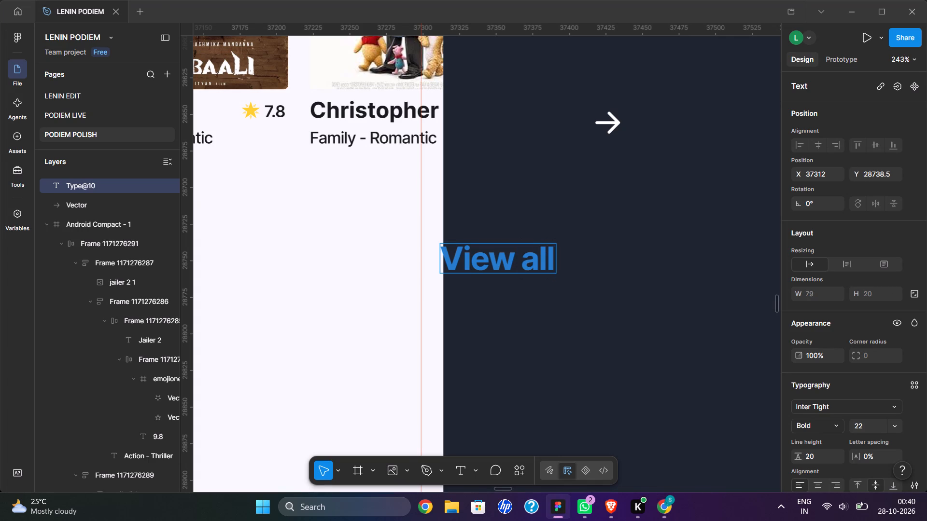
key(BackSpace)
key(BackSpace)
key(BackSpace)
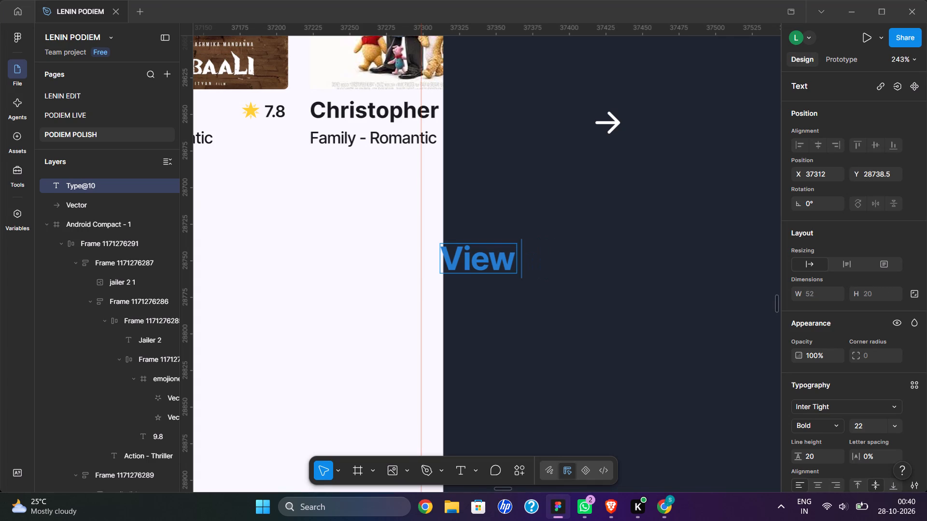
text(All)
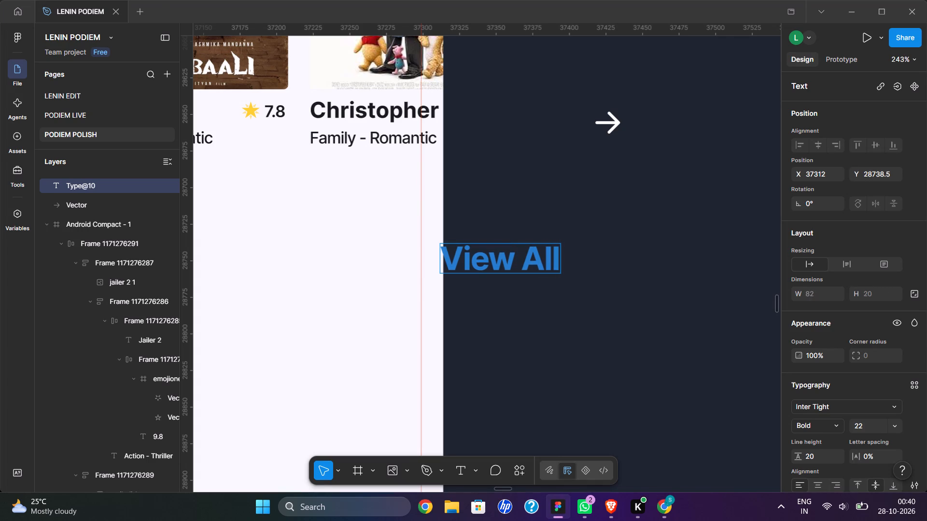
key(BackSpace)
key(BackSpace)
key(BackSpace)
text(all)
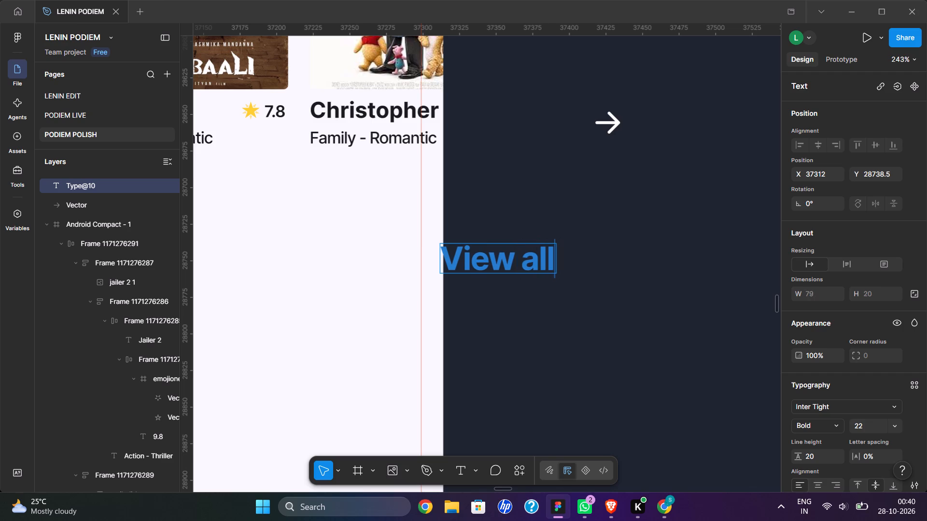
click(604, 291)
Move the View all text up near the arrow, and place the arrow just after the text on the same line.
drag(515, 259, 534, 181)
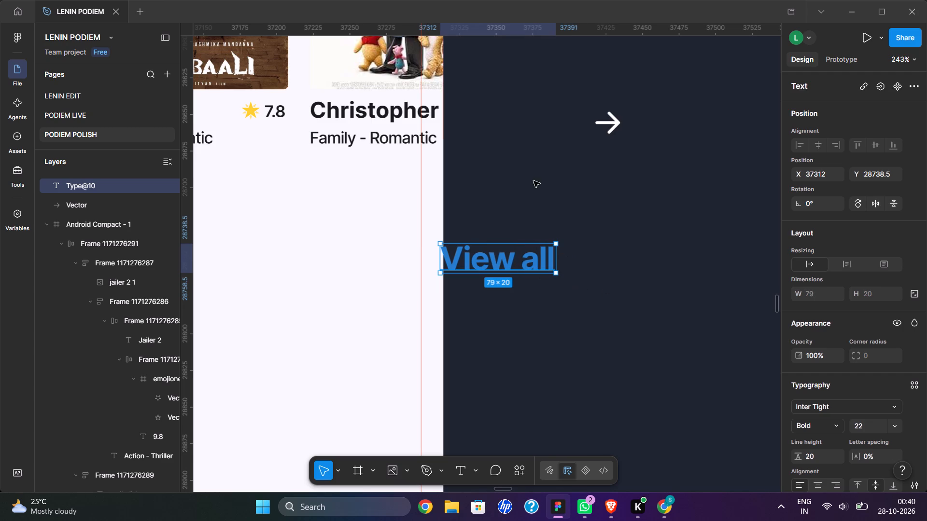
drag(534, 181, 535, 144)
click(610, 118)
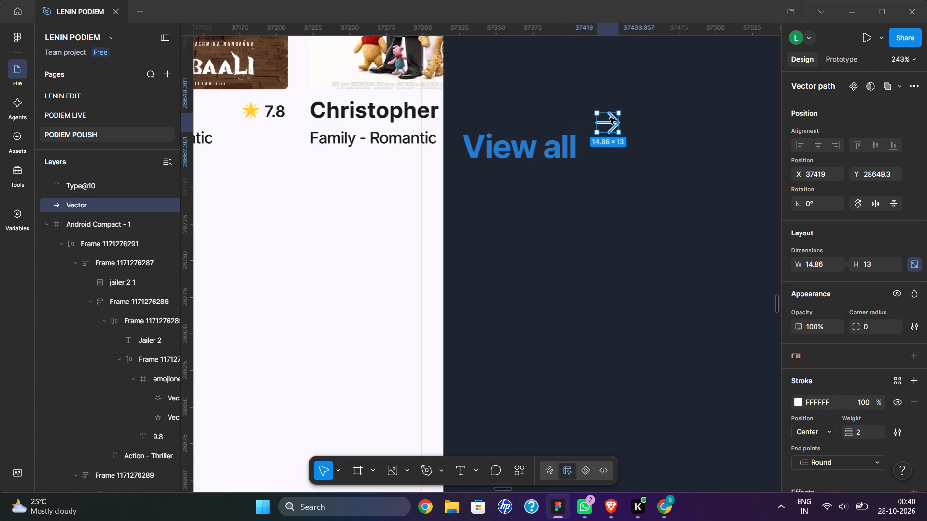
drag(610, 118, 602, 140)
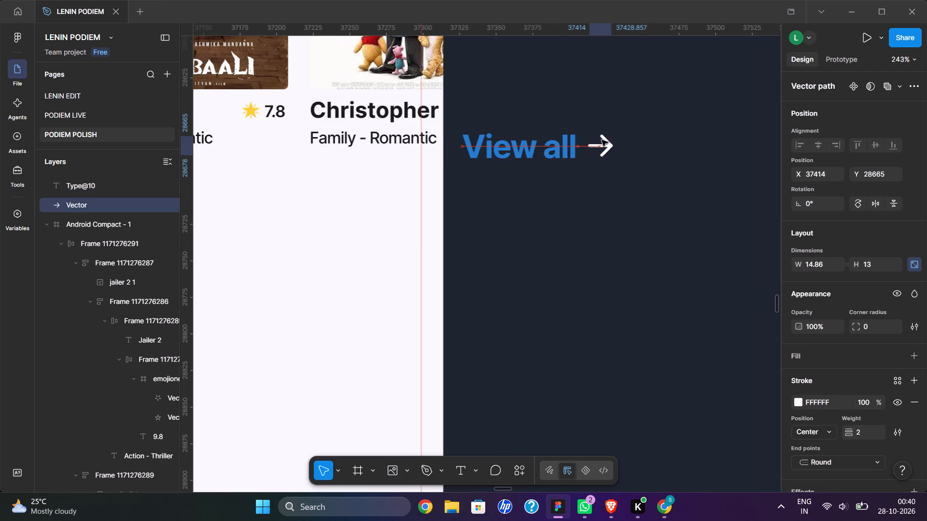
drag(602, 140, 602, 144)
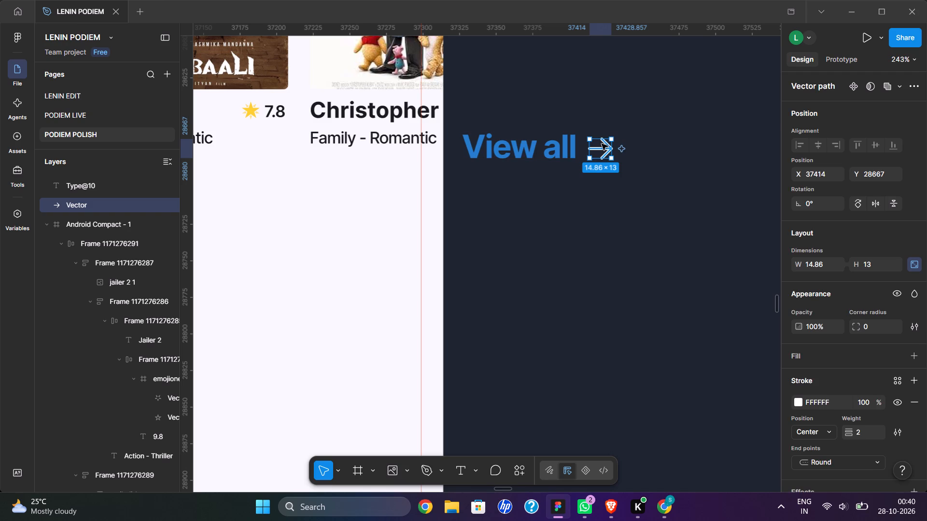
Set the pasted arrow's width to 15.
click(811, 268)
text(15)
click(583, 239)
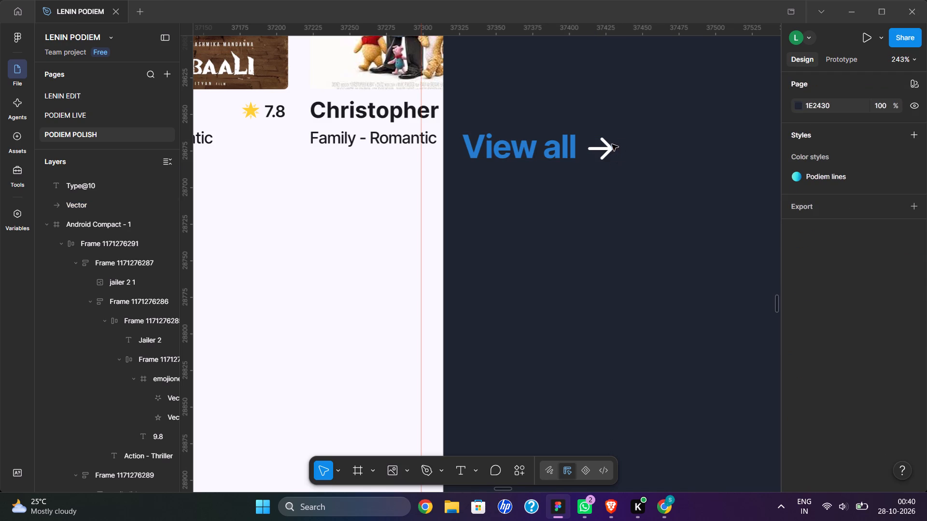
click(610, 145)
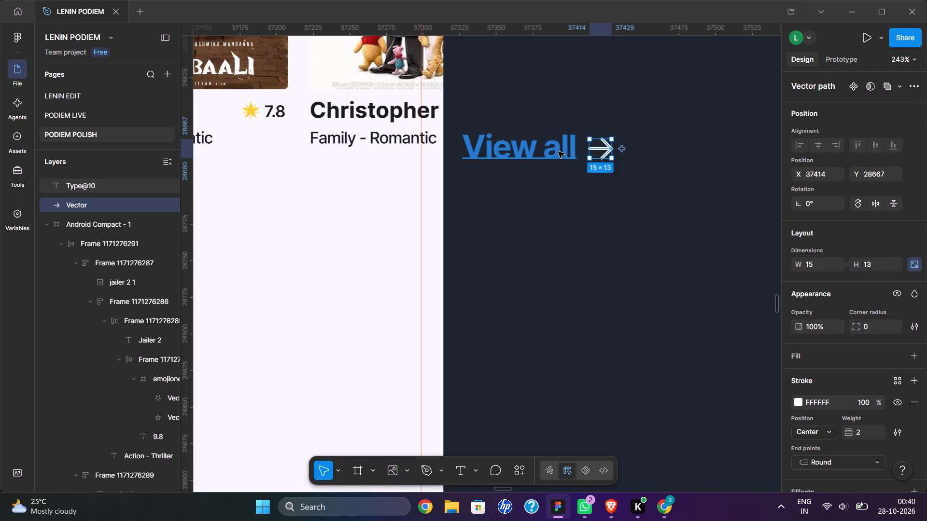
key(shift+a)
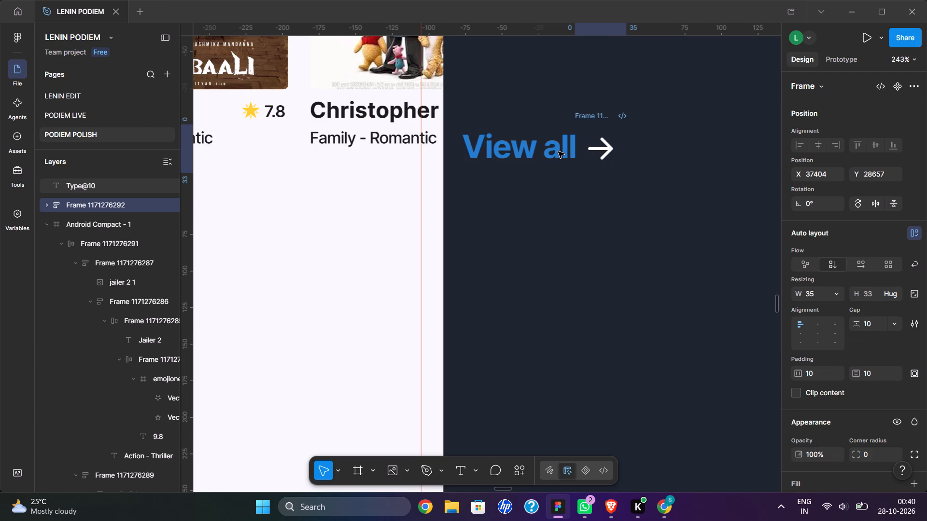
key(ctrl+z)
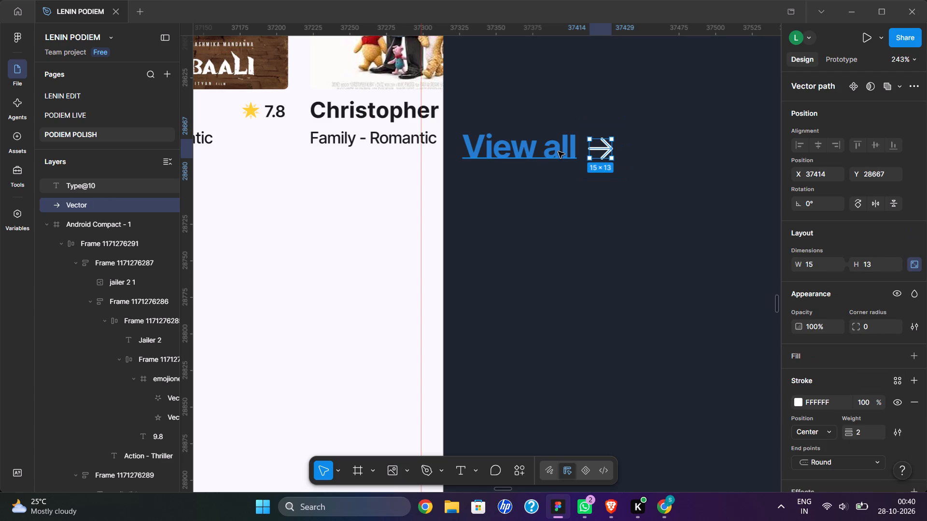
Combine the View all text and the arrow into one auto layout frame.
click(558, 151)
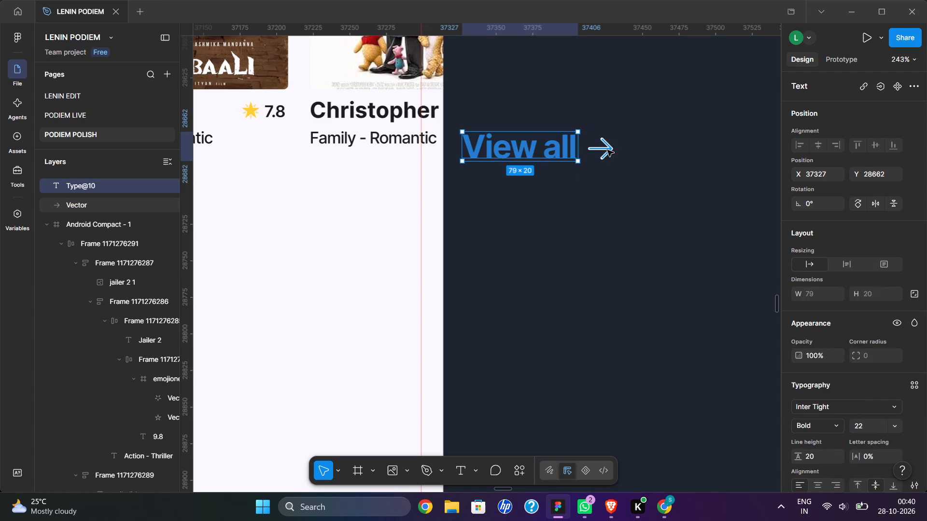
shift+click(607, 150)
key(shift+a)
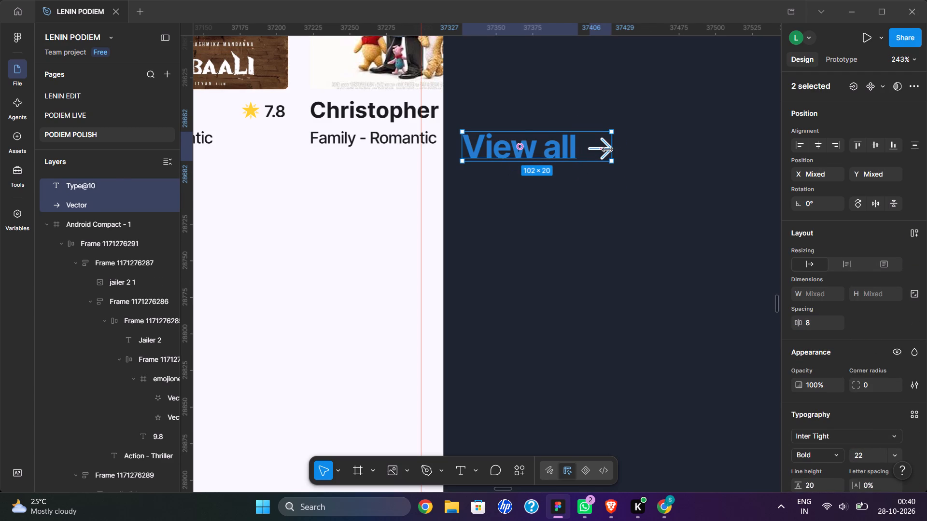
Change the arrow's white colour to the View all text's blue, 247BCD.
scroll(862, 357, down, 7)
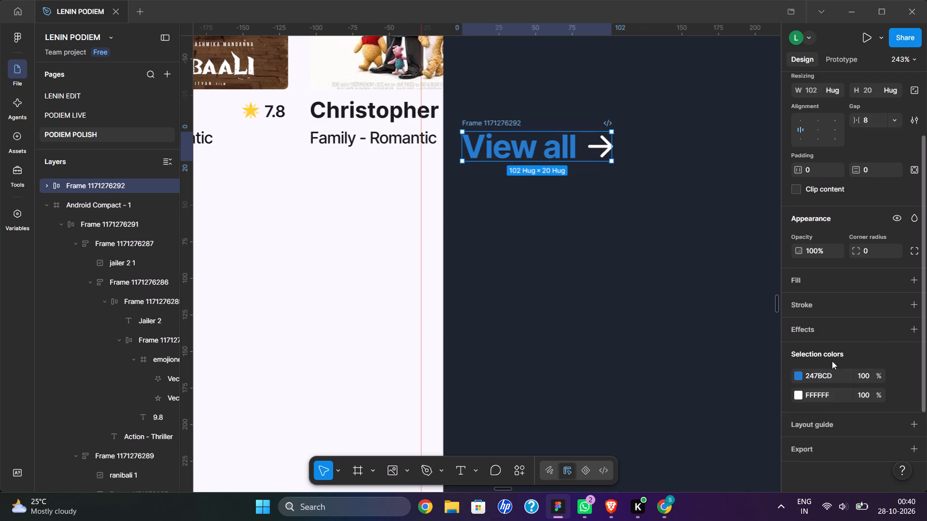
double_click(826, 378)
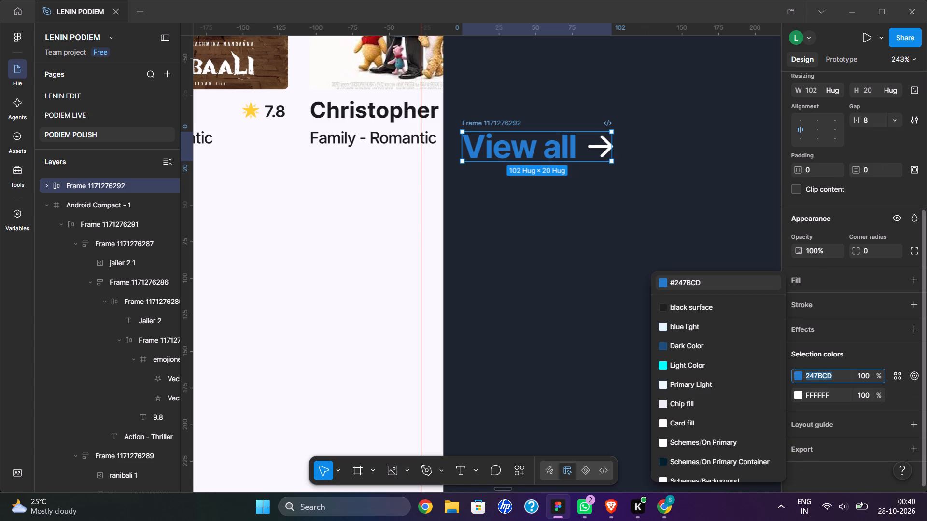
key(ctrl+c)
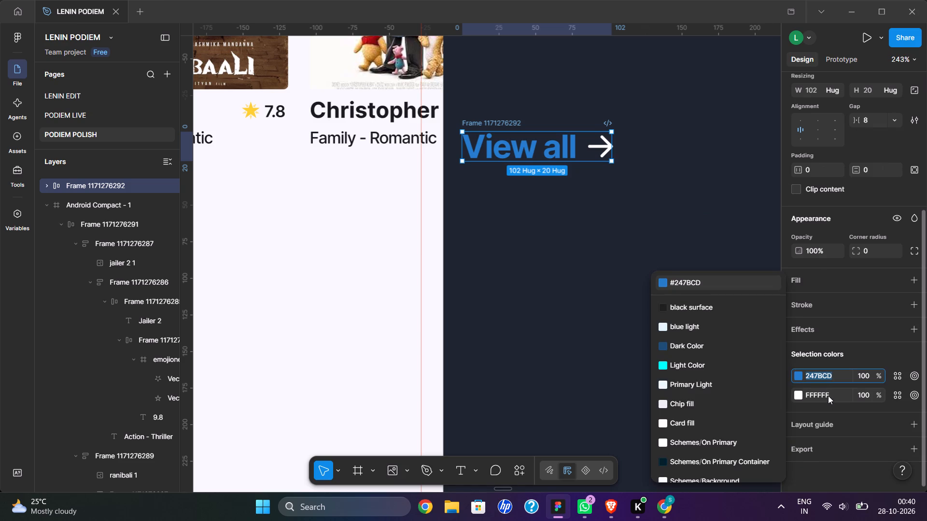
double_click(828, 396)
key(ctrl+v)
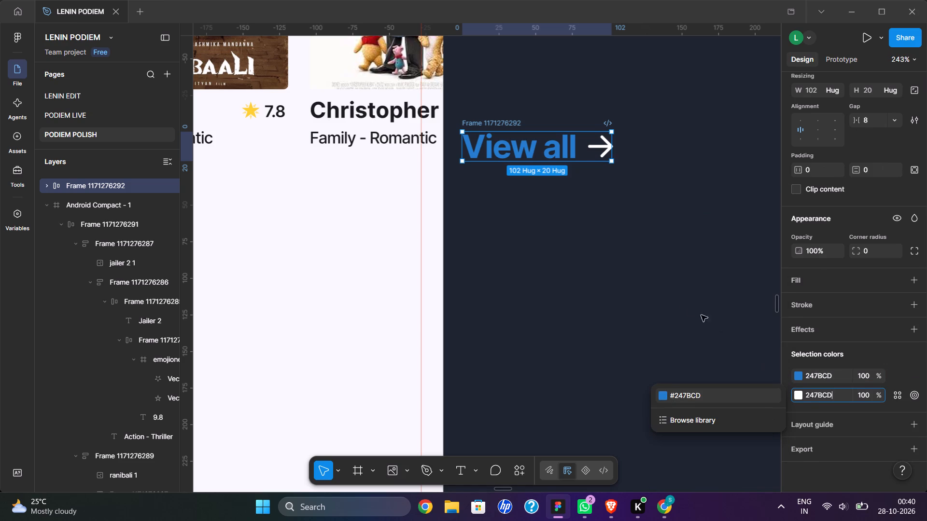
click(683, 305)
click(617, 265)
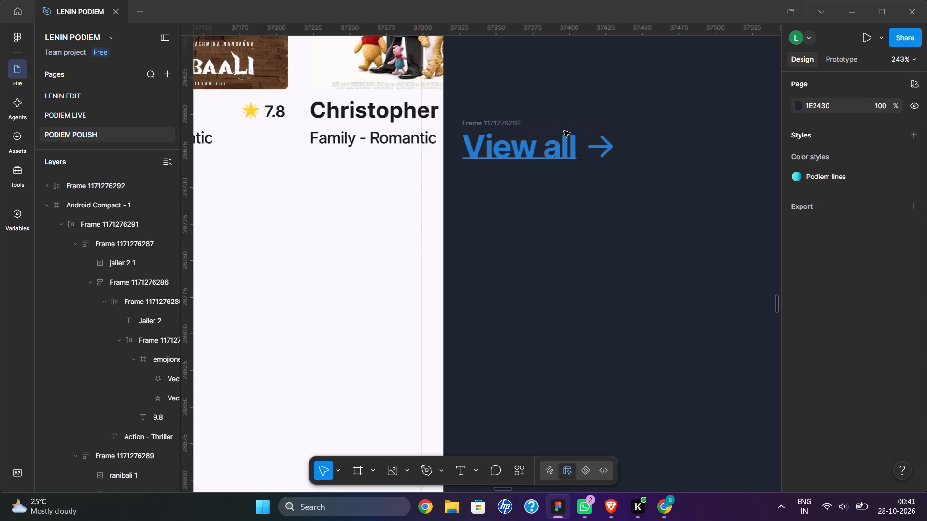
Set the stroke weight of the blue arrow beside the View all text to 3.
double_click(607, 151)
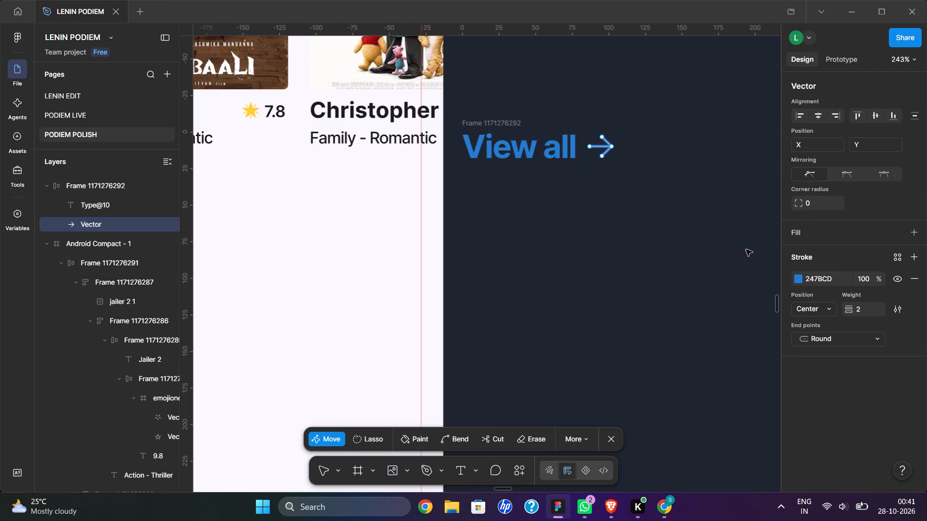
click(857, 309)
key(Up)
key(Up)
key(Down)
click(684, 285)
Change the View all text's font weight to SemiBold.
double_click(505, 144)
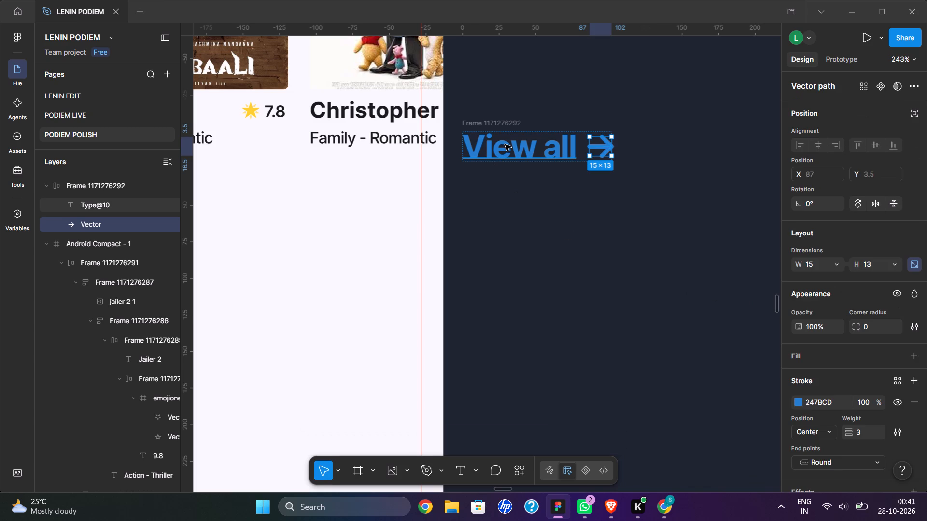
double_click(505, 144)
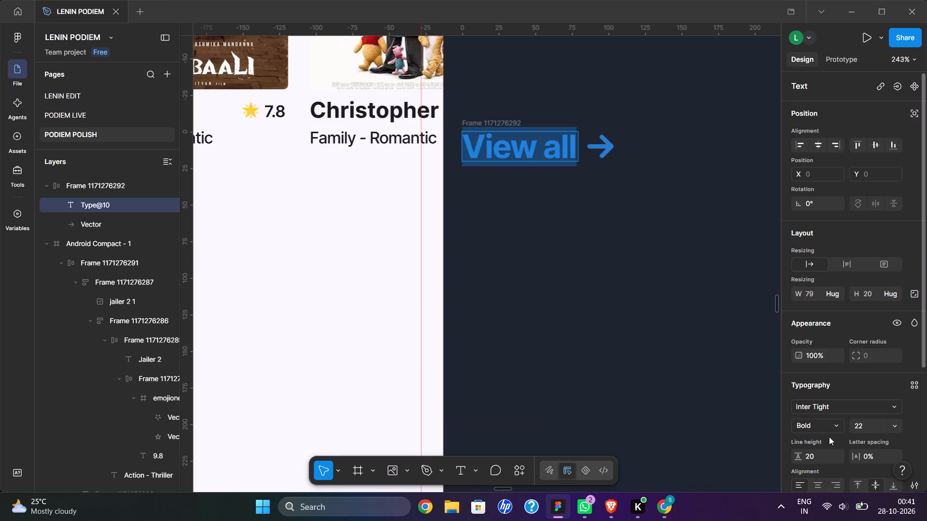
click(820, 428)
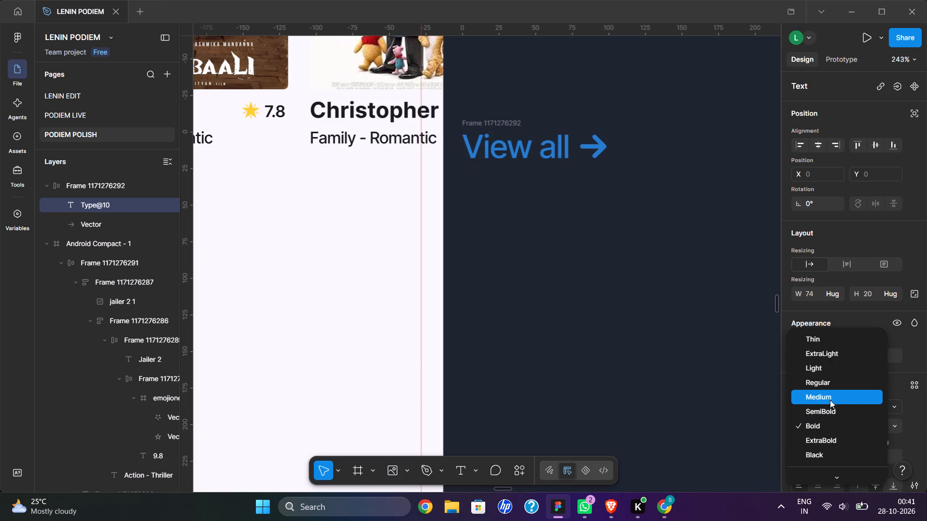
click(824, 411)
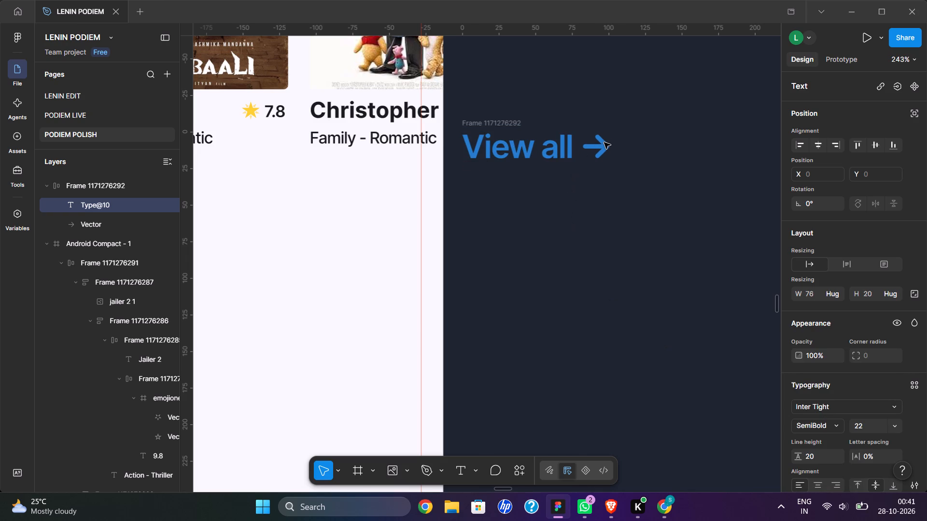
Set the stroke weight of the arrow beside the View all text to 2.5.
double_click(604, 142)
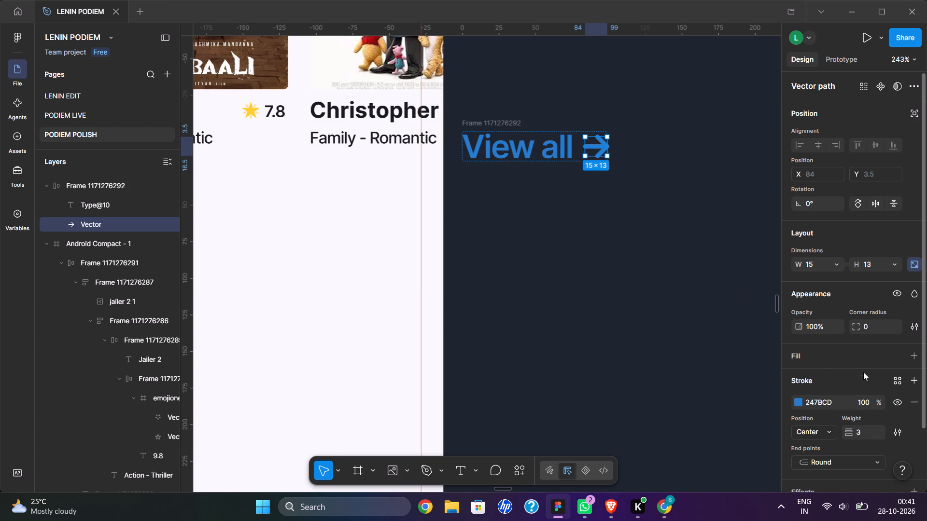
click(860, 427)
key(Down)
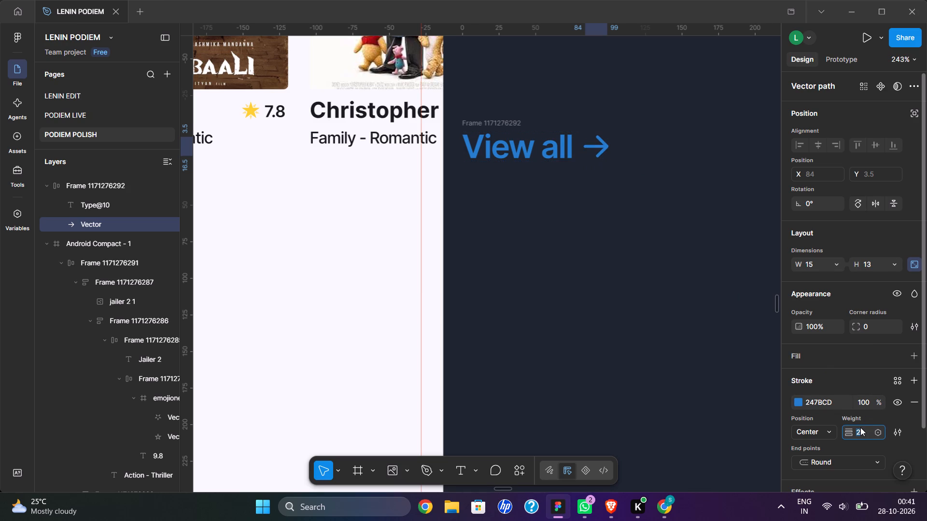
text(2.5)
click(657, 292)
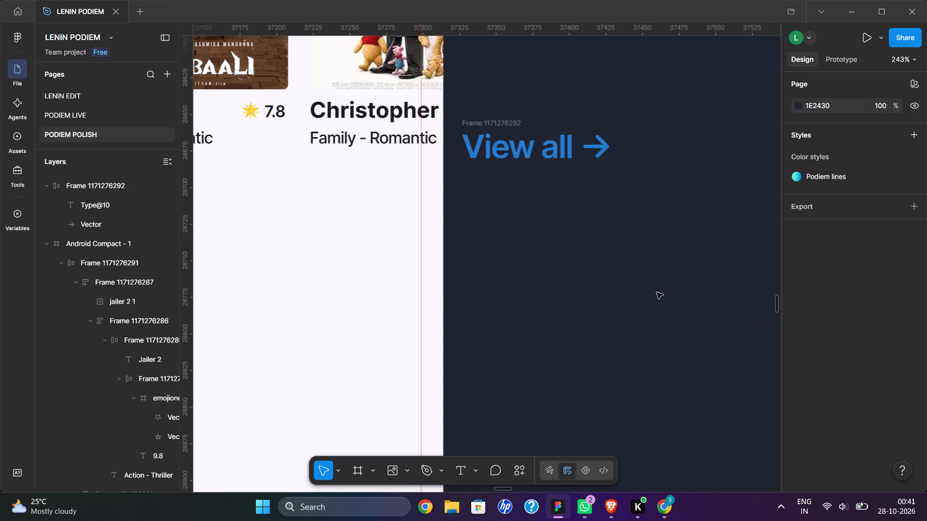
Set the auto layout alignment of the frame holding the View all text and arrow to centre.
click(496, 123)
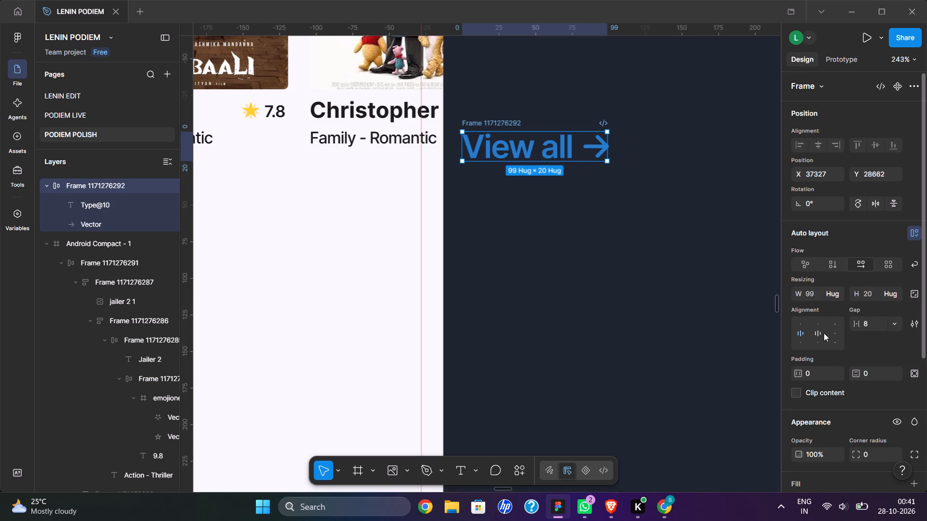
click(824, 333)
click(539, 260)
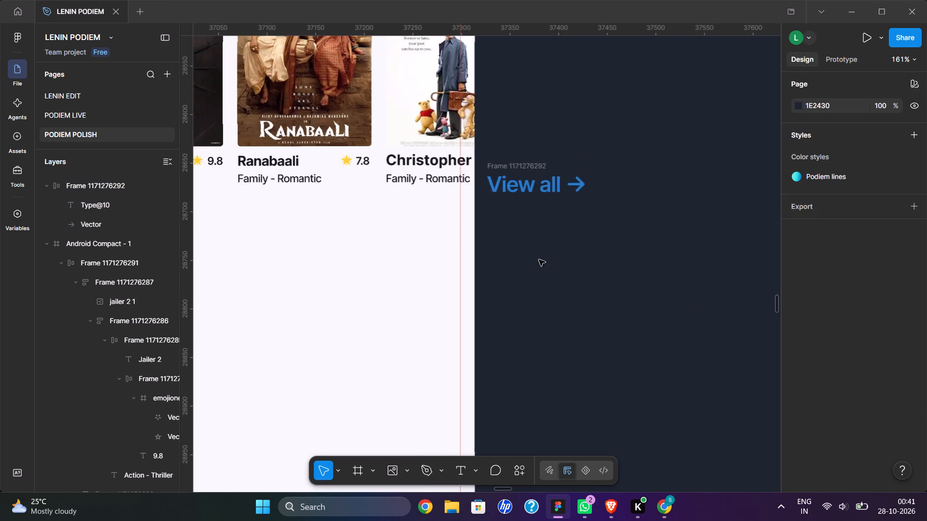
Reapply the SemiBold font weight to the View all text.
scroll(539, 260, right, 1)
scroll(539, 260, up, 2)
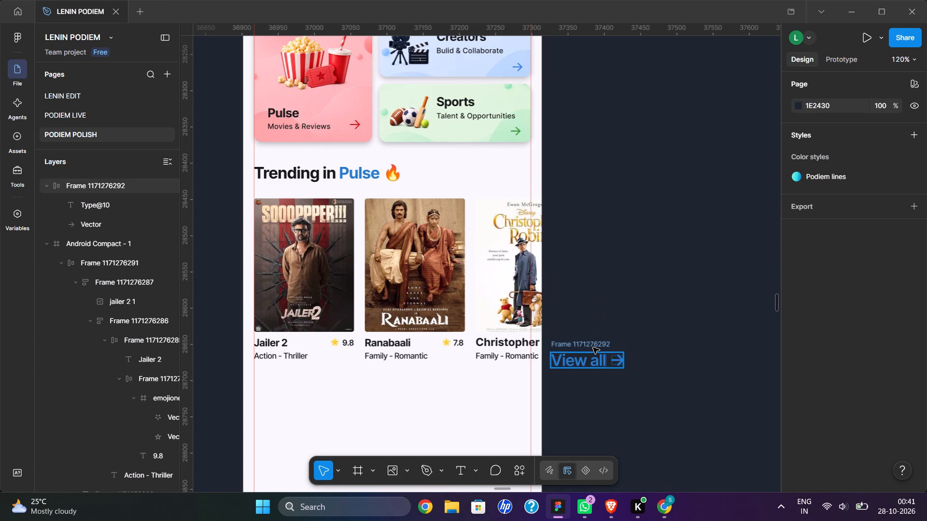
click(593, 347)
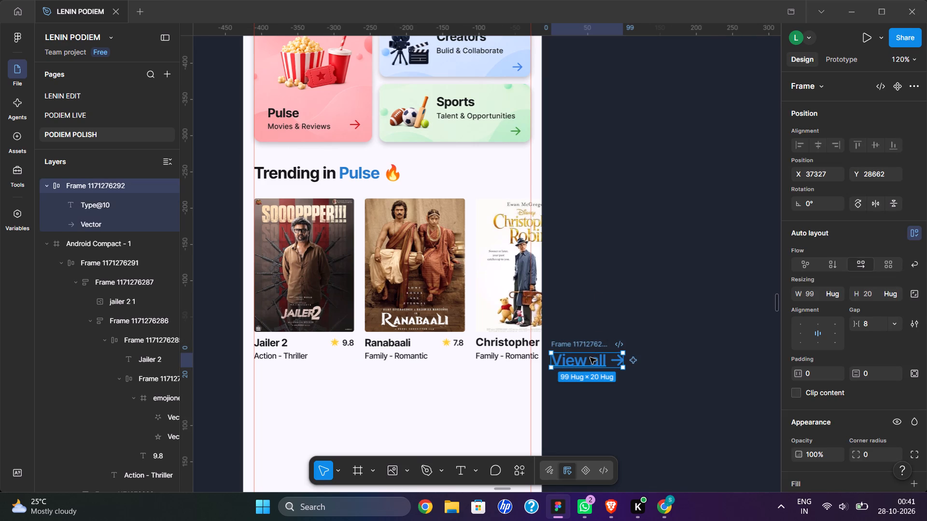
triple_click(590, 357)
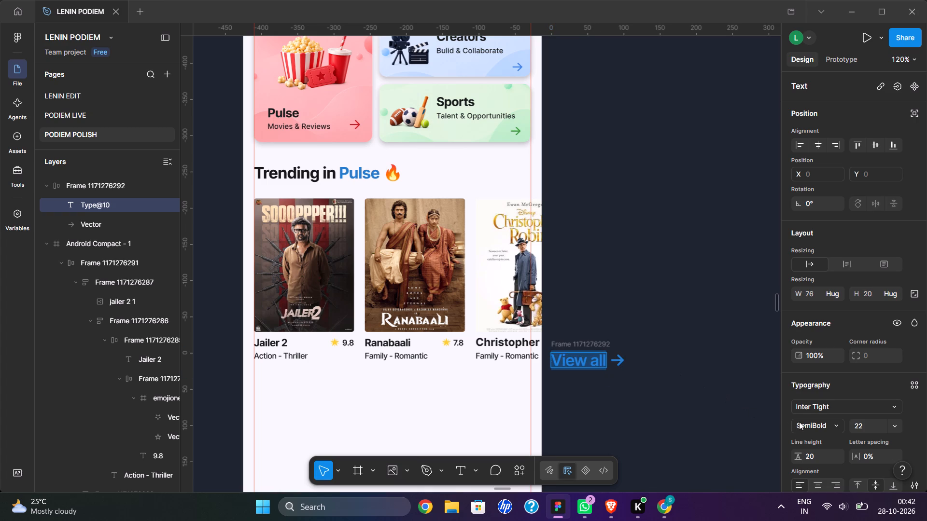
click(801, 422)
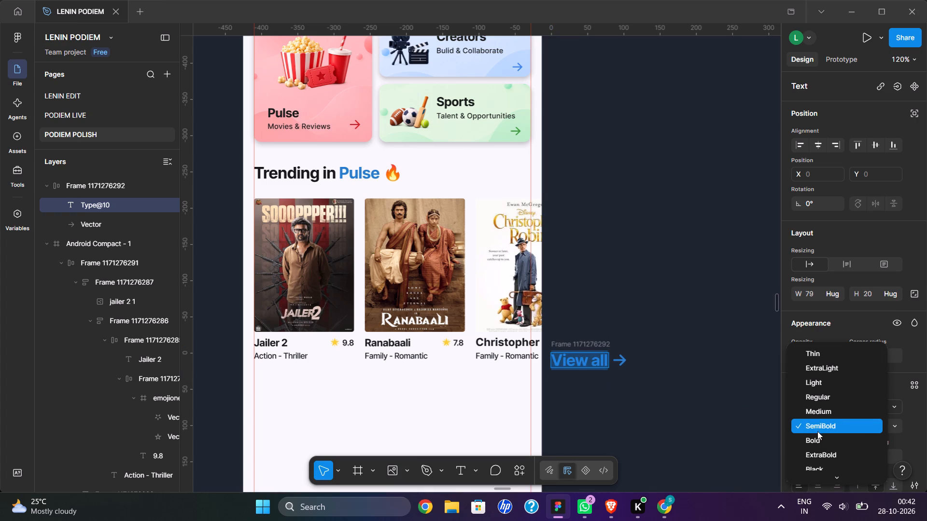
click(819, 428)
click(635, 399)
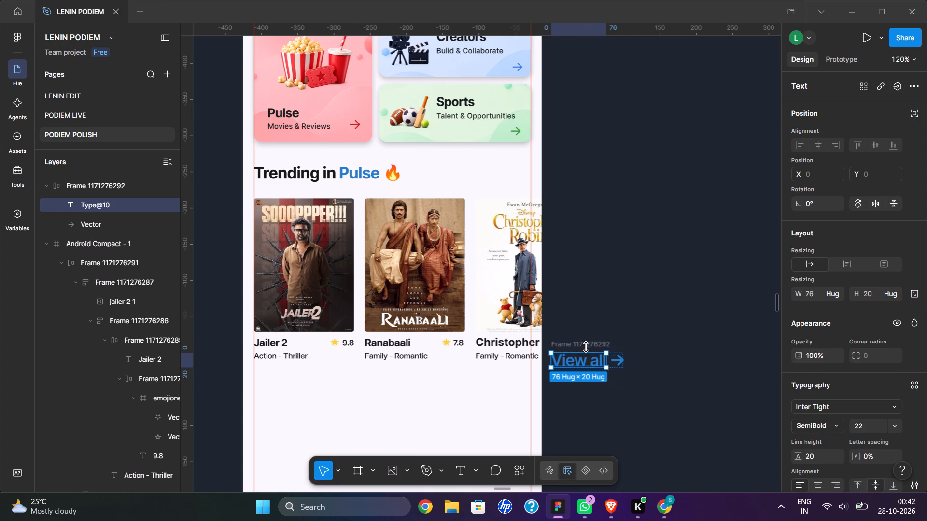
Move the View all link frame up level with the tops of the movie posters, just outside the phone screen.
click(584, 343)
drag(584, 343, 516, 193)
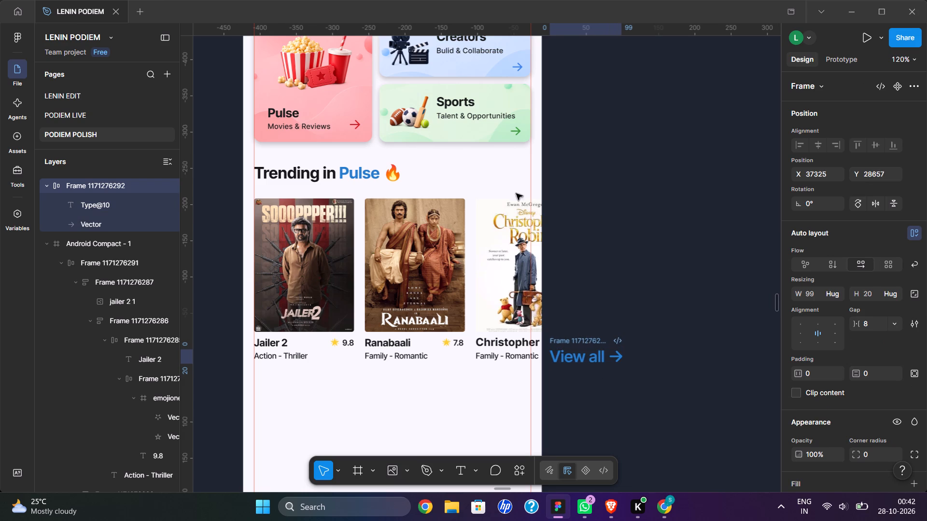
drag(516, 193, 630, 179)
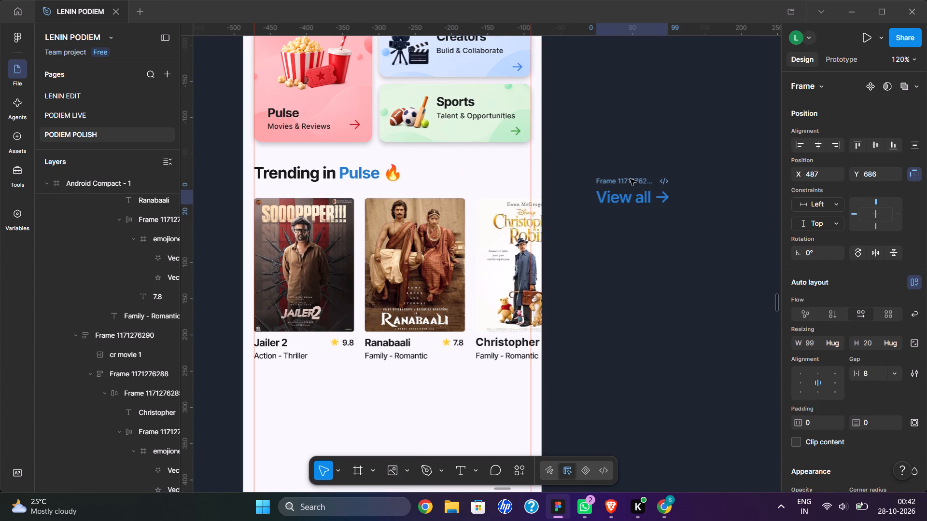
drag(630, 179, 631, 179)
Set the View all text's font size to 15.
double_click(623, 193)
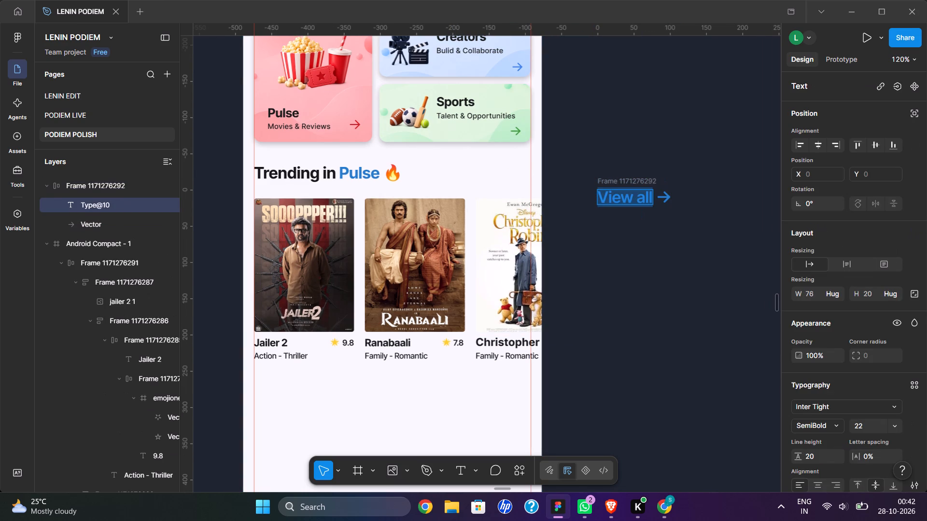
click(857, 427)
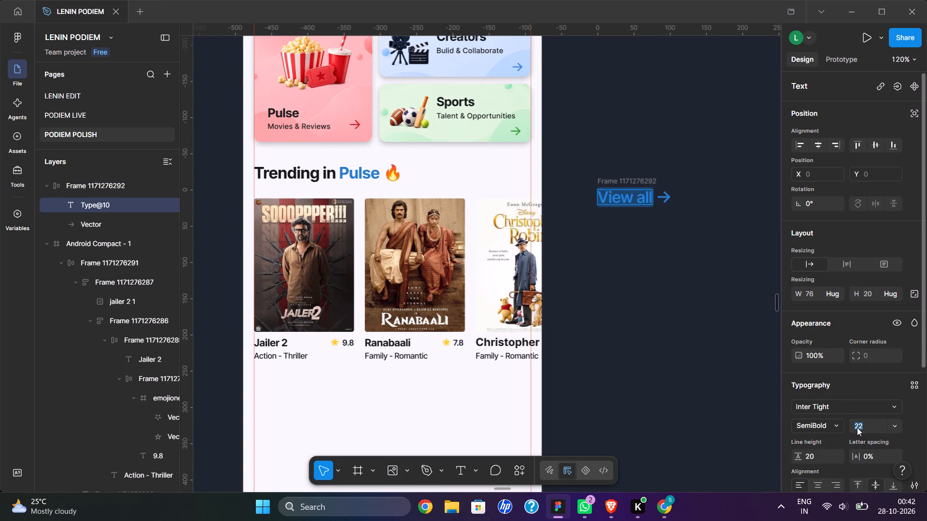
text(15)
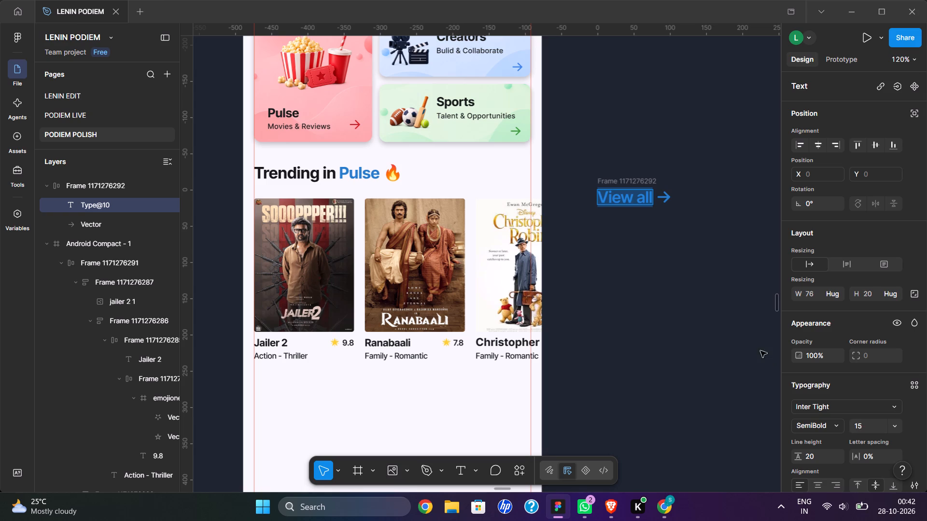
click(730, 324)
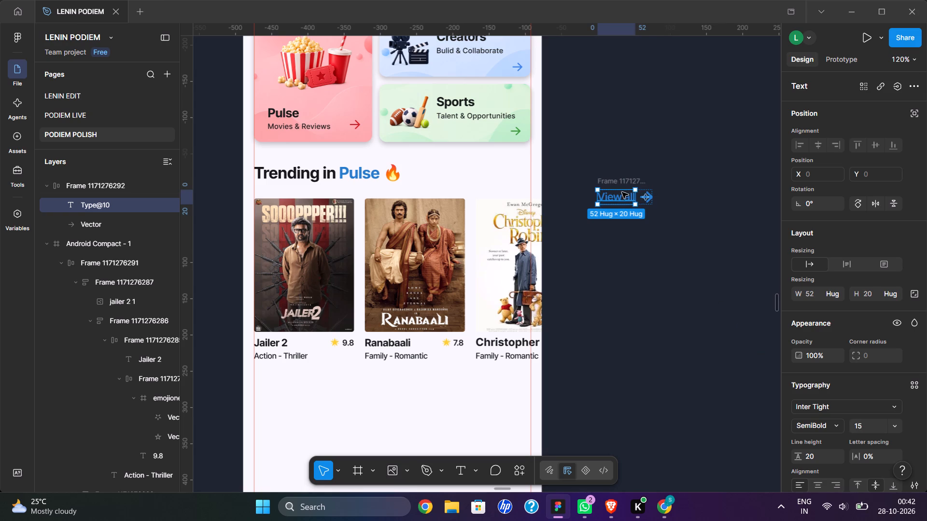
click(646, 267)
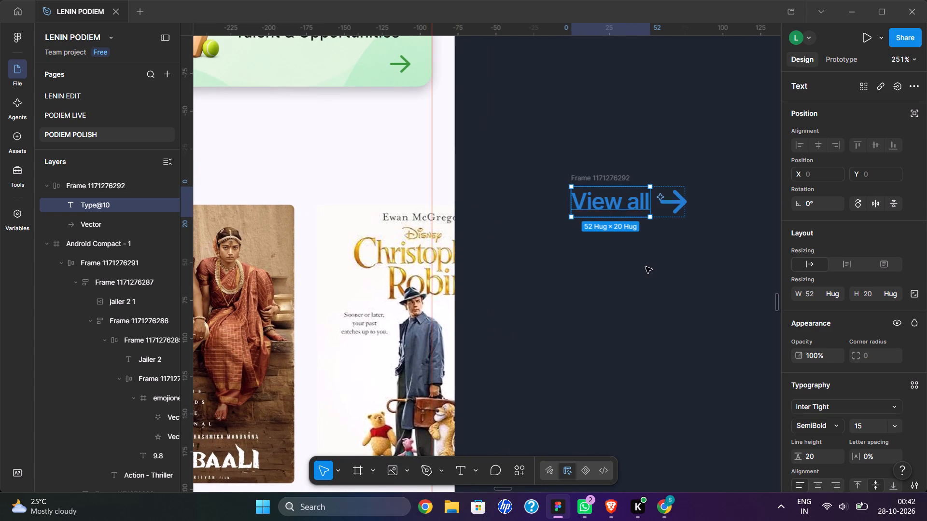
Scale the arrow beside the View all text down proportionally to a width of 12 and a height of 10.
triple_click(668, 202)
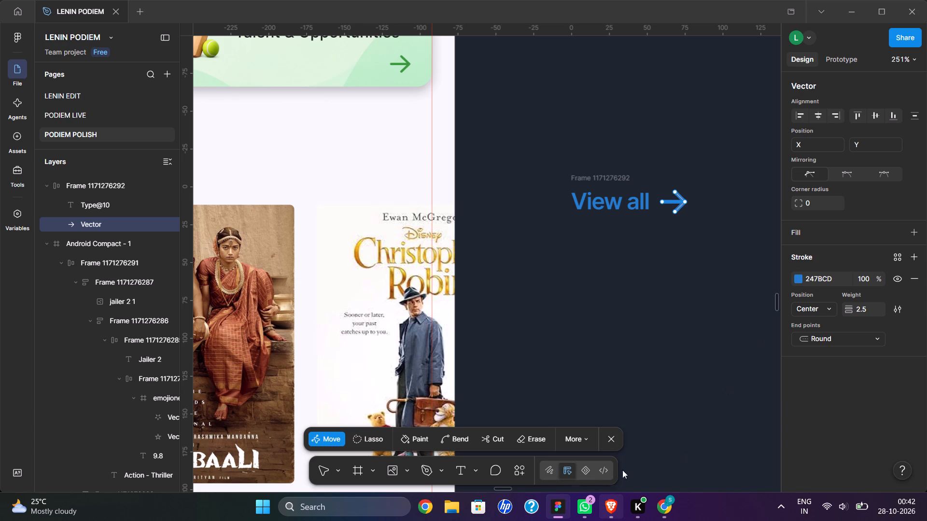
click(673, 387)
click(671, 356)
click(687, 236)
click(614, 443)
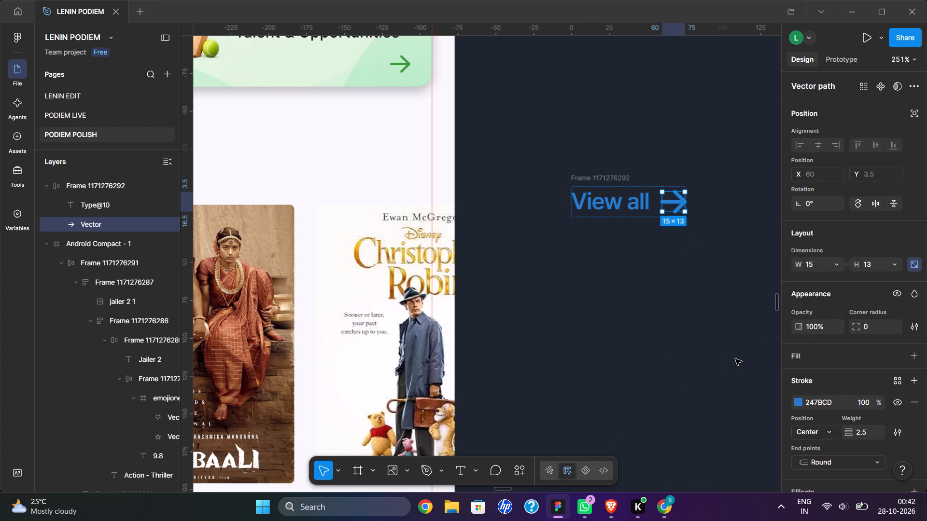
click(817, 261)
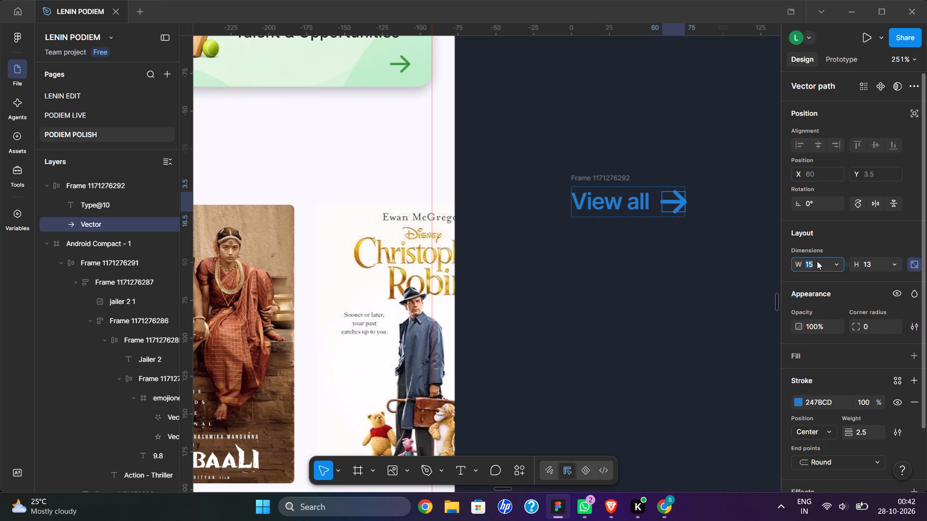
key(Down)
key(Down)
key(Down)
key(Down)
key(Down)
key(Up)
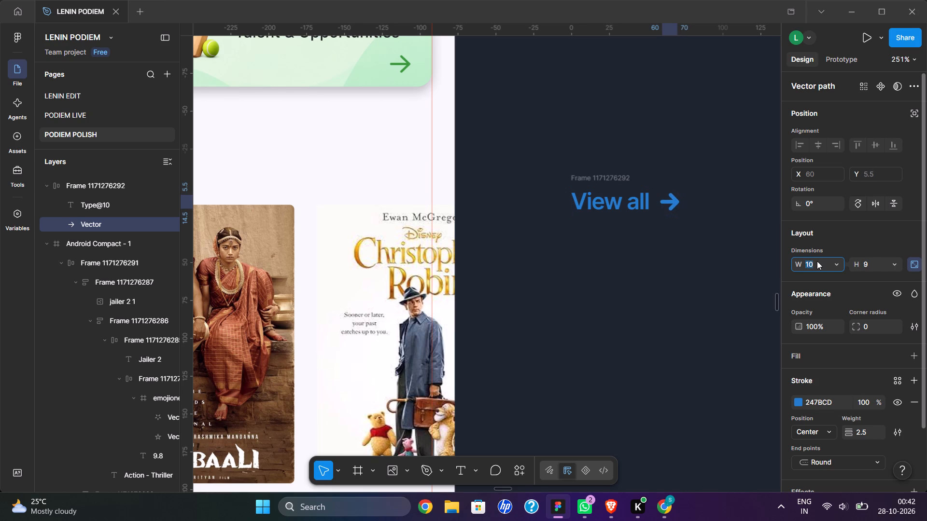
key(Down)
key(Up)
key(Up)
key(Down)
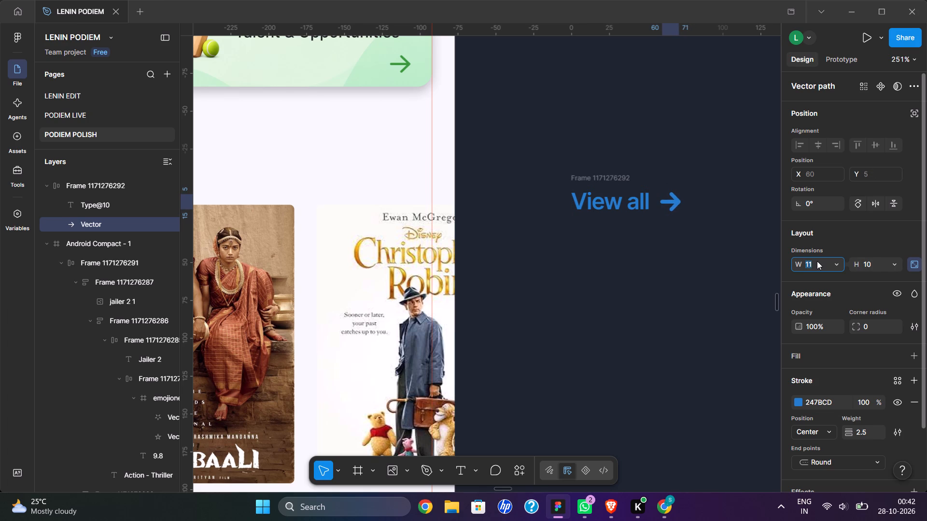
key(Up)
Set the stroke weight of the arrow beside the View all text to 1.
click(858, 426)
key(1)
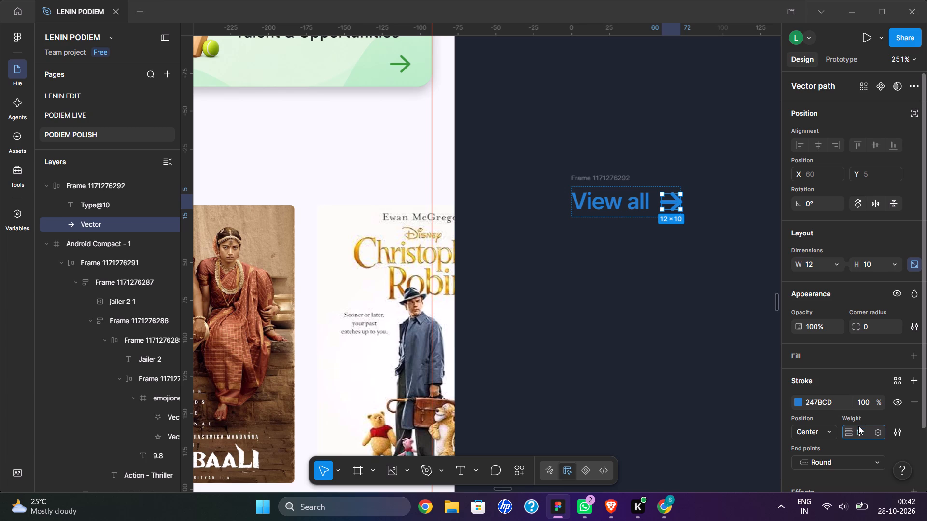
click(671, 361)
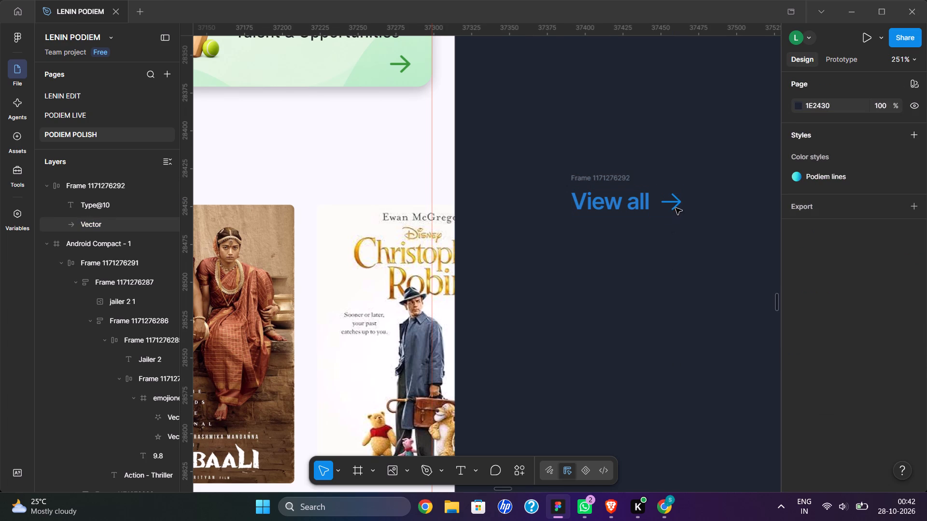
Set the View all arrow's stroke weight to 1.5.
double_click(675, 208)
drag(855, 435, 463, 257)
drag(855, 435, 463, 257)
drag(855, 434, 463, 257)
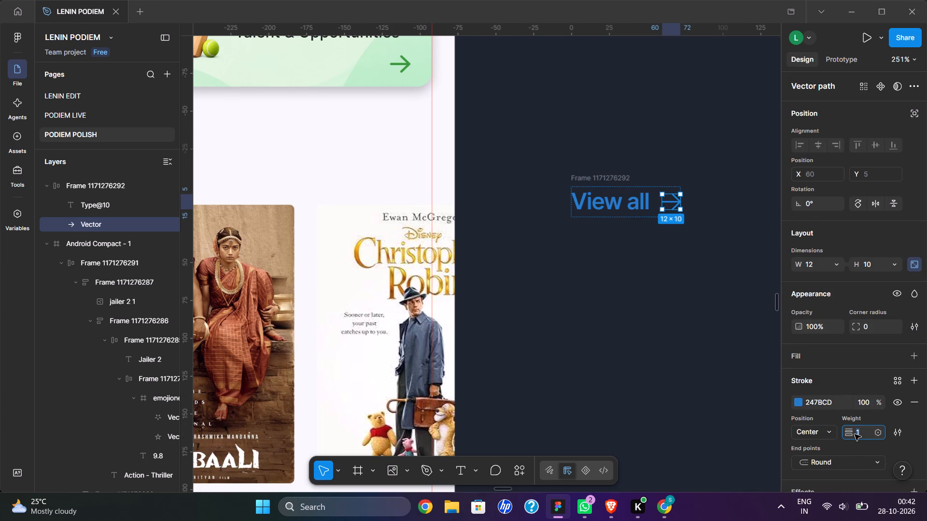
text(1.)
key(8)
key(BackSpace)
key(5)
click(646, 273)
Set the View all arrow's stroke weight to 1.8 and leave vector editing.
double_click(676, 204)
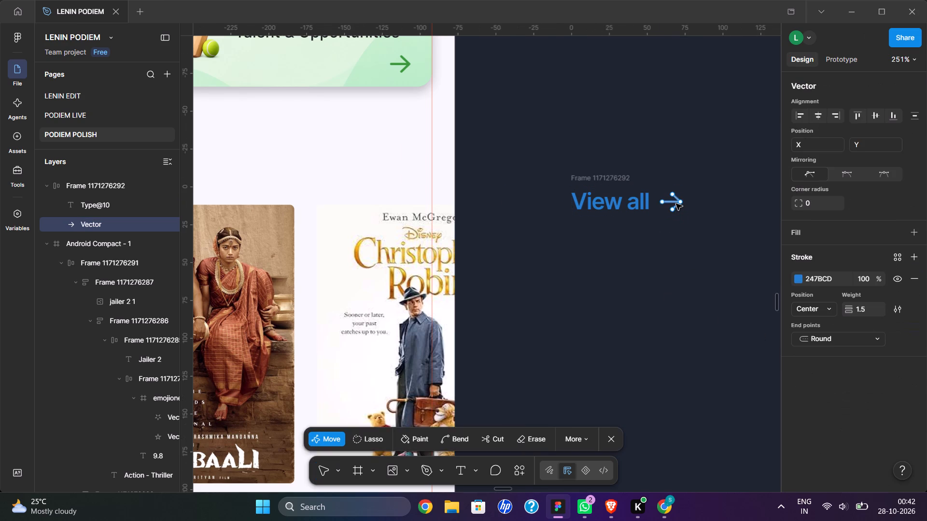
click(864, 310)
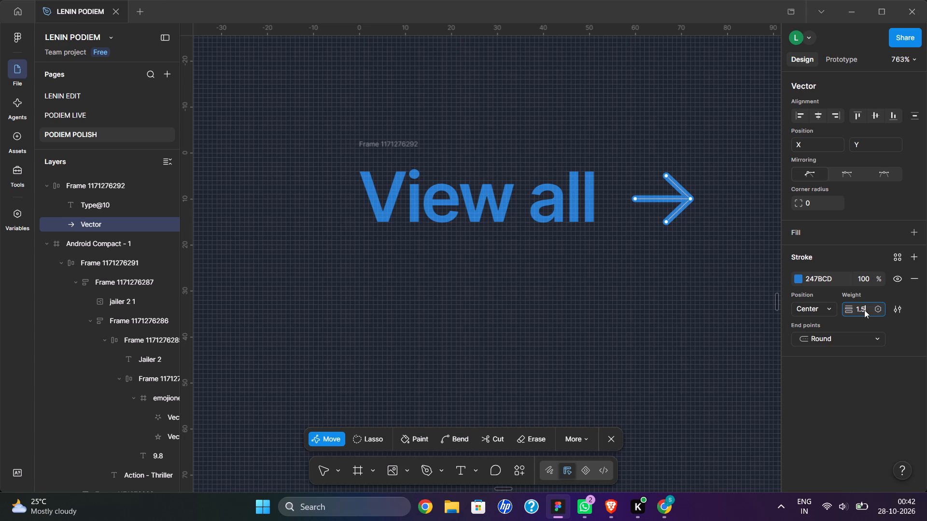
key(Up)
key(Down)
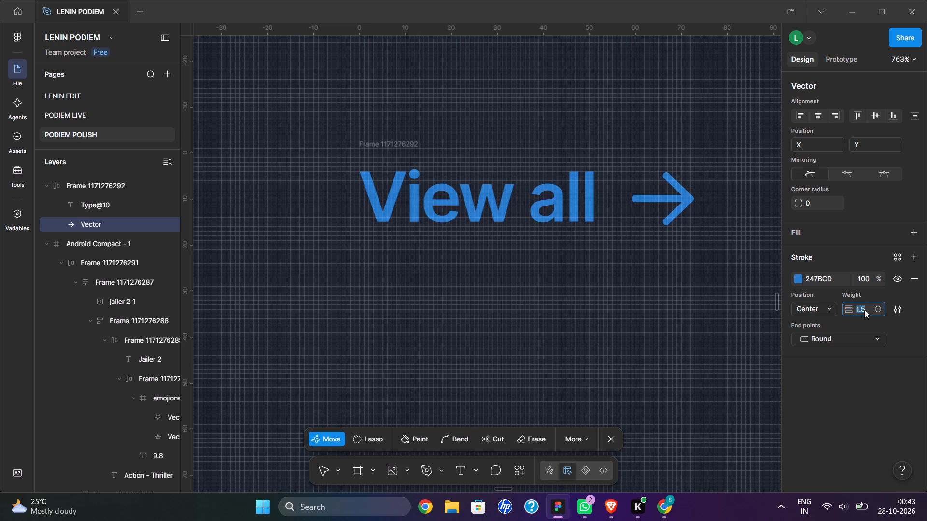
double_click(864, 310)
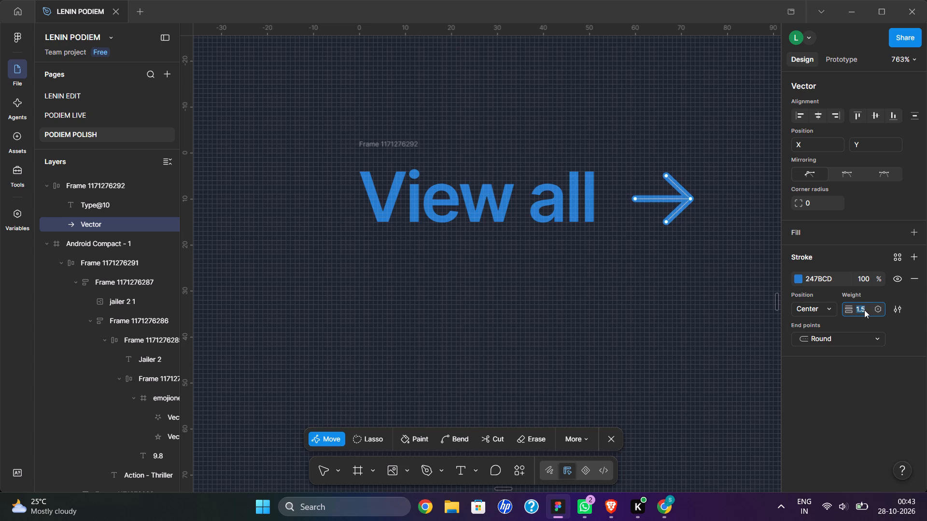
text(1.8)
click(688, 292)
click(660, 286)
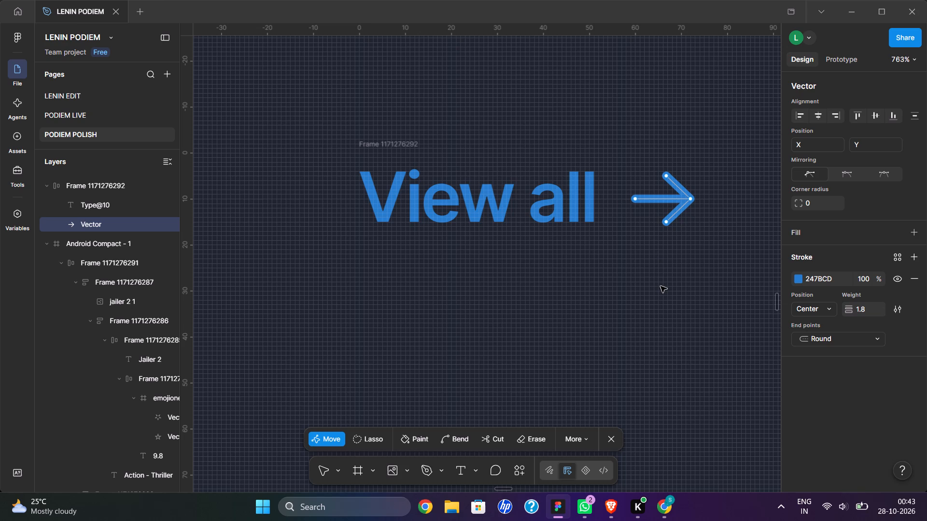
click(611, 438)
Set the auto layout gap between the View all text and its arrow to 6.
click(604, 213)
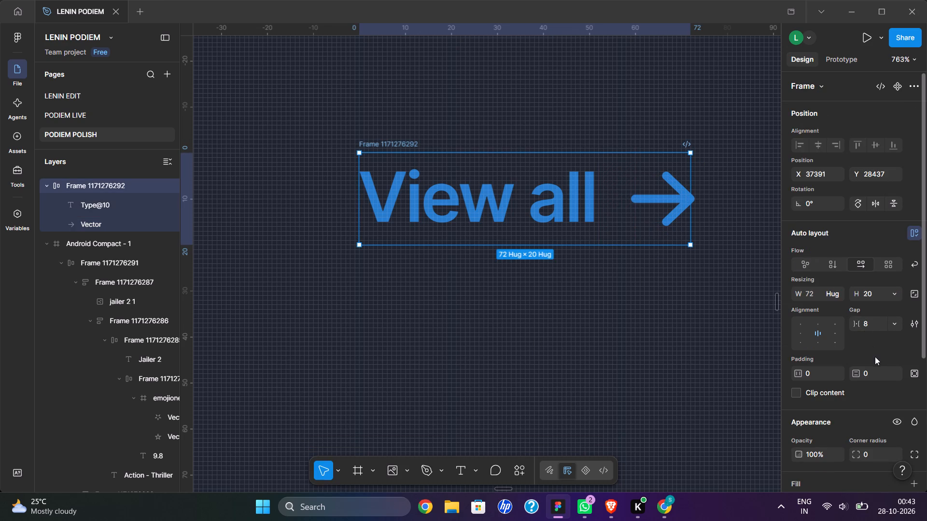
click(870, 327)
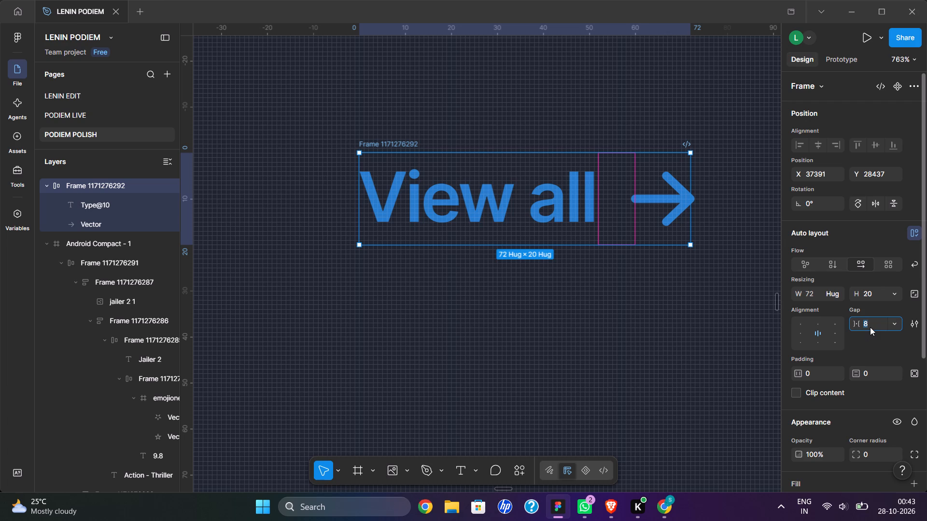
key(Down)
key(Down)
key(Down)
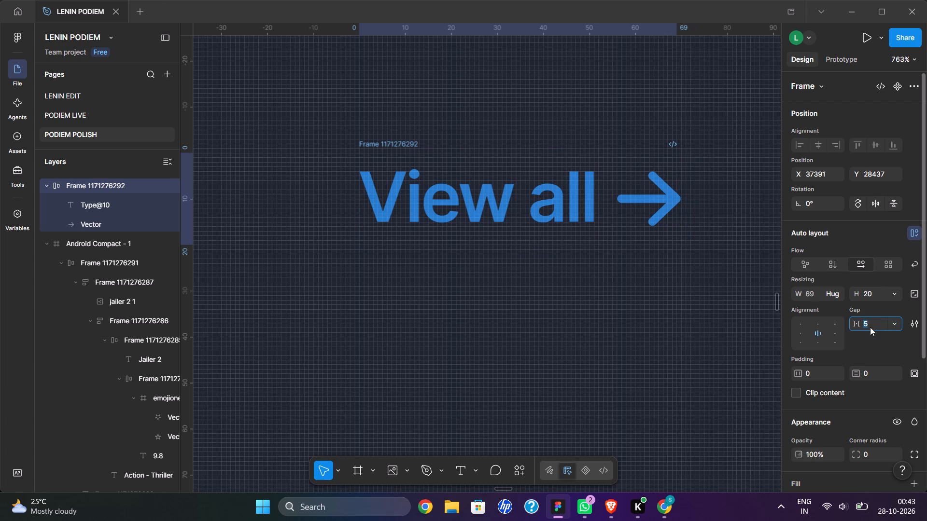
key(Up)
key(Up)
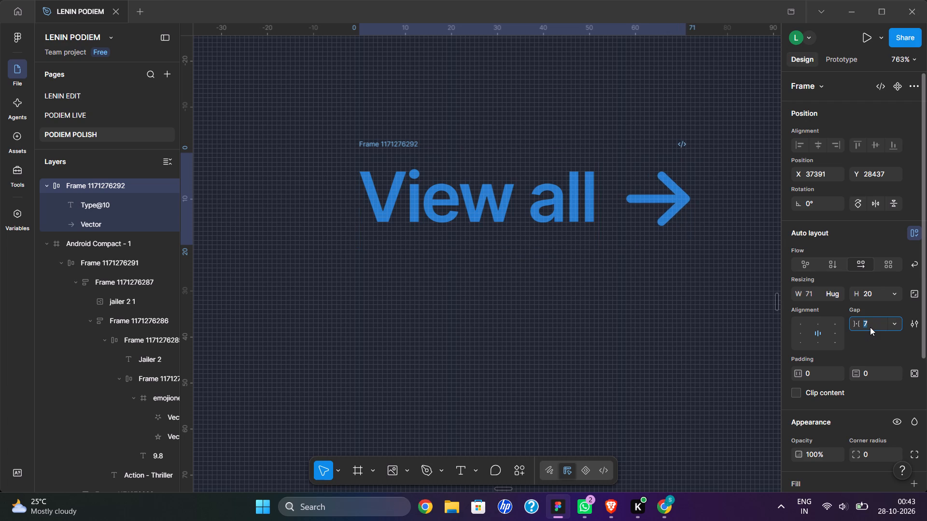
key(Down)
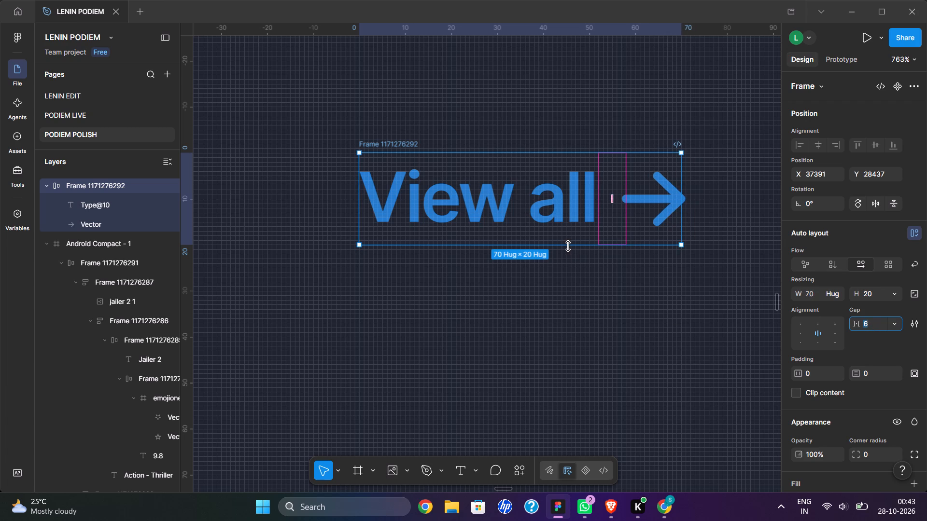
Shrink the View all frame from its bottom edge to a height of 15.
drag(568, 246, 573, 221)
click(640, 278)
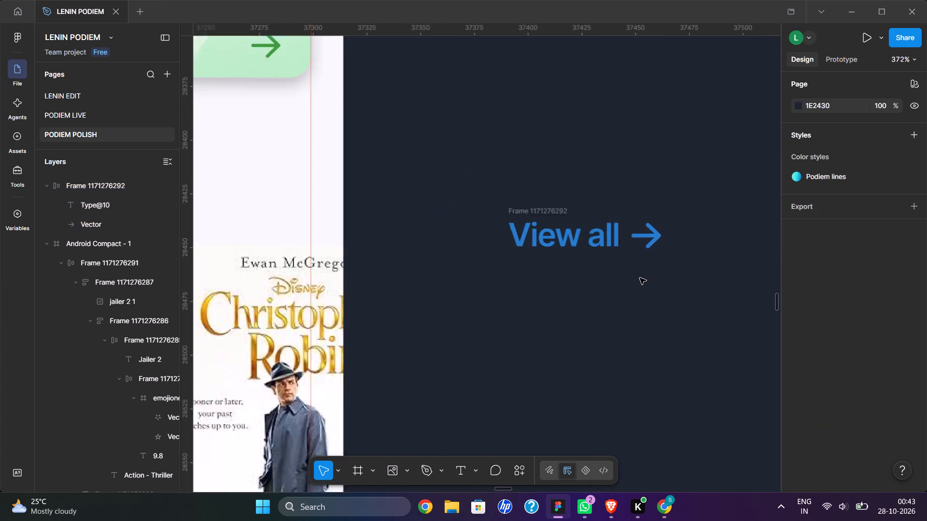
Move the View all link onto the phone screen beside the Trending in Pulse heading, at X 324, Y 658.
scroll(640, 278, right, 1)
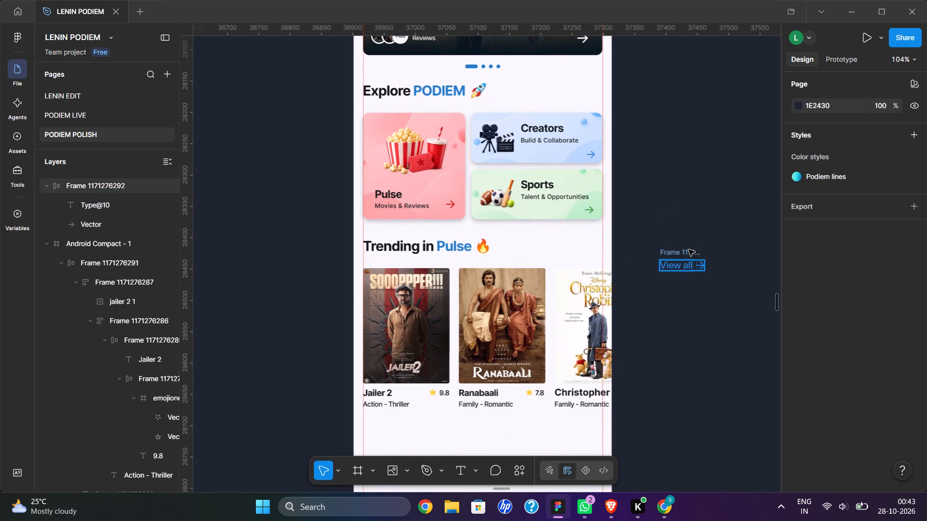
drag(688, 249, 582, 232)
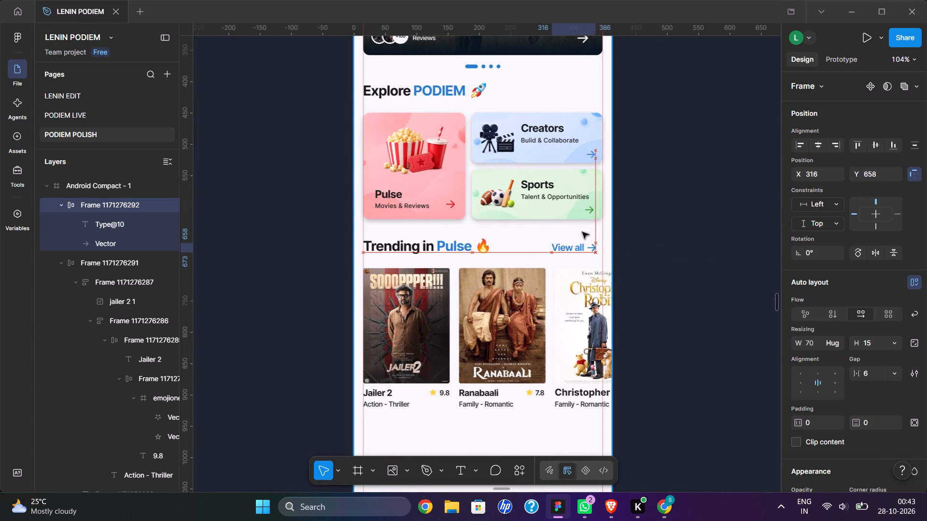
drag(582, 232, 585, 232)
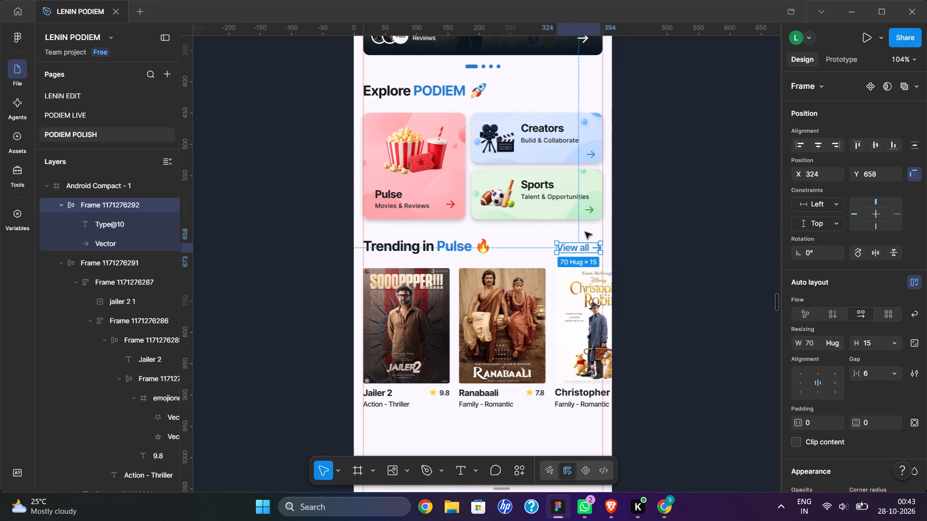
Recolor the blue word Pulse in the Trending in Pulse heading to 171717, copied from the heading's dark text color.
double_click(454, 252)
scroll(889, 395, down, 9)
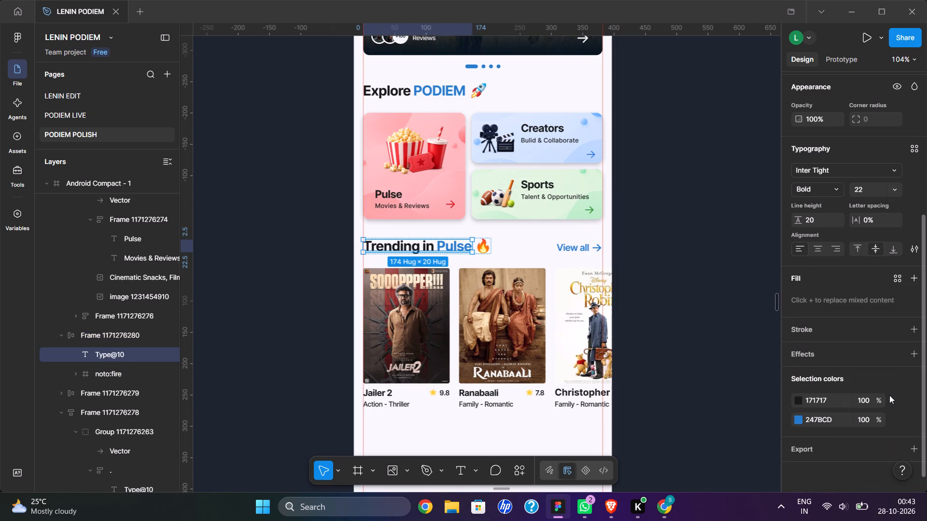
double_click(834, 401)
key(ctrl+c)
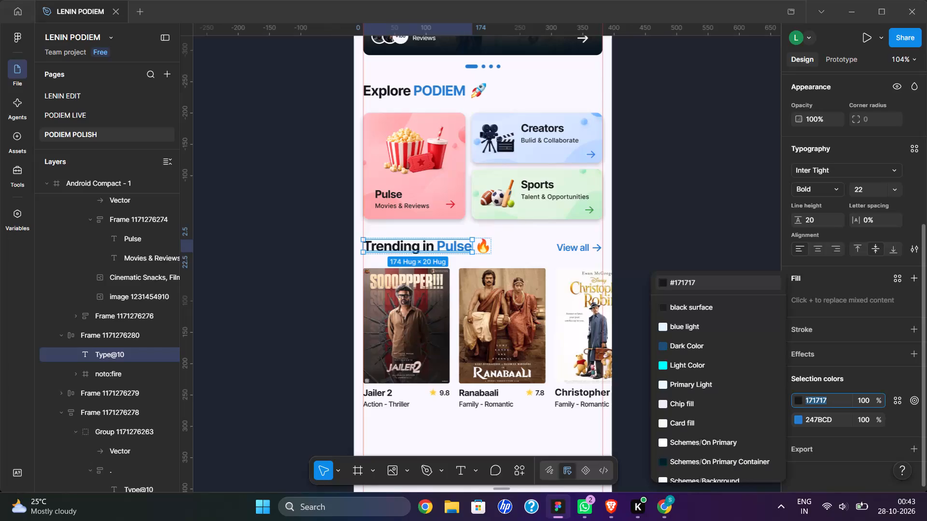
click(829, 414)
key(ctrl+v)
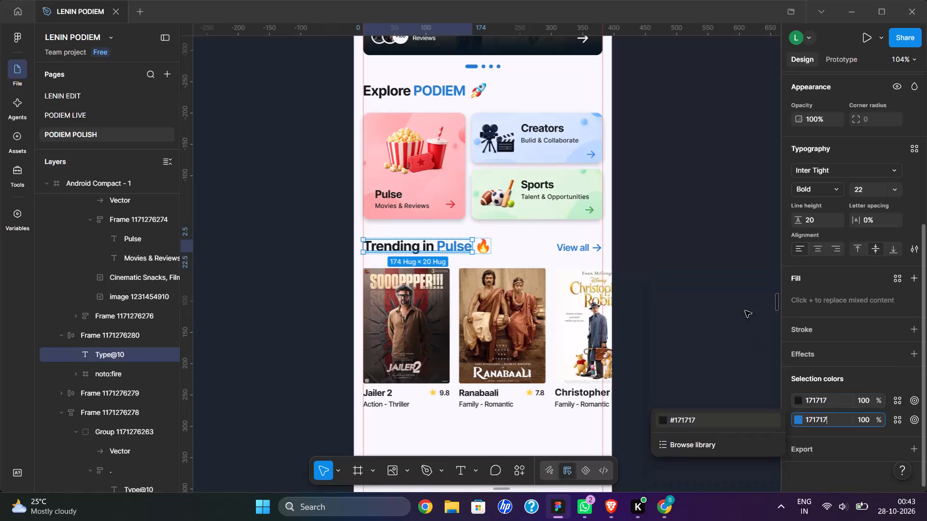
click(682, 191)
click(682, 191)
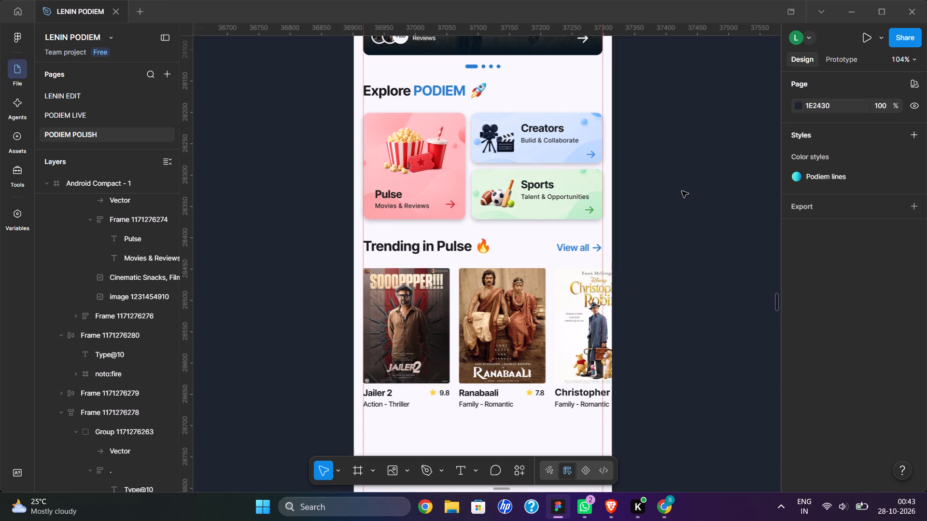
Wrap the Trending in Pulse heading and the View all link together in one auto layout frame.
click(572, 246)
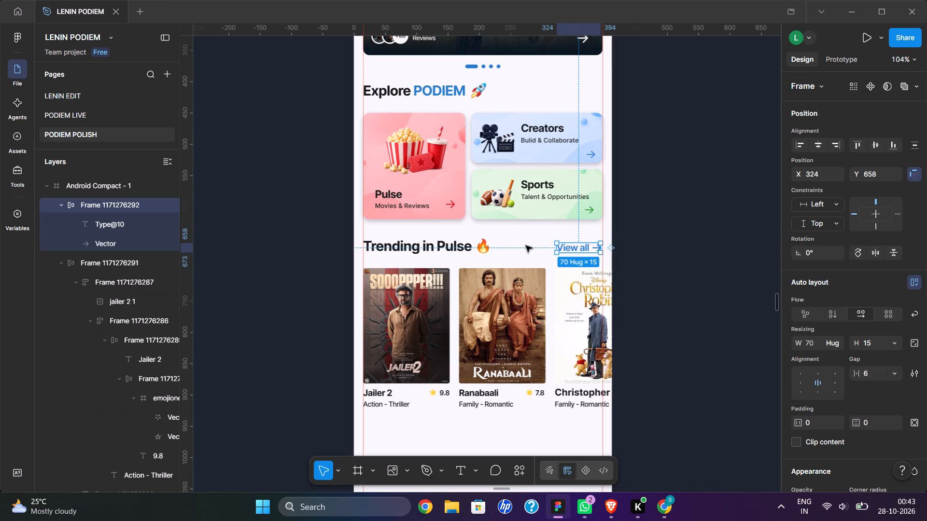
click(471, 247)
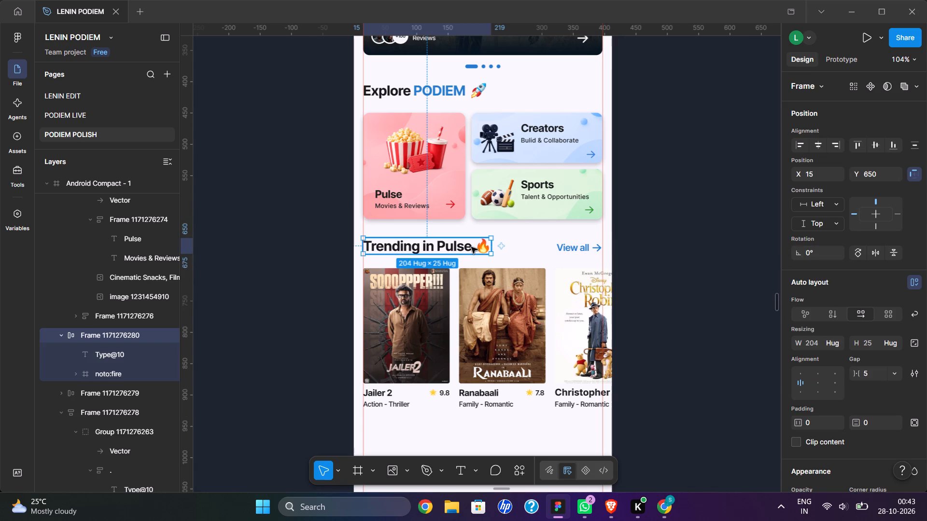
shift+click(576, 246)
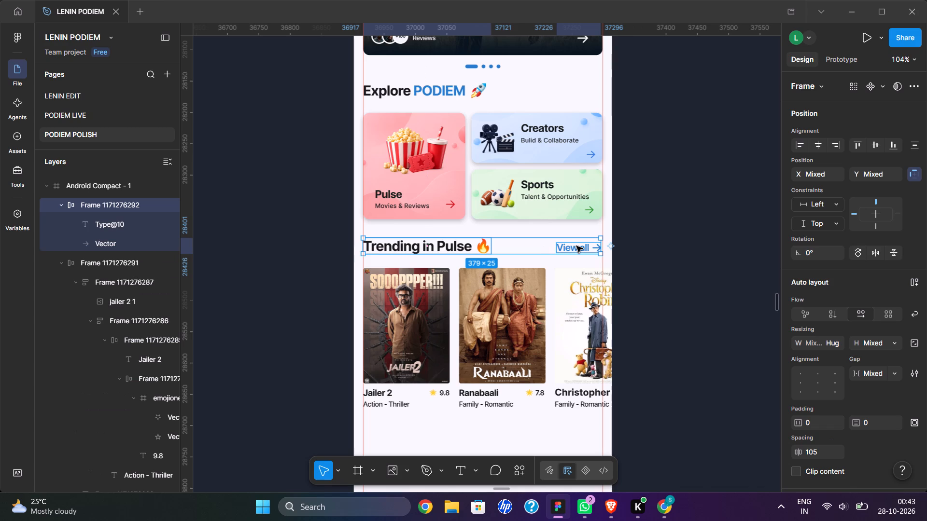
key(shift+a)
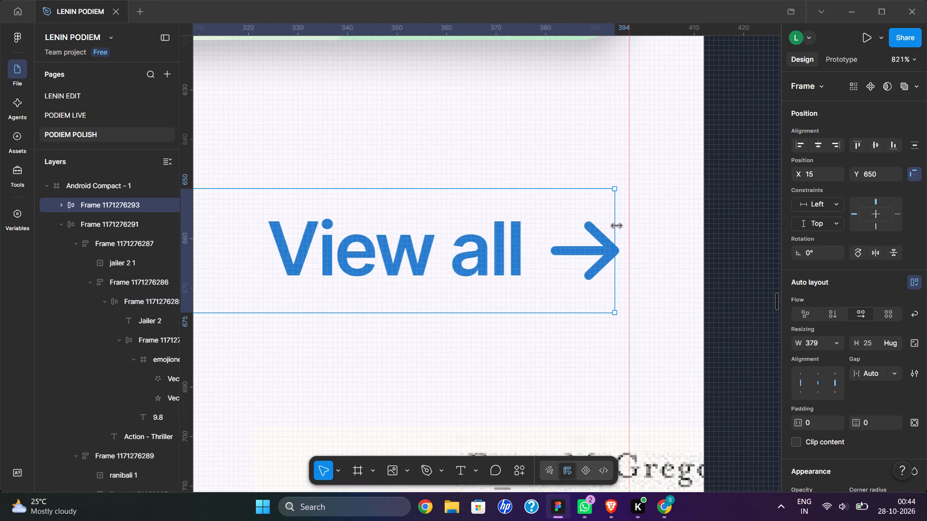
Widen the heading row frame to 382 so its right edge meets the right margin guide.
drag(617, 226, 629, 221)
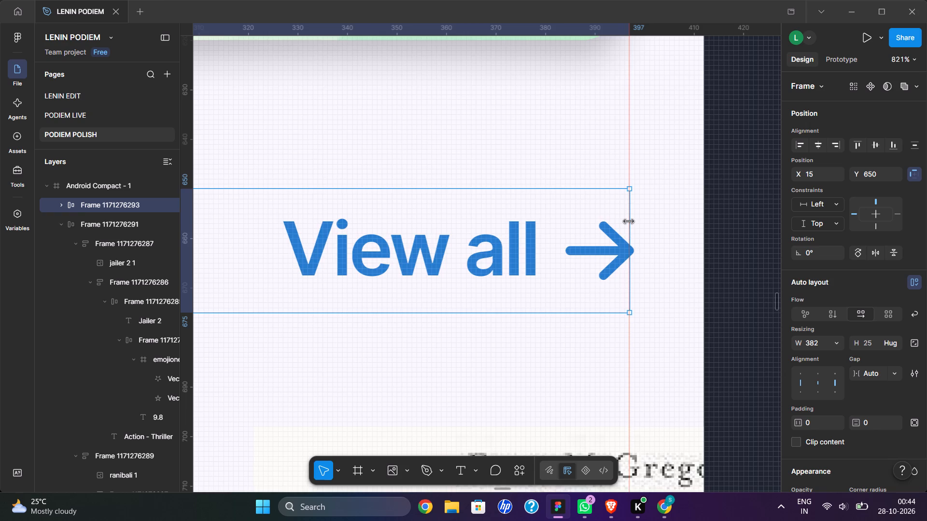
click(629, 221)
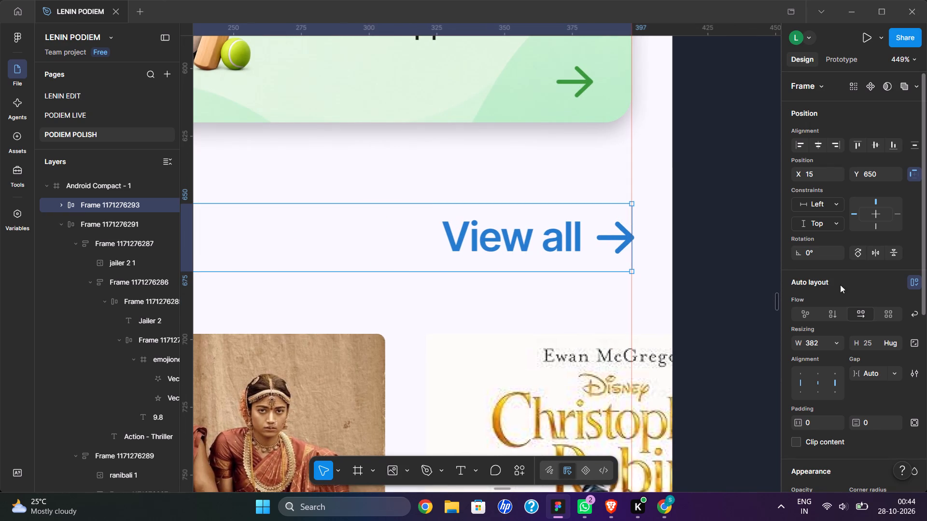
scroll(699, 276, right, 4)
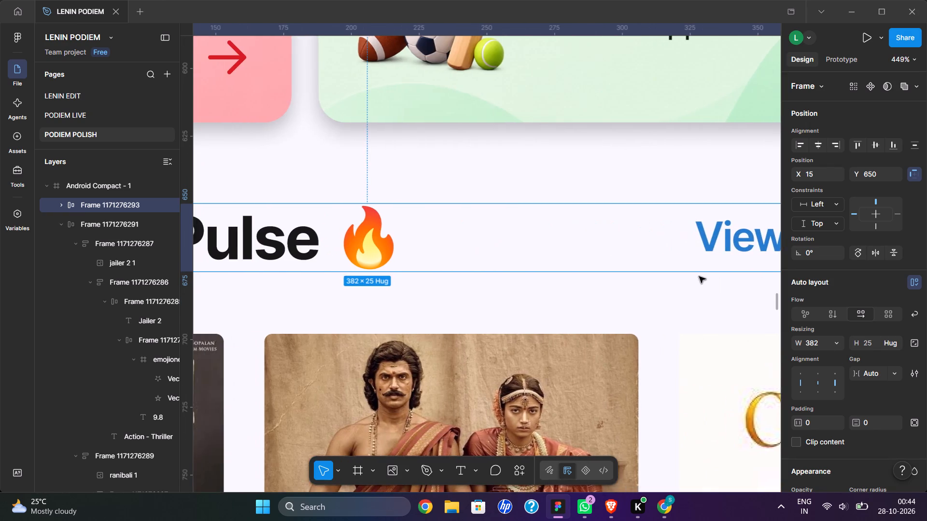
scroll(699, 276, right, 3)
scroll(699, 276, left, 3)
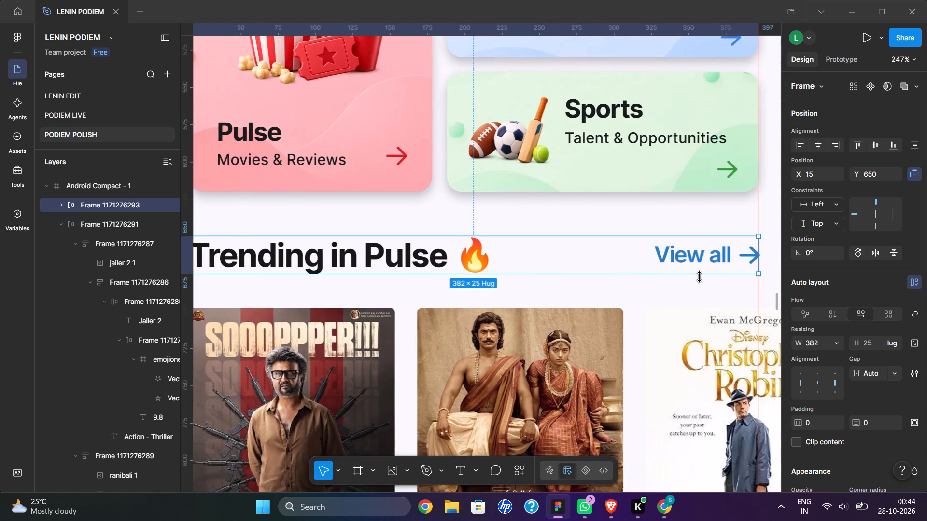
click(767, 257)
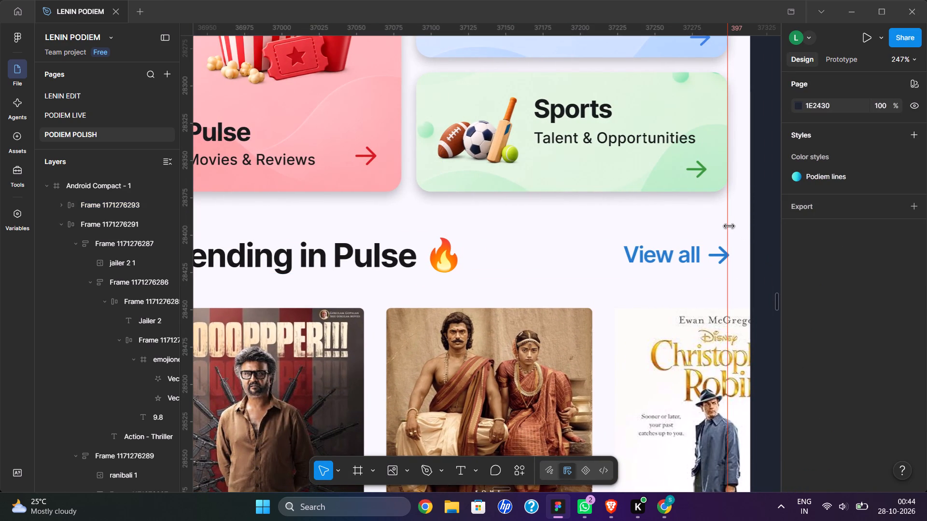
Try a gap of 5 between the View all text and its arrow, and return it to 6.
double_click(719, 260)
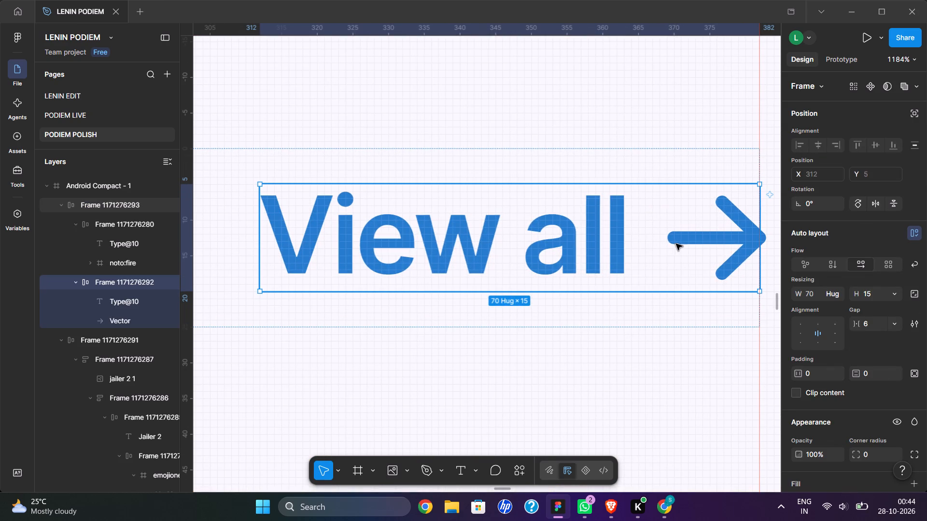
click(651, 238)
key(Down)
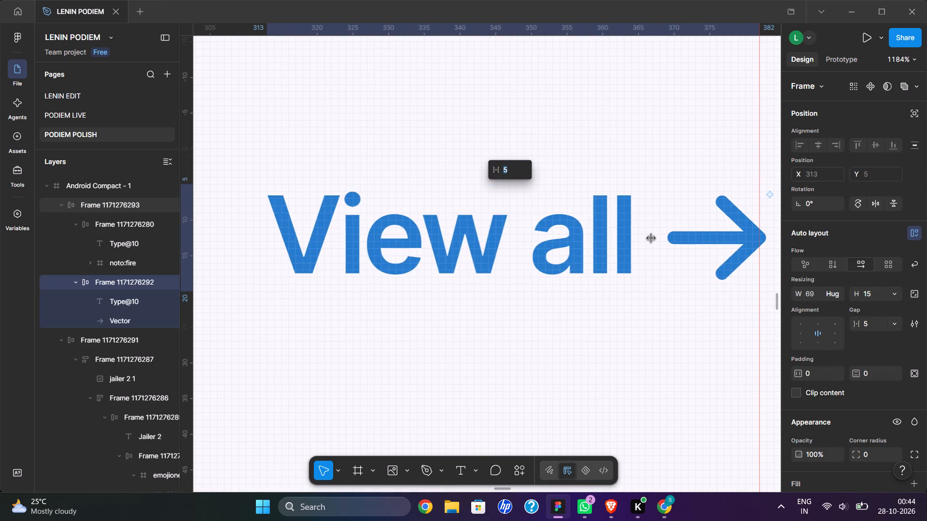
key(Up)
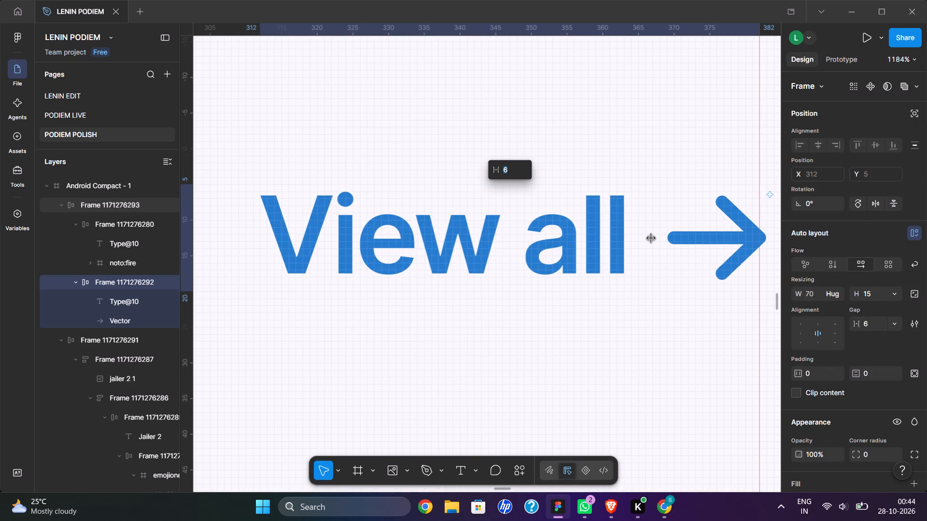
Change the heading row's automatic gap to a fixed 105 and raise it to 107 so the View all arrow meets the margin guide.
click(383, 245)
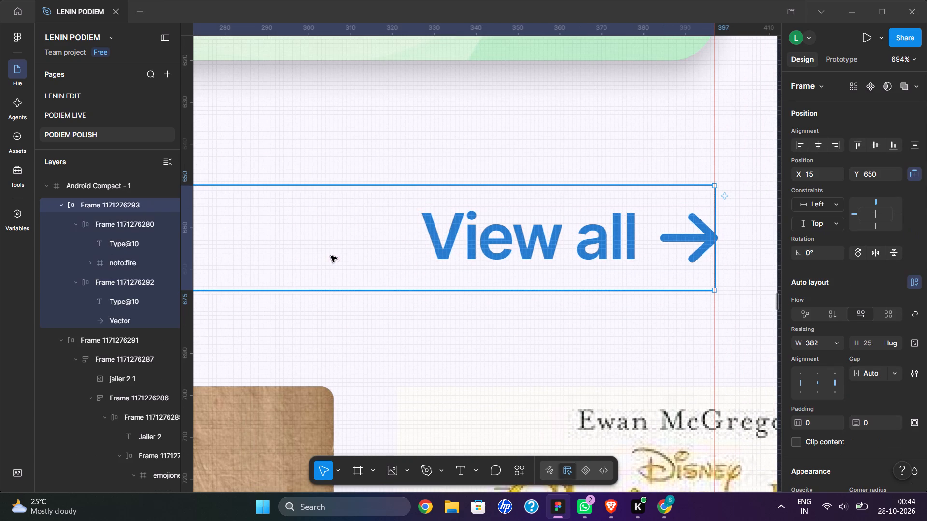
scroll(355, 255, right, 1)
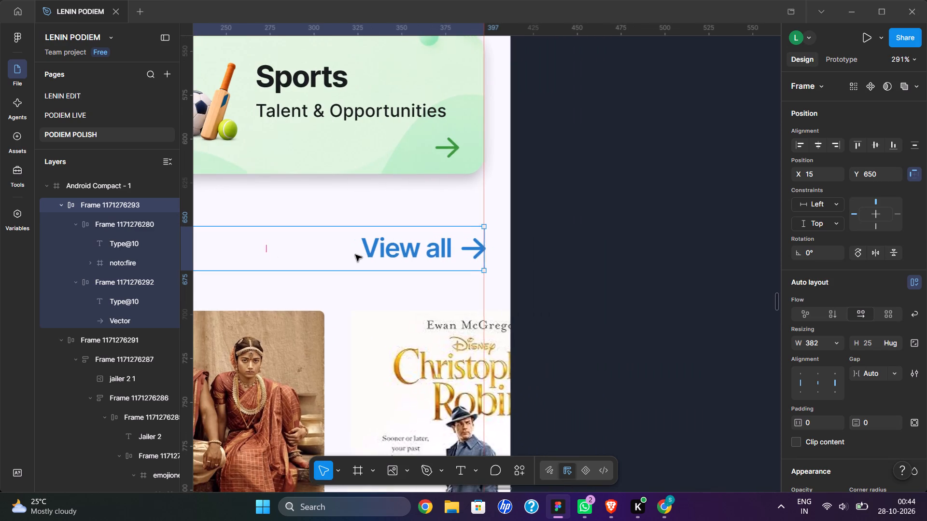
scroll(355, 255, right, 1)
click(407, 251)
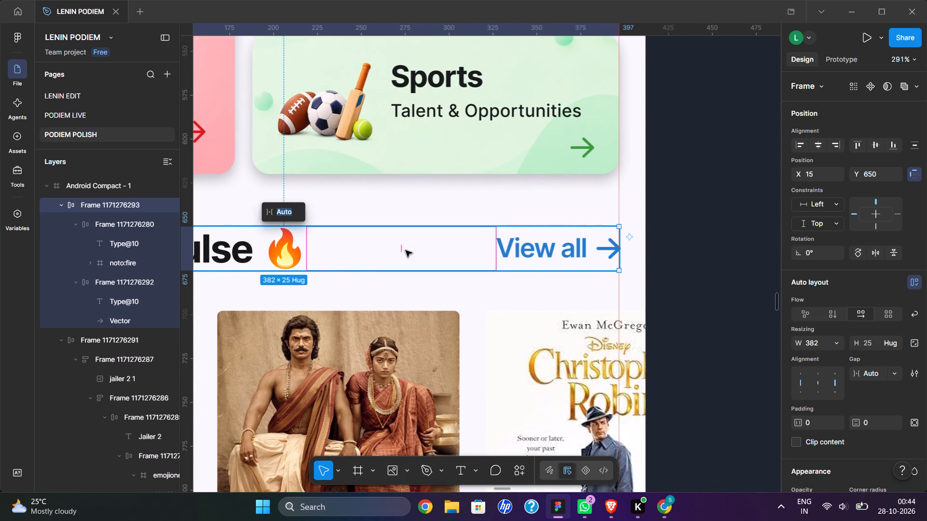
double_click(896, 371)
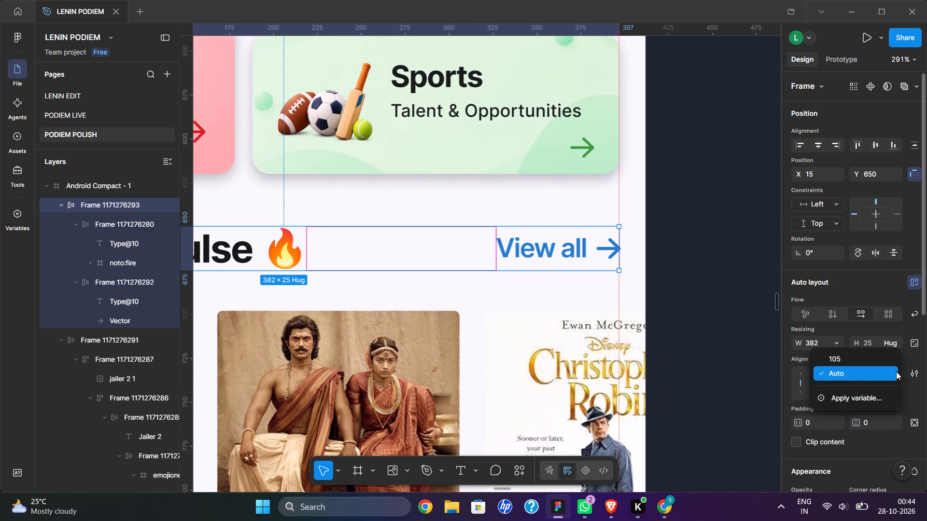
click(896, 371)
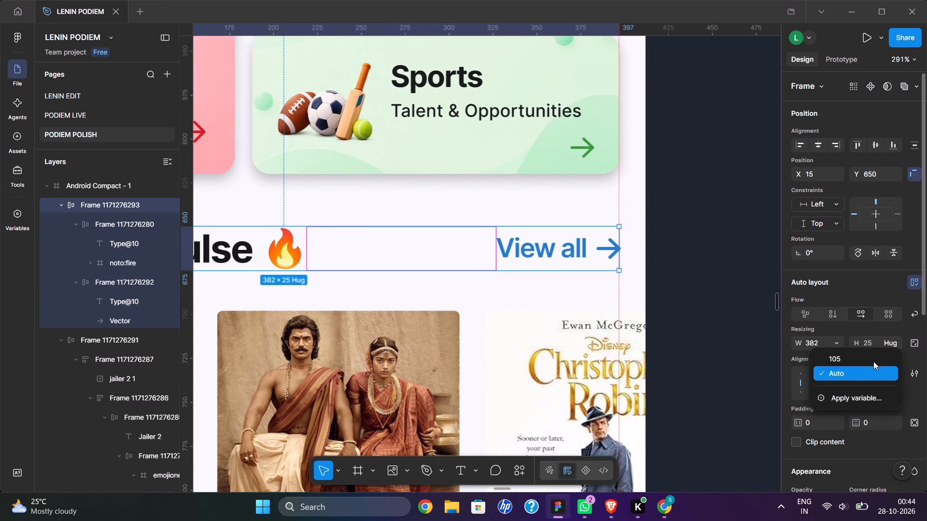
click(873, 360)
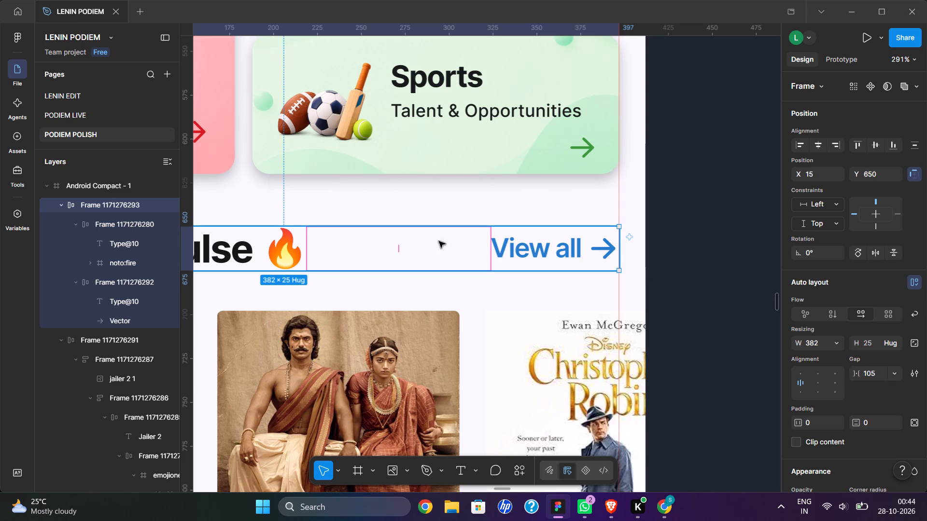
click(400, 247)
key(Up)
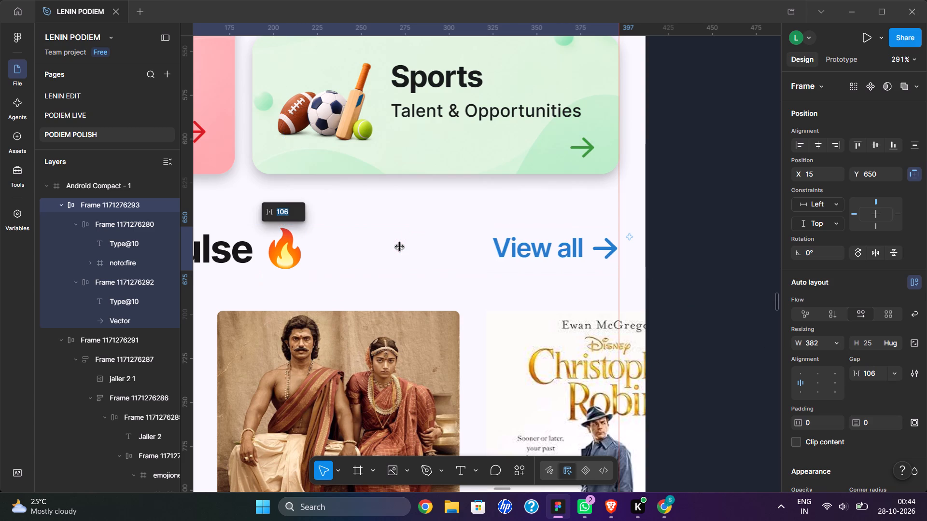
key(Up)
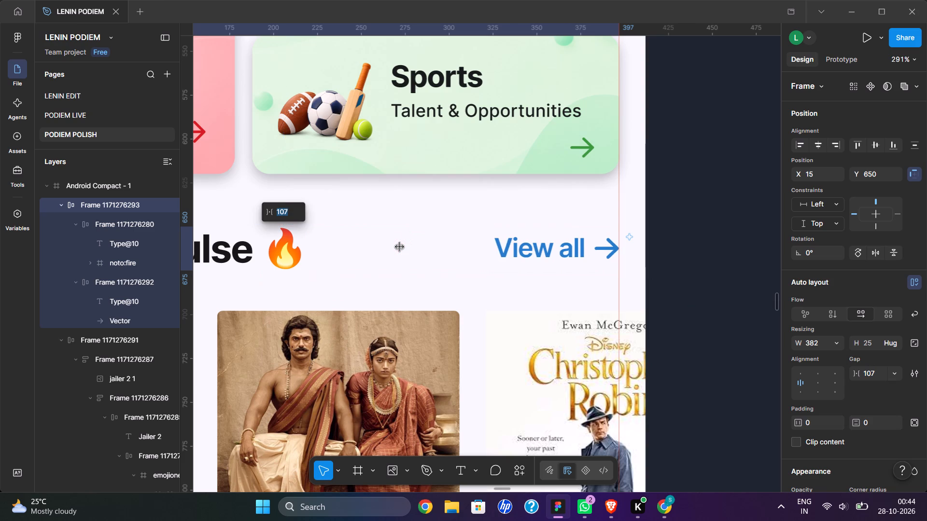
click(651, 243)
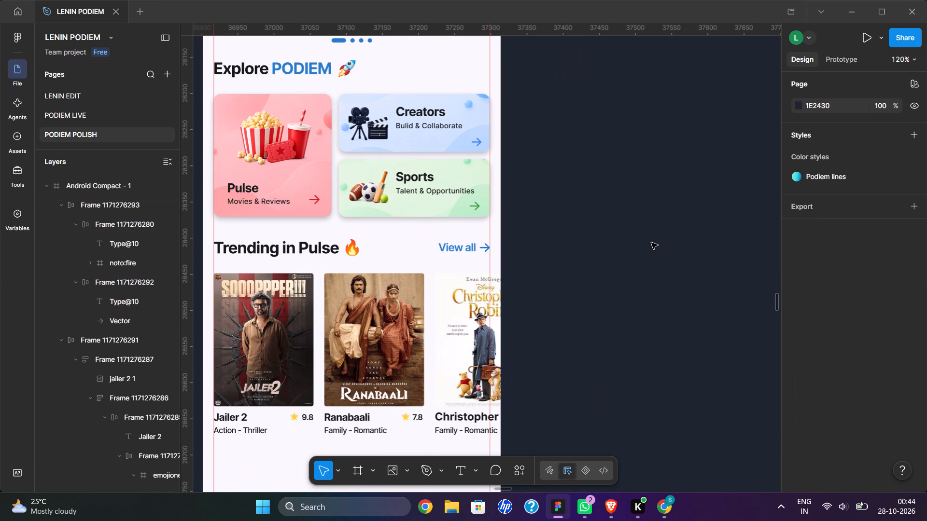
click(596, 302)
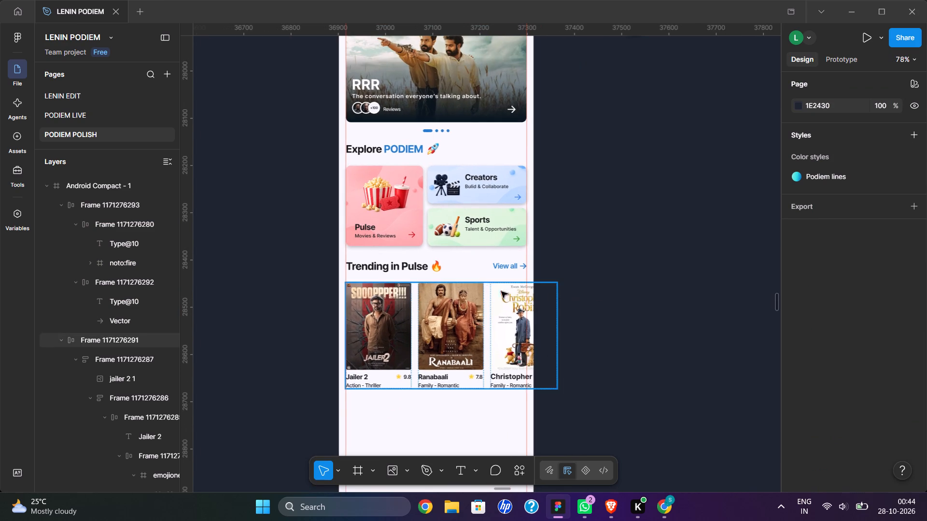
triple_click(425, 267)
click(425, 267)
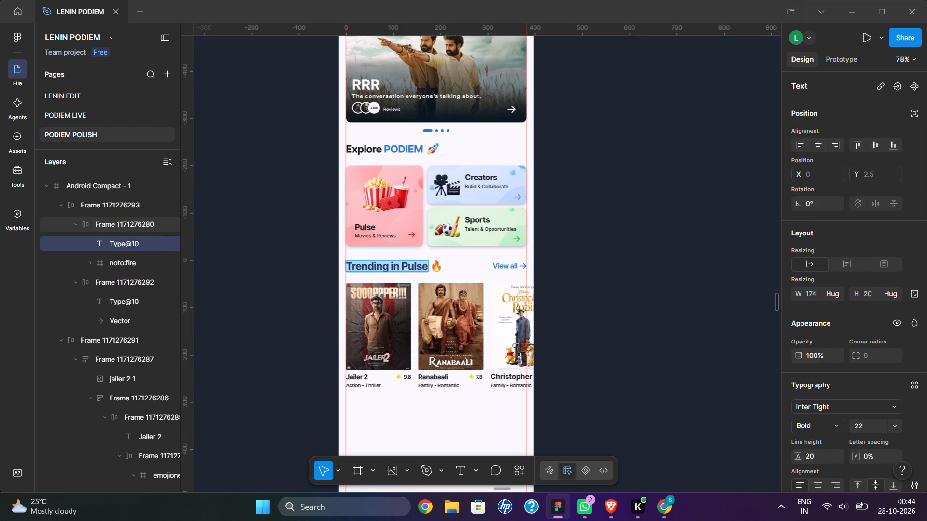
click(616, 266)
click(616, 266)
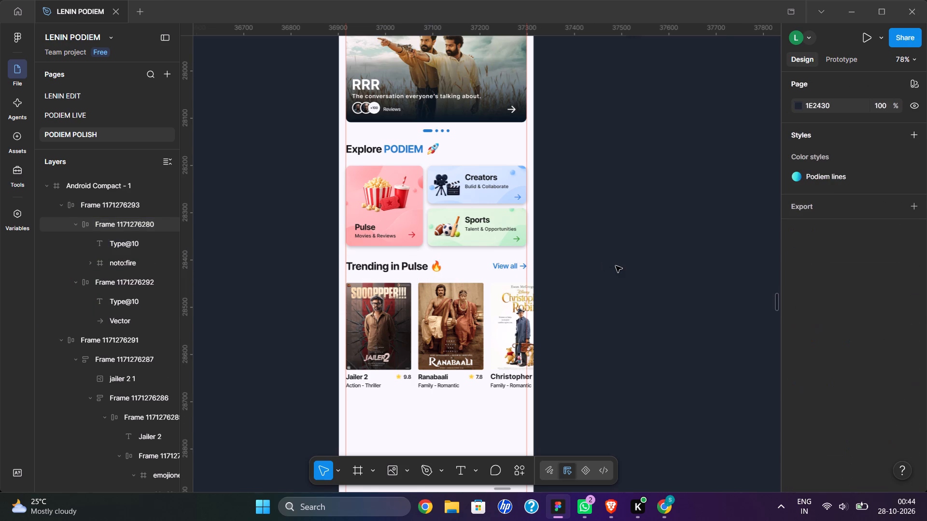
Capture a screen snip of the Trending in Pulse heading row with the all-dark heading text.
key(Print)
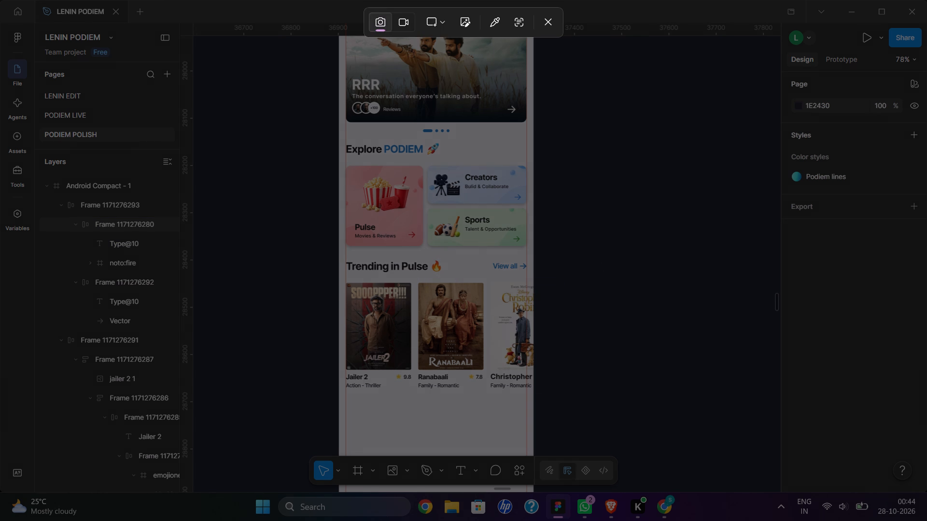
drag(333, 248, 584, 280)
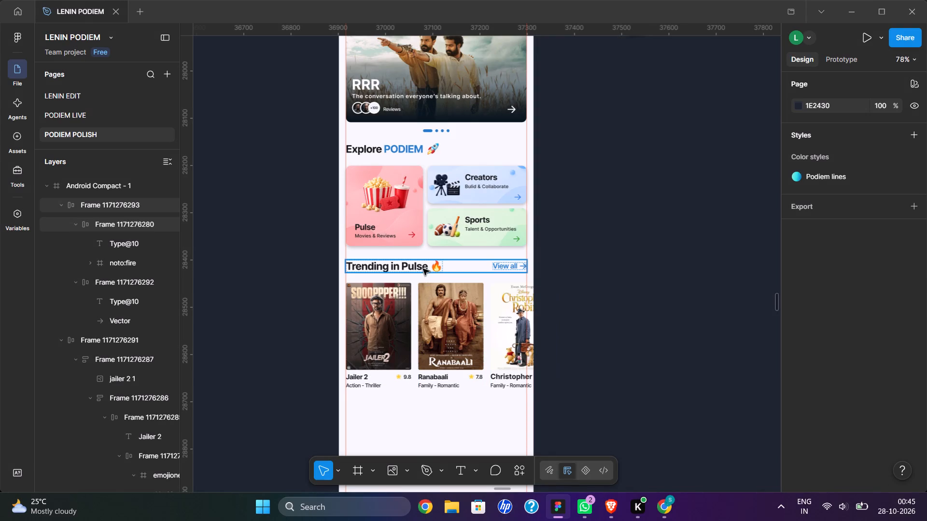
Recolor the word Pulse in the Trending in Pulse heading to 247BCD, sampled from the blue View all link.
triple_click(422, 270)
click(422, 270)
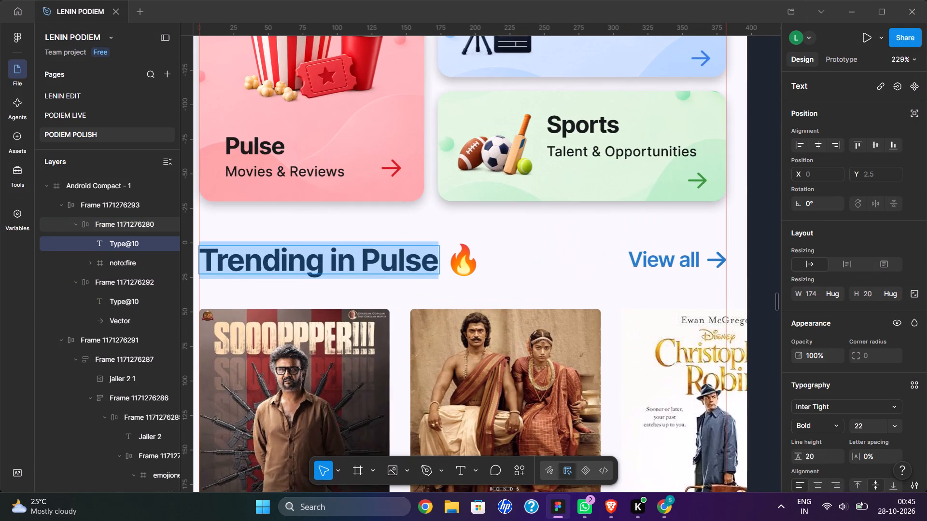
click(365, 257)
drag(365, 257, 442, 264)
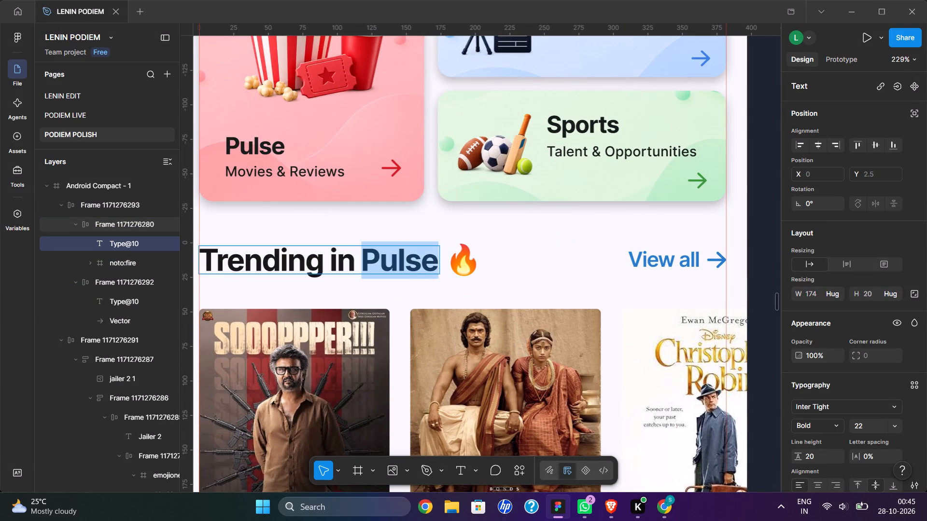
drag(442, 264, 450, 265)
scroll(846, 361, down, 4)
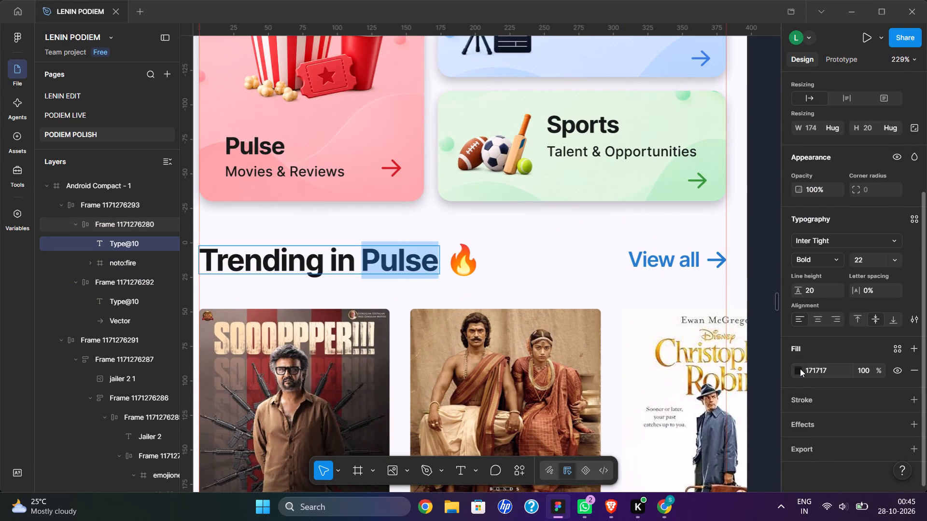
click(800, 369)
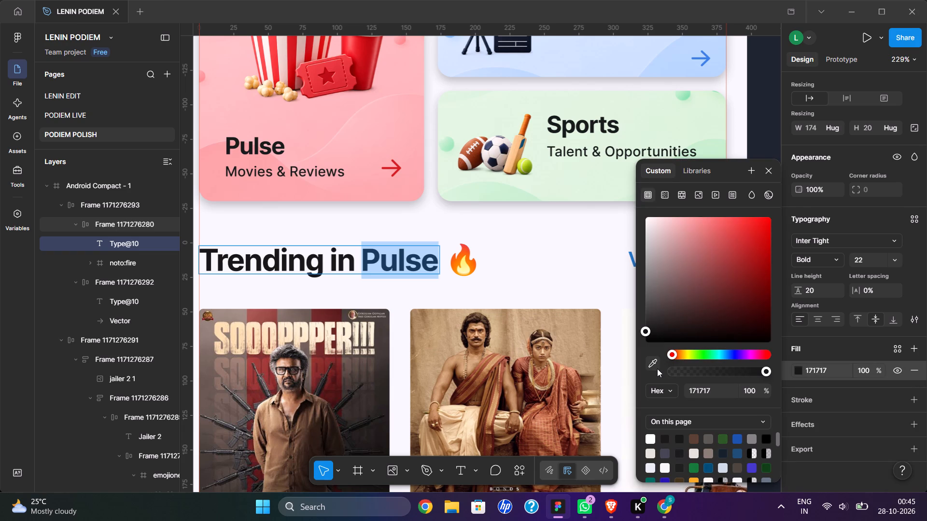
click(654, 366)
scroll(594, 302, left, 1)
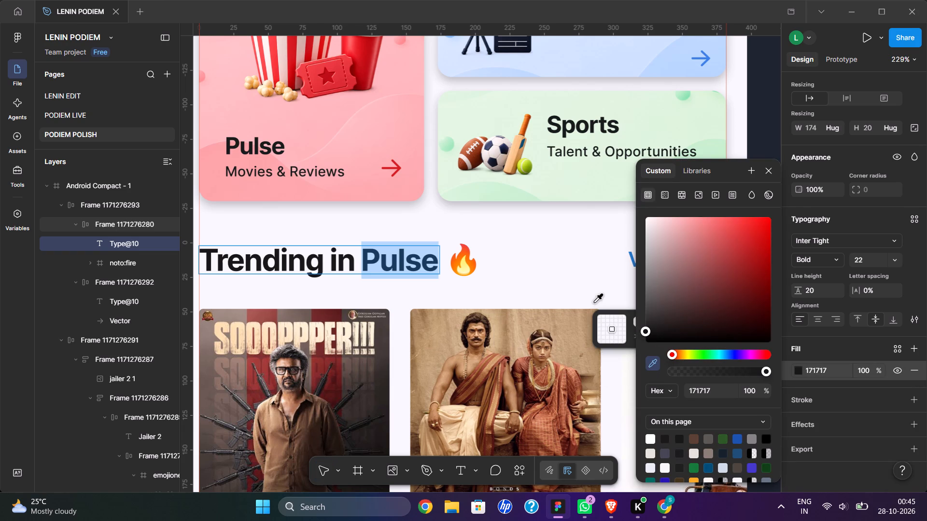
scroll(594, 302, left, 1)
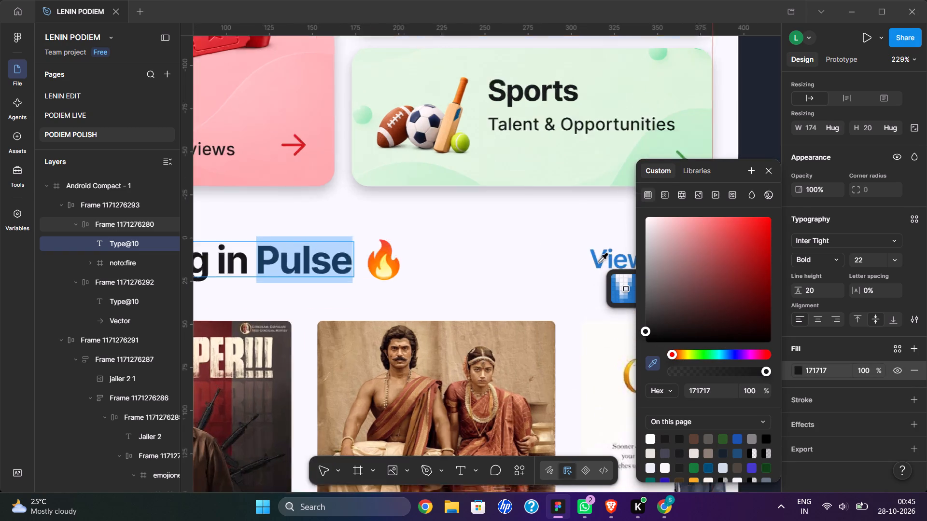
click(577, 262)
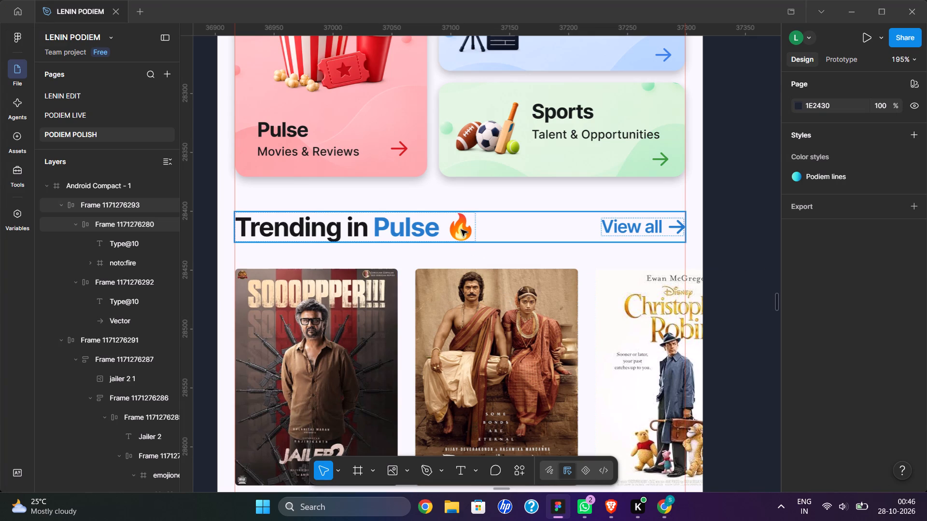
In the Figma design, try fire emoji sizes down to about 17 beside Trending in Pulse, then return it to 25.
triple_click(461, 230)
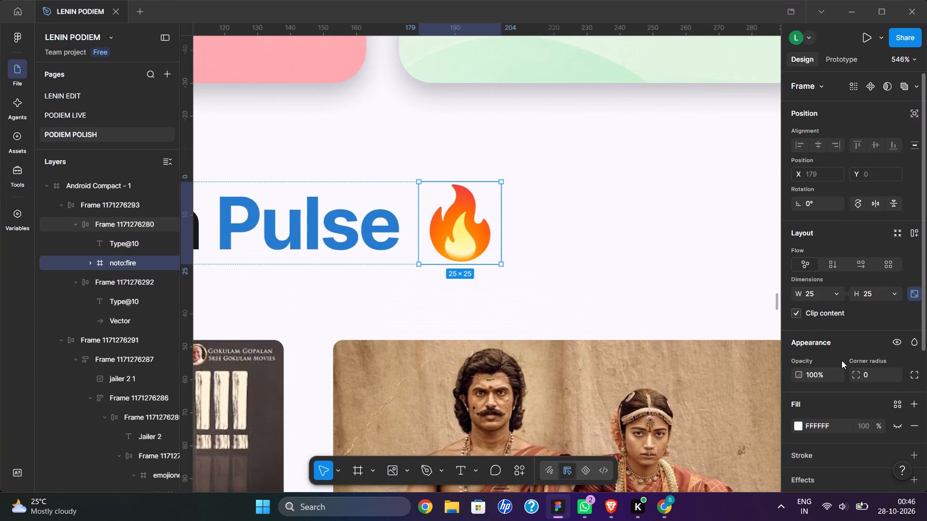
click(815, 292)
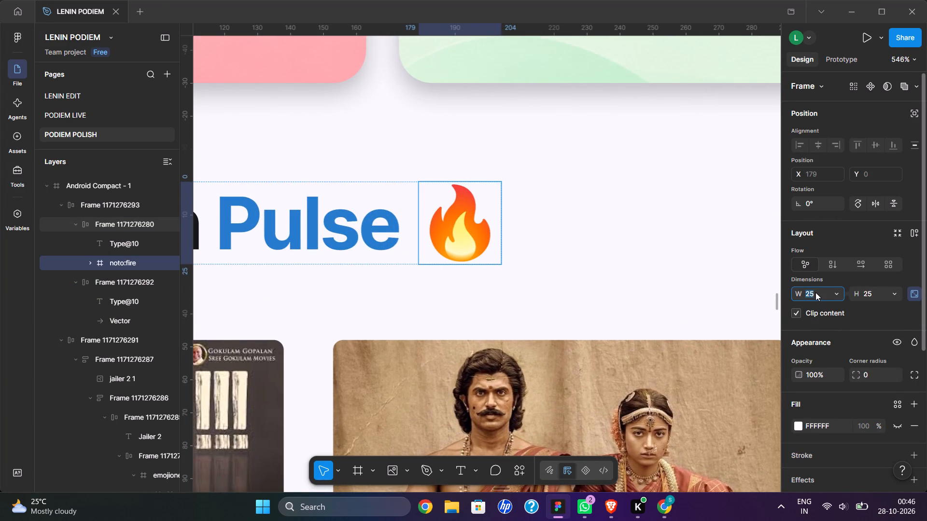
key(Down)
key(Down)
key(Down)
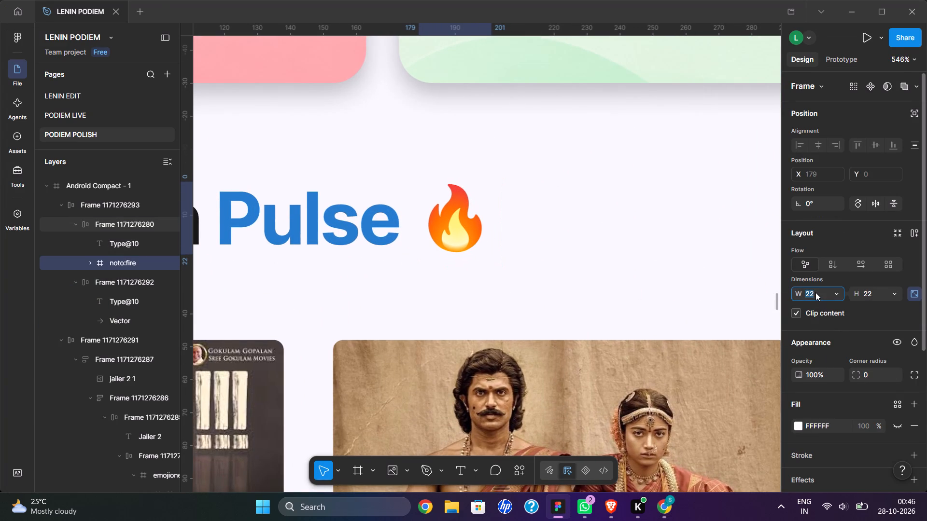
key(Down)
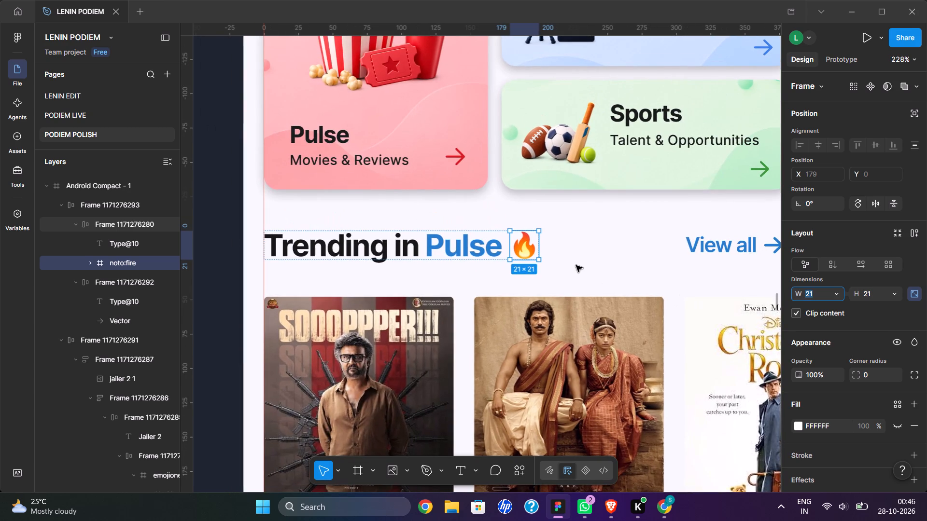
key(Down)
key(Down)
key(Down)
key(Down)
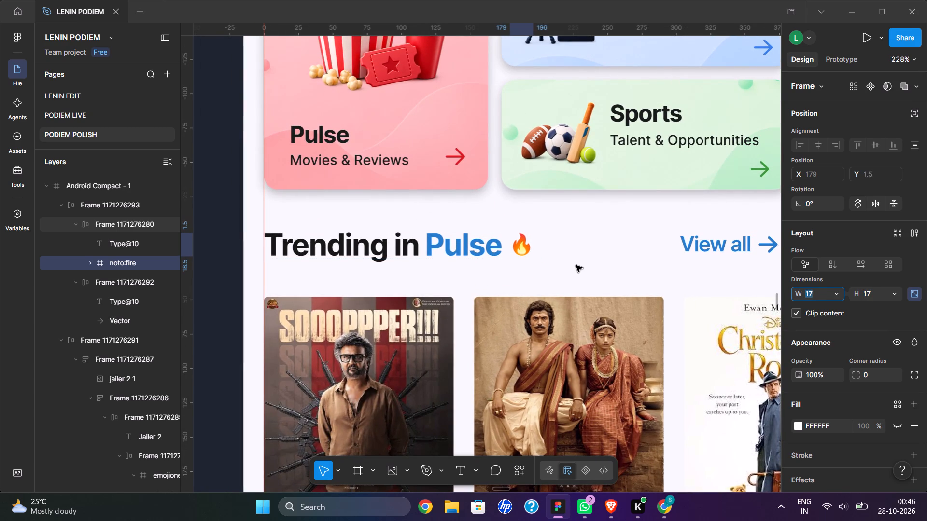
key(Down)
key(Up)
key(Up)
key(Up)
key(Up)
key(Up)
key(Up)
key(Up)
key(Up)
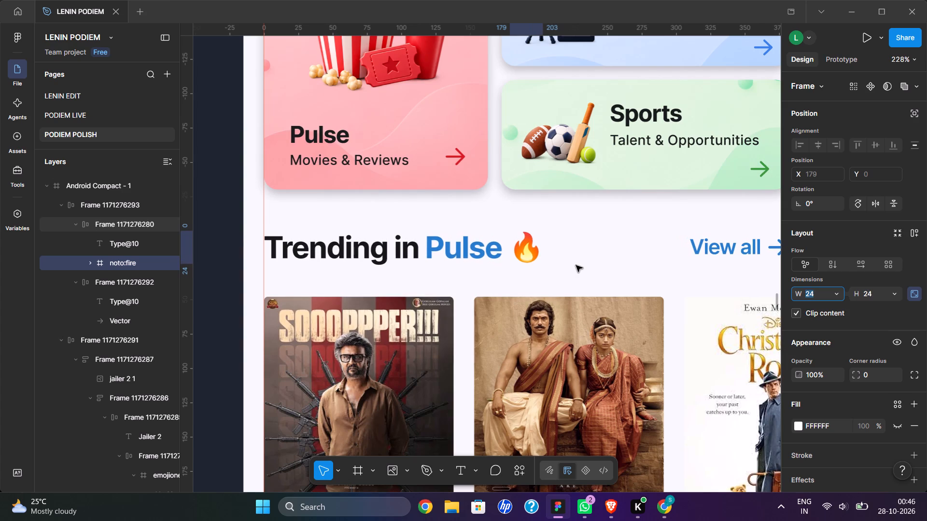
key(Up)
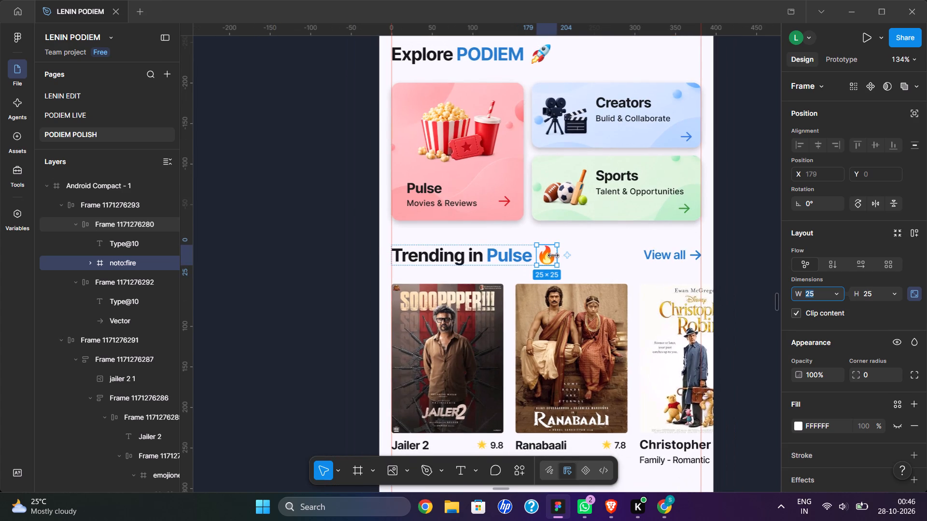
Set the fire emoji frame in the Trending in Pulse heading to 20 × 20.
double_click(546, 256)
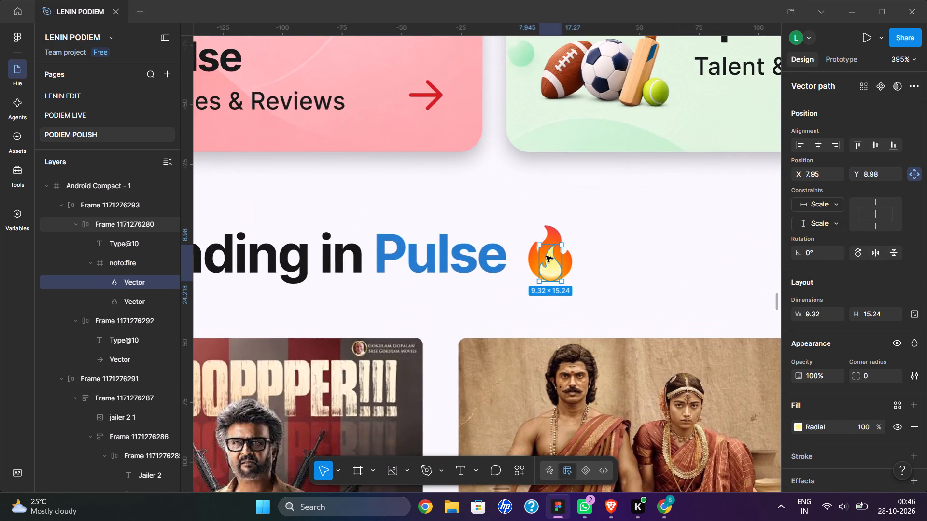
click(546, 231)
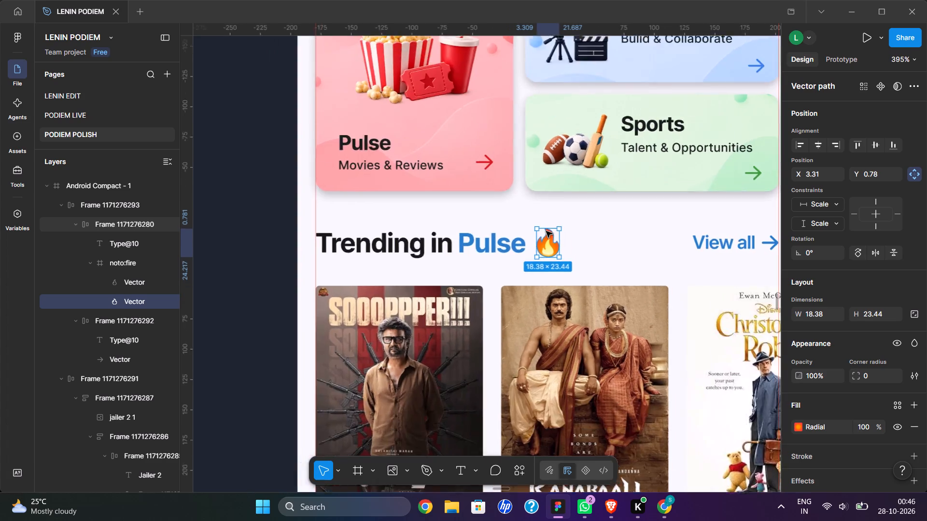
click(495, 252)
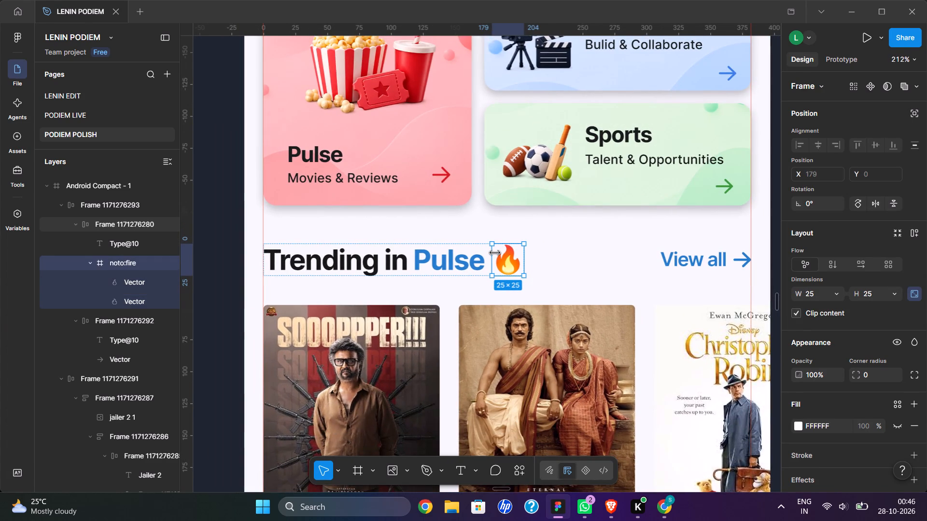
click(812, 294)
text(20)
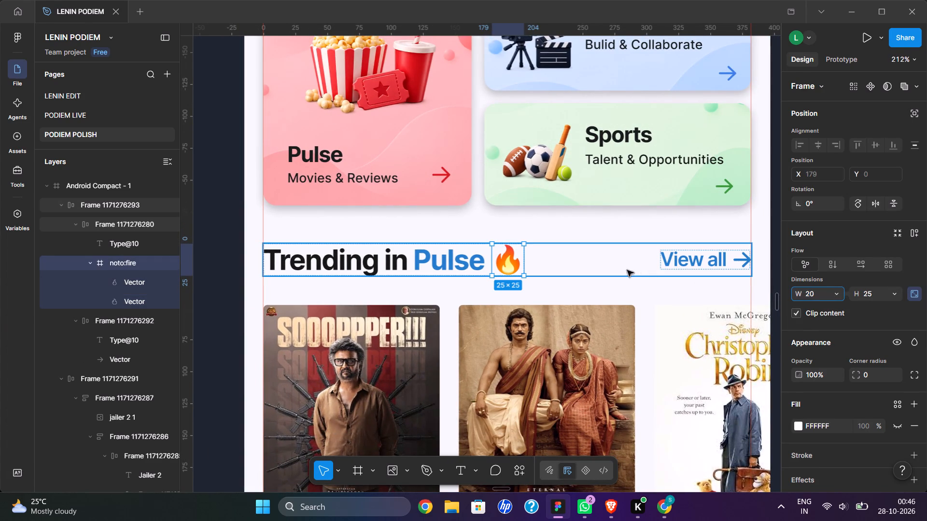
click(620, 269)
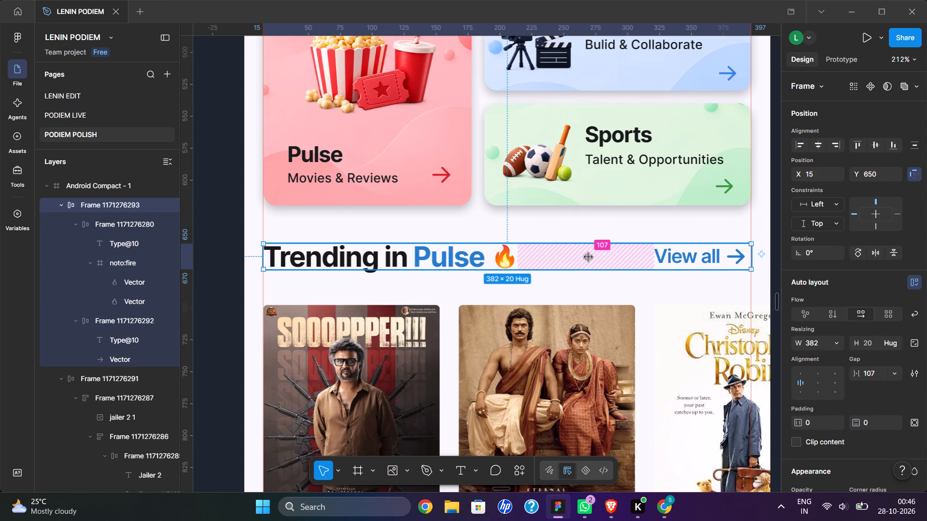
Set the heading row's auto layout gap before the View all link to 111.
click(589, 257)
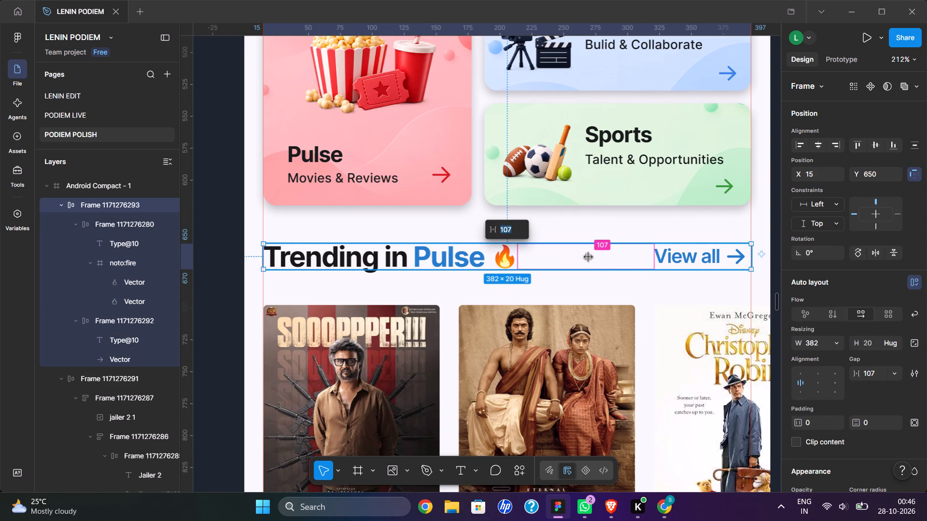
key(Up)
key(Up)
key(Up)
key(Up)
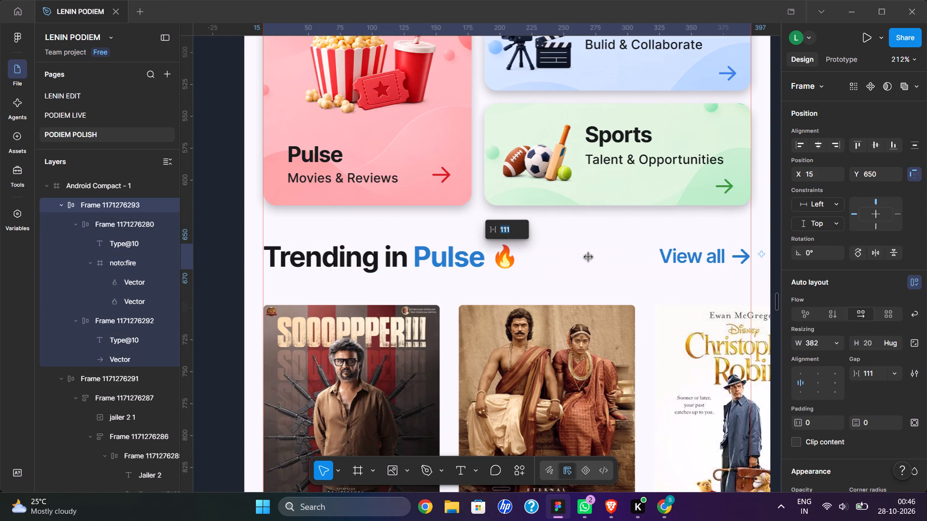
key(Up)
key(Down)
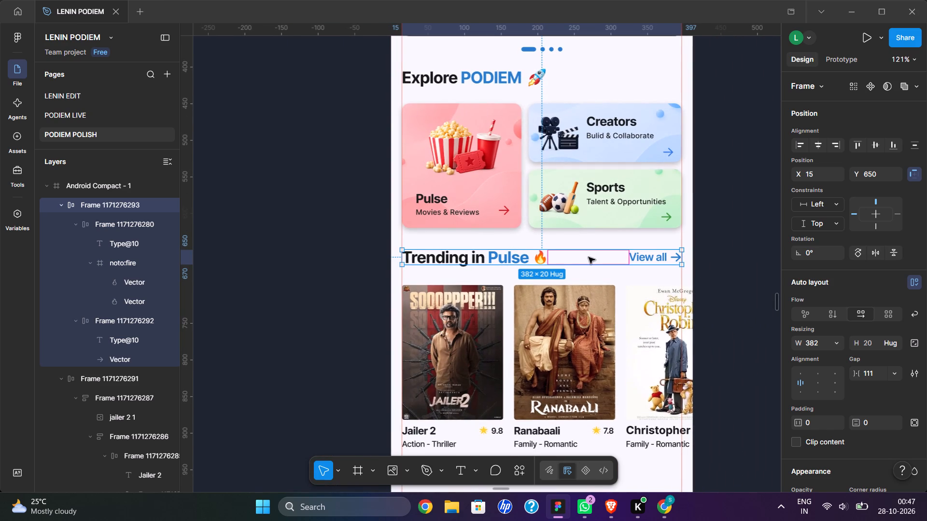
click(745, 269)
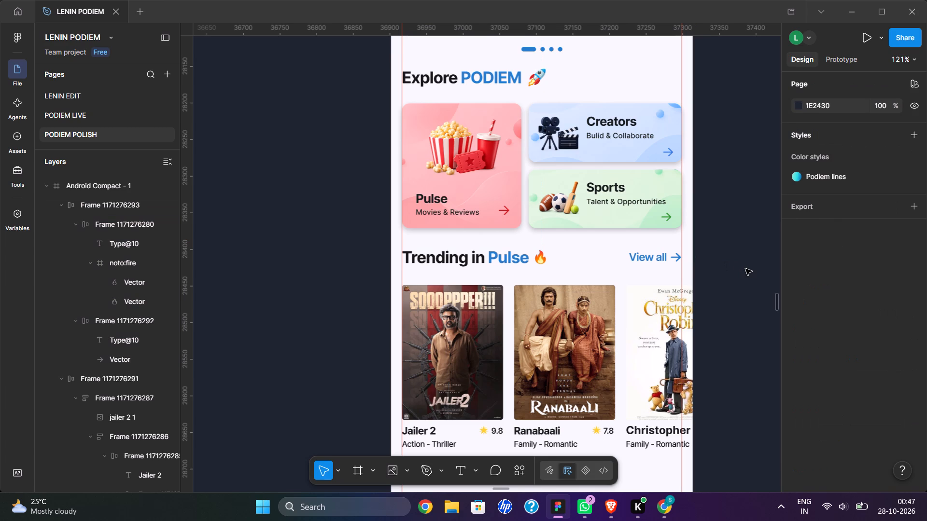
Enlarge the fire emoji frame beside the word Pulse to 23 × 23.
triple_click(537, 257)
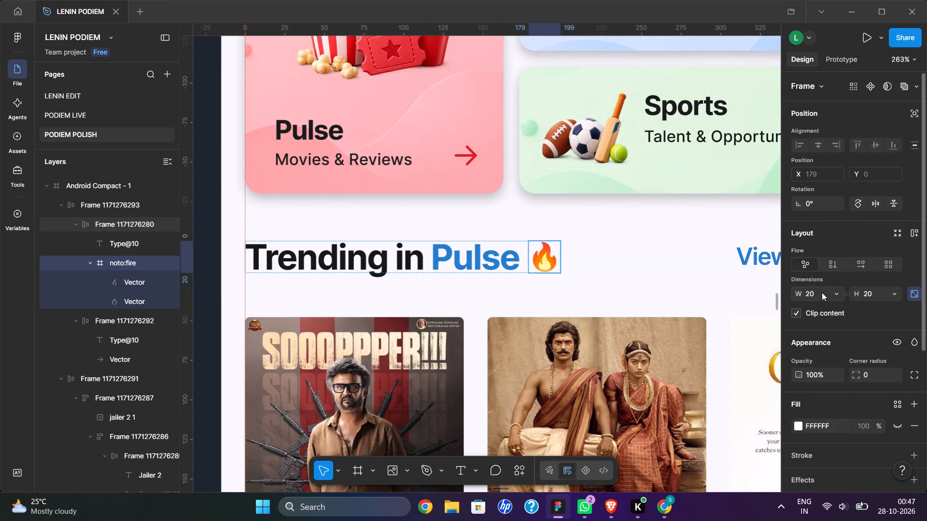
click(822, 292)
key(Up)
key(Up)
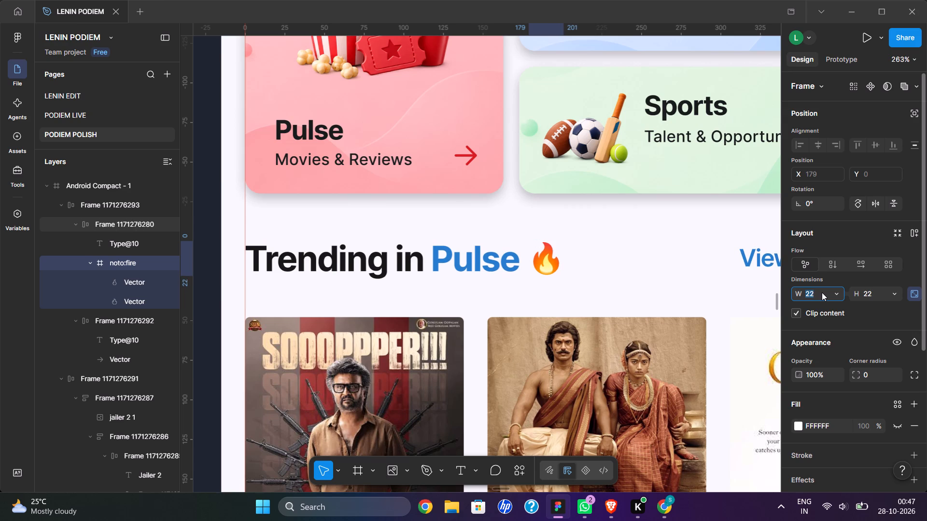
key(Up)
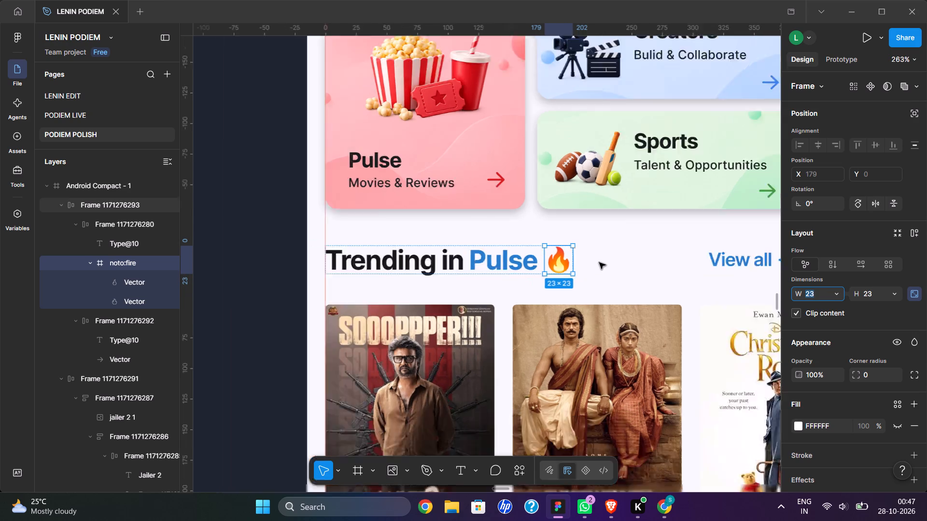
Set the heading row's gap to 109 so the View all arrow lines up with the margin guide.
scroll(599, 262, left, 1)
click(479, 261)
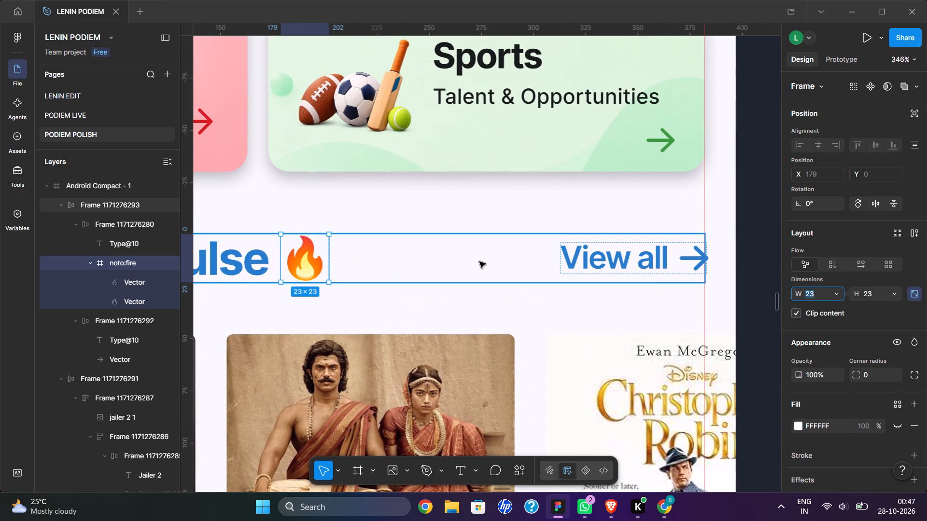
click(479, 261)
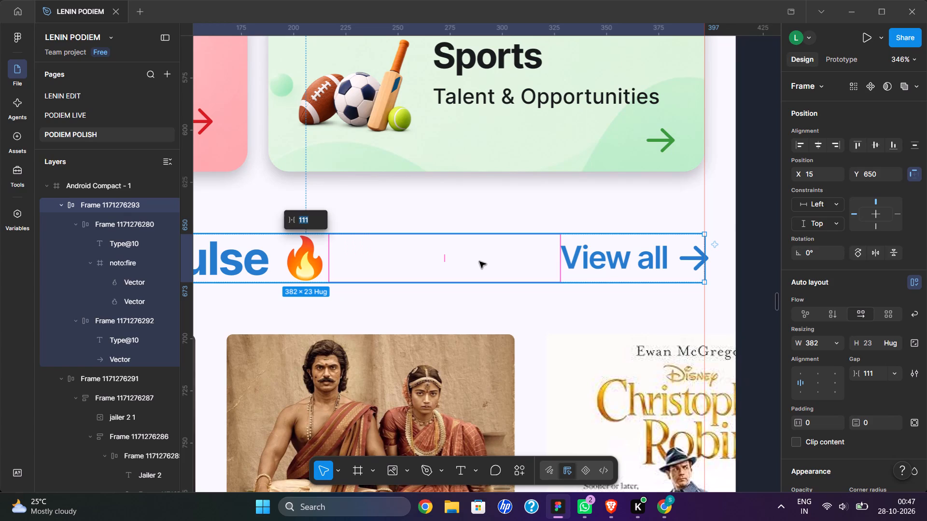
key(Down)
key(Down)
key(Down)
key(Up)
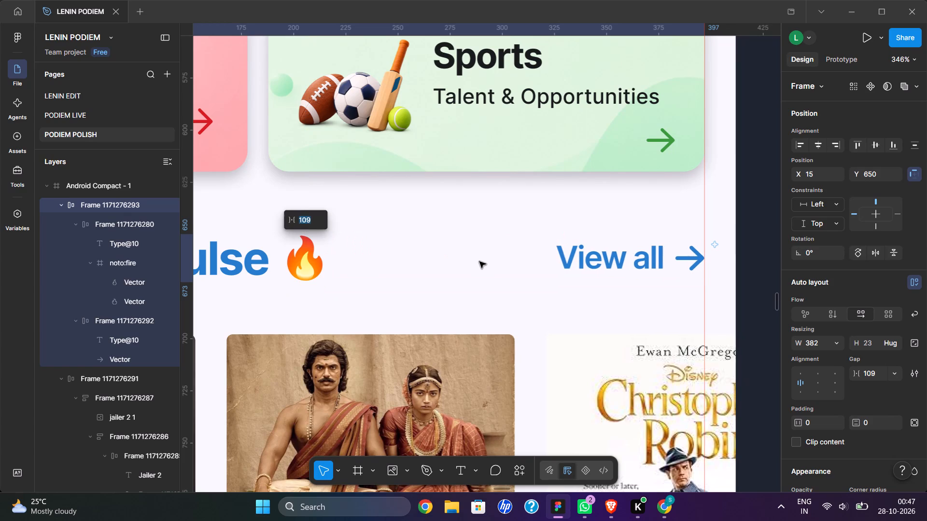
click(654, 261)
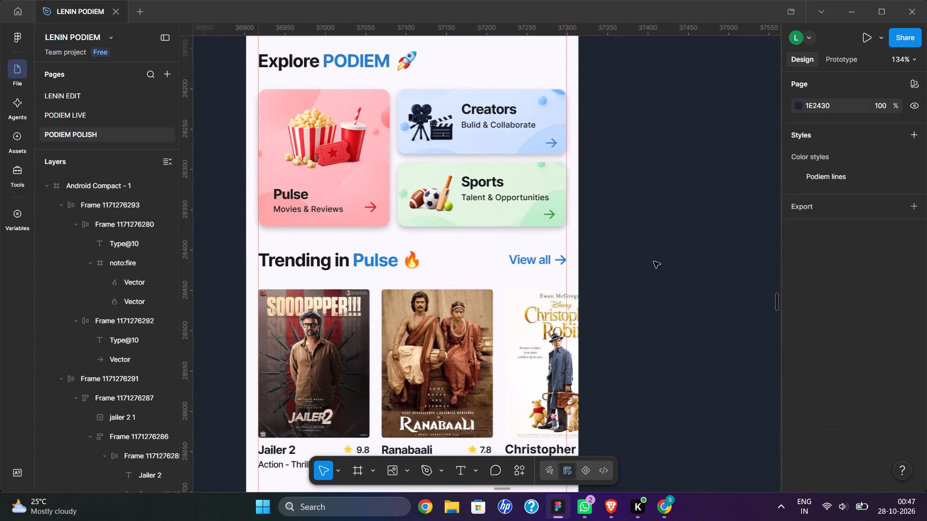
Move the Trending in Pulse heading row up to about Y 643, between the category cards and the movie posters.
click(362, 260)
drag(362, 260, 362, 258)
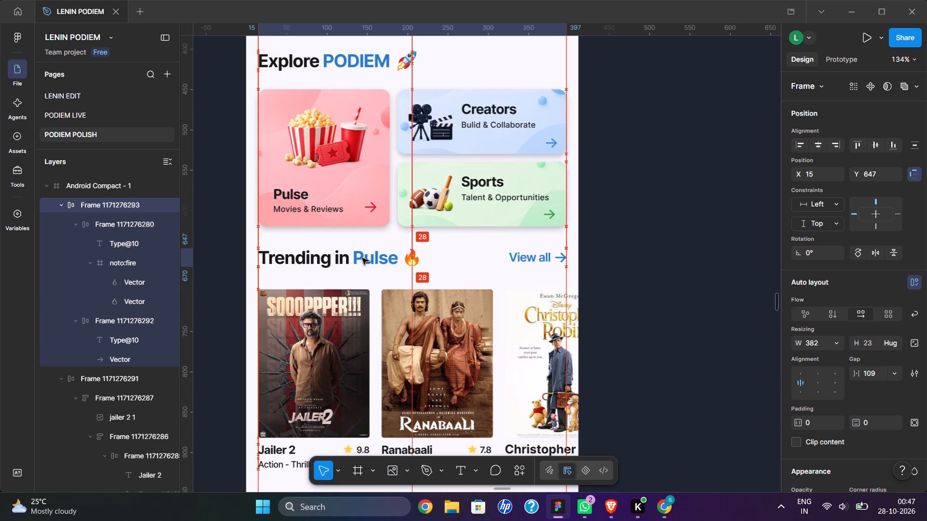
drag(362, 258, 362, 255)
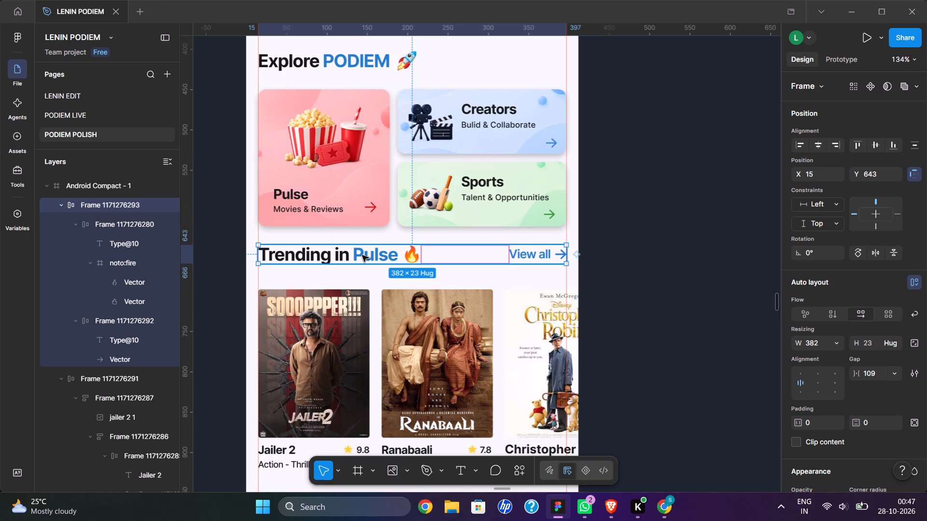
Nudge the Trending in Pulse heading row down to Y 645.
key(Down)
key(Down)
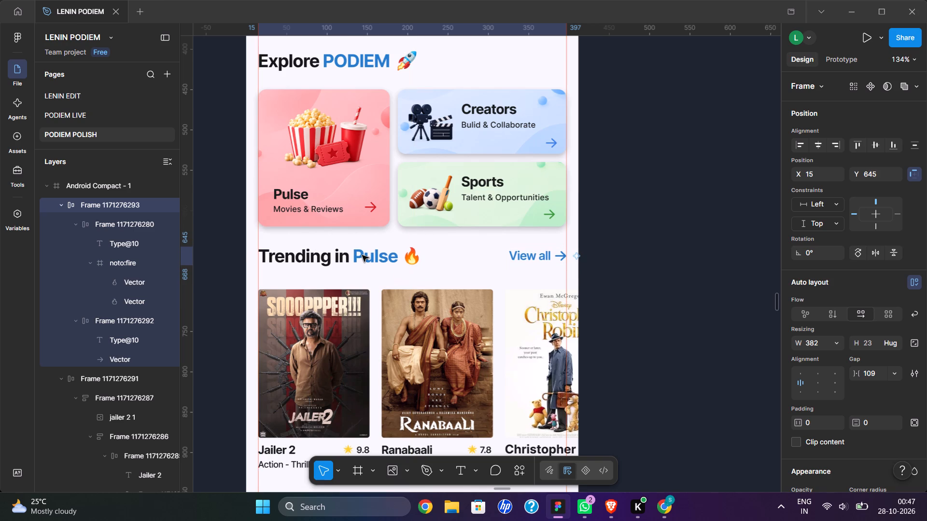
Move the movie poster row up closer to the Trending in Pulse heading, to about Y 693.
scroll(362, 255, right, 1)
click(474, 279)
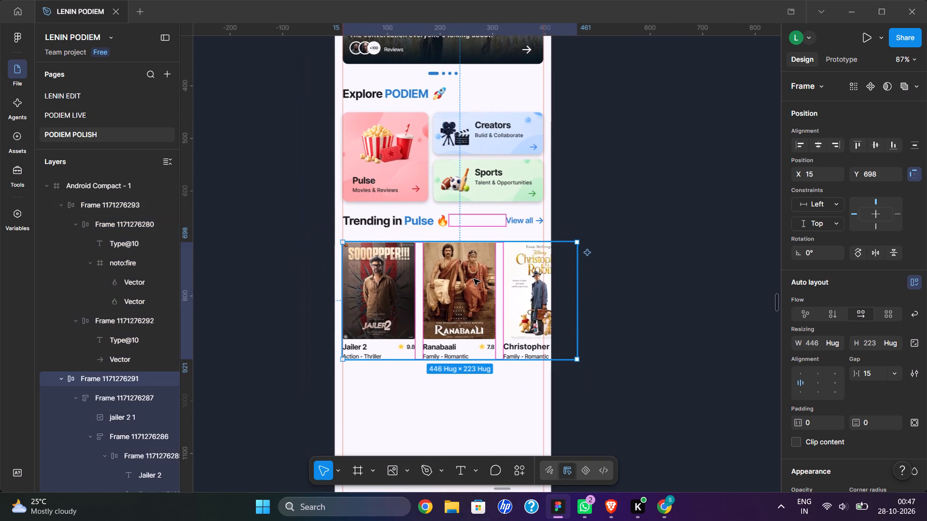
drag(474, 279, 474, 274)
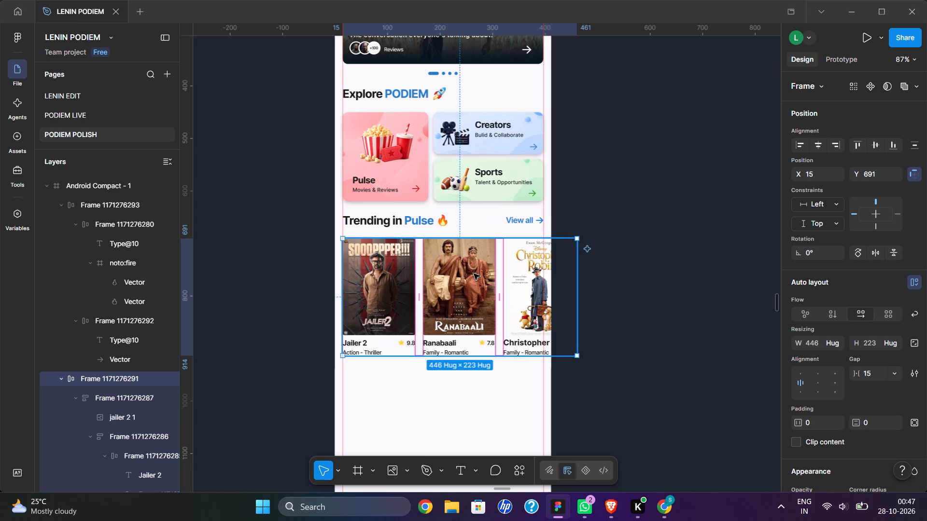
key(Down)
key(Down)
click(701, 181)
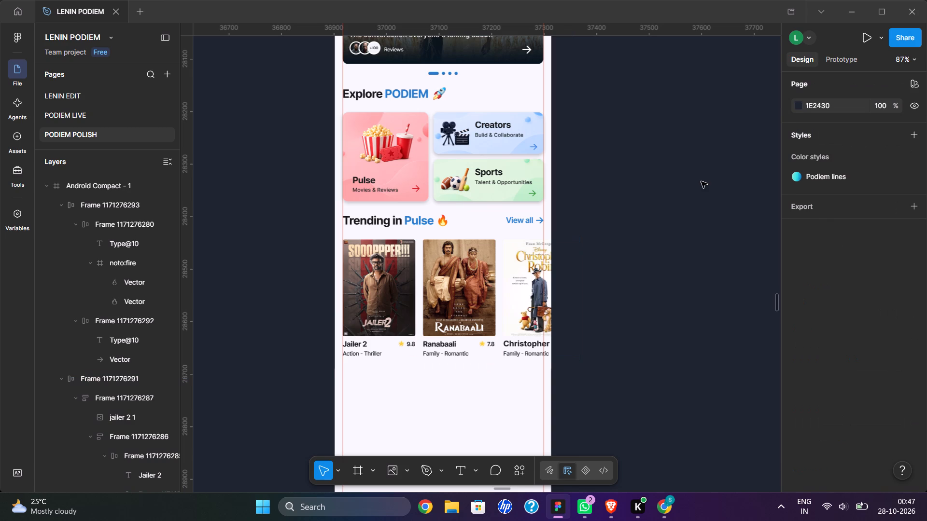
Duplicate the Trending in Pulse heading row and place the copy below the movie posters at X 15, Y 941.
click(448, 221)
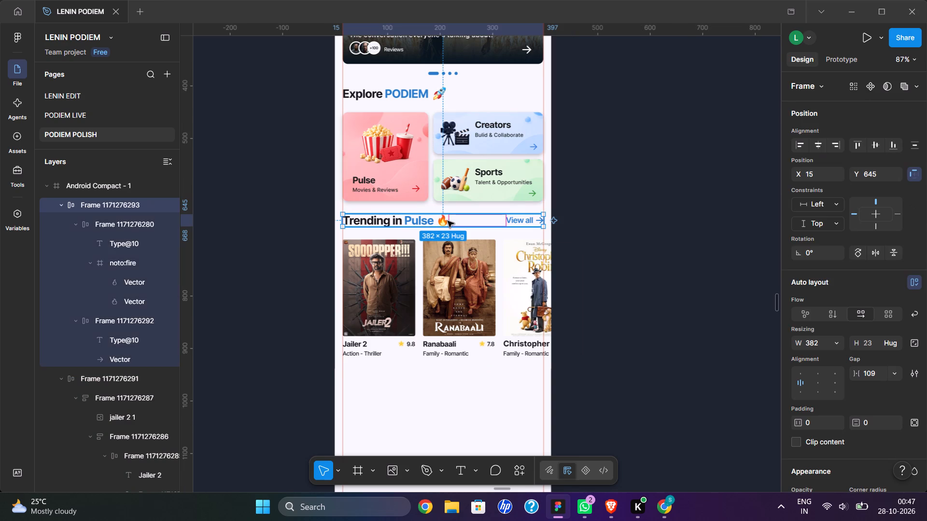
key(ctrl+d)
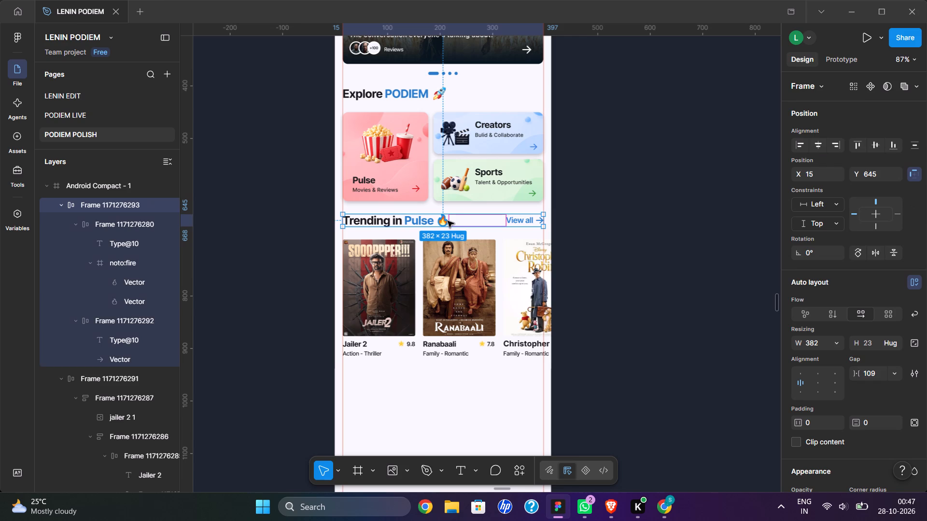
scroll(448, 221, down, 2)
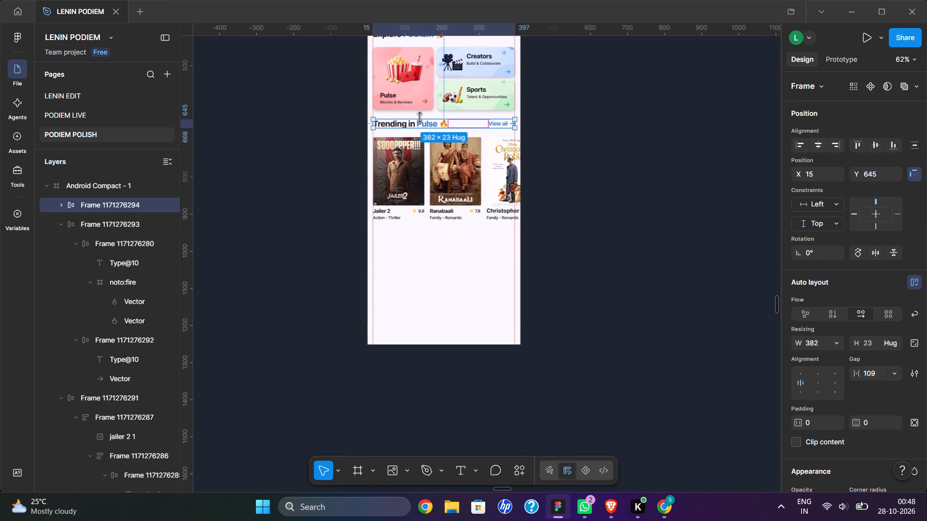
drag(419, 123, 422, 247)
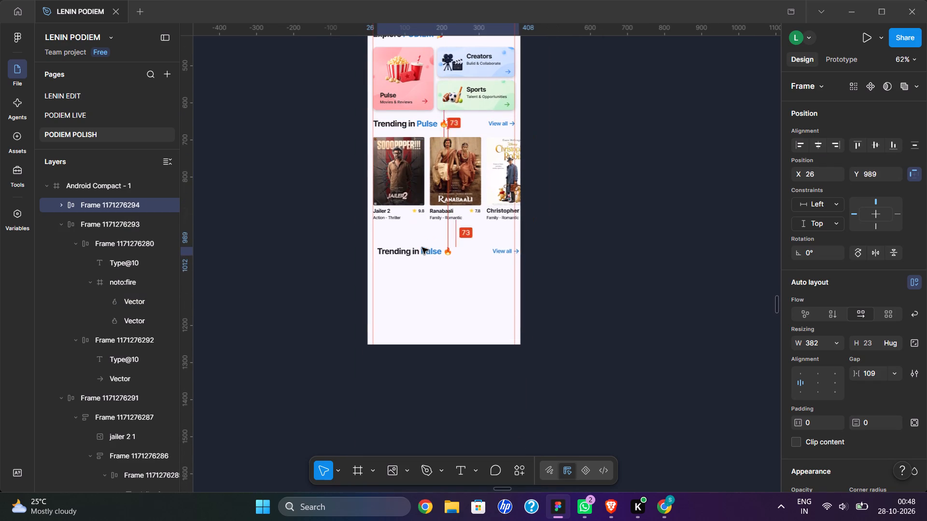
drag(422, 247, 418, 234)
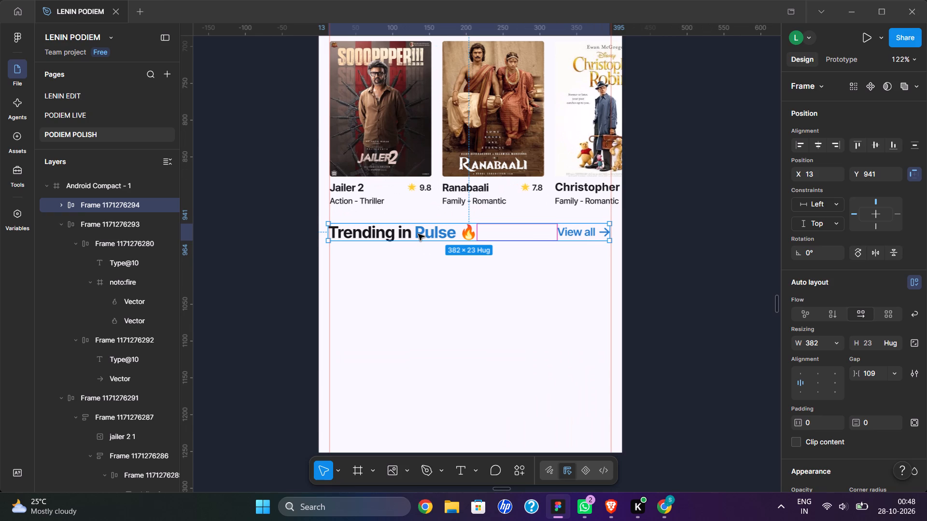
scroll(418, 234, up, 2)
scroll(418, 234, down, 1)
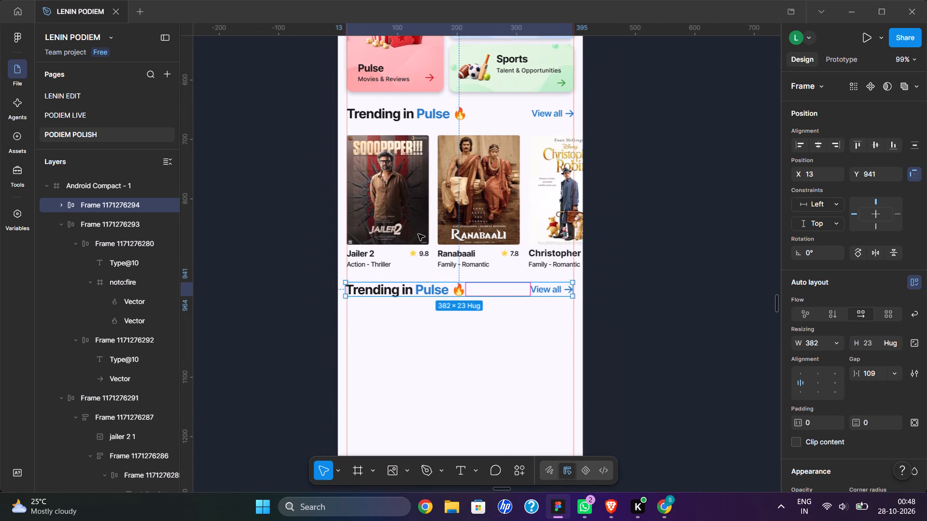
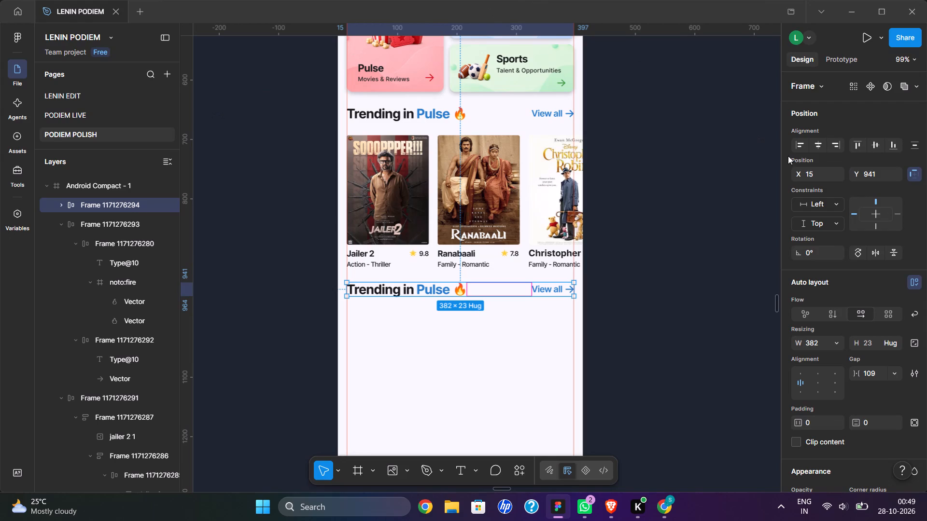
Centre the copied heading row and the original Trending in Pulse heading row horizontally within the phone screen frame.
click(817, 149)
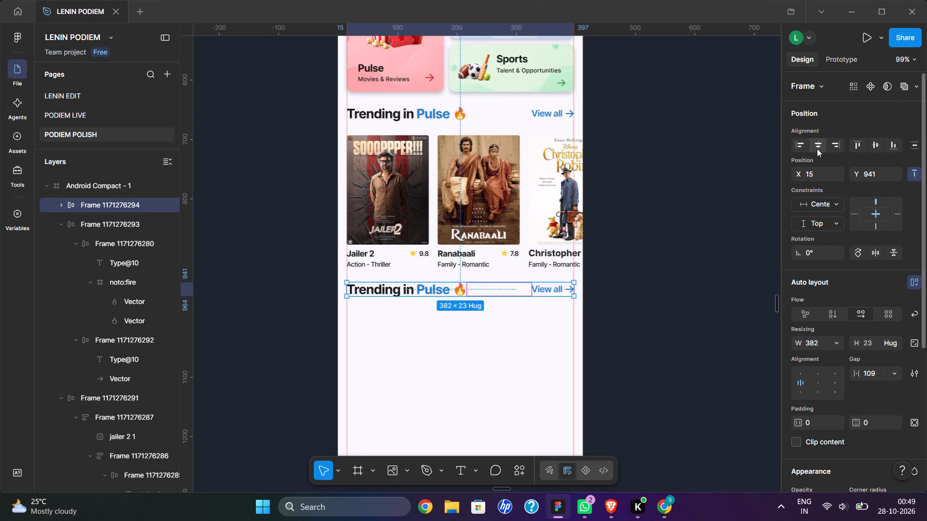
click(817, 149)
click(524, 116)
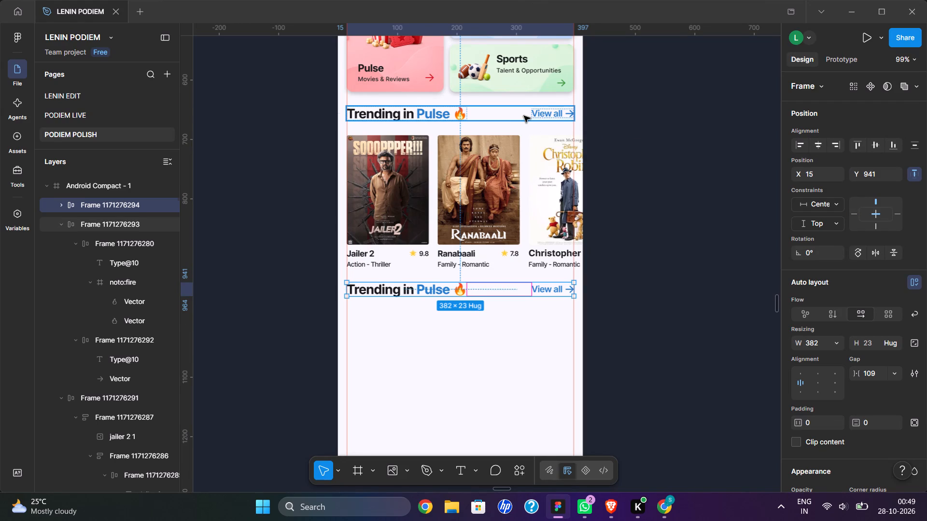
click(819, 146)
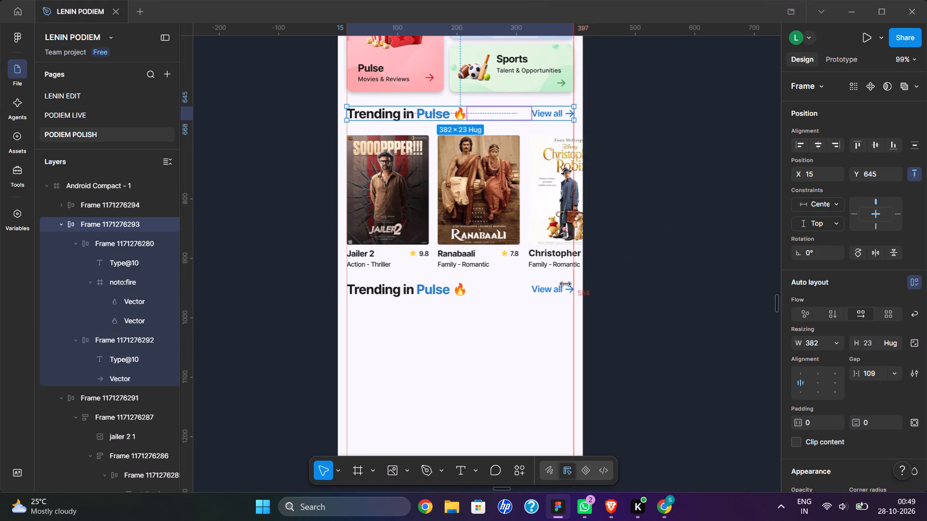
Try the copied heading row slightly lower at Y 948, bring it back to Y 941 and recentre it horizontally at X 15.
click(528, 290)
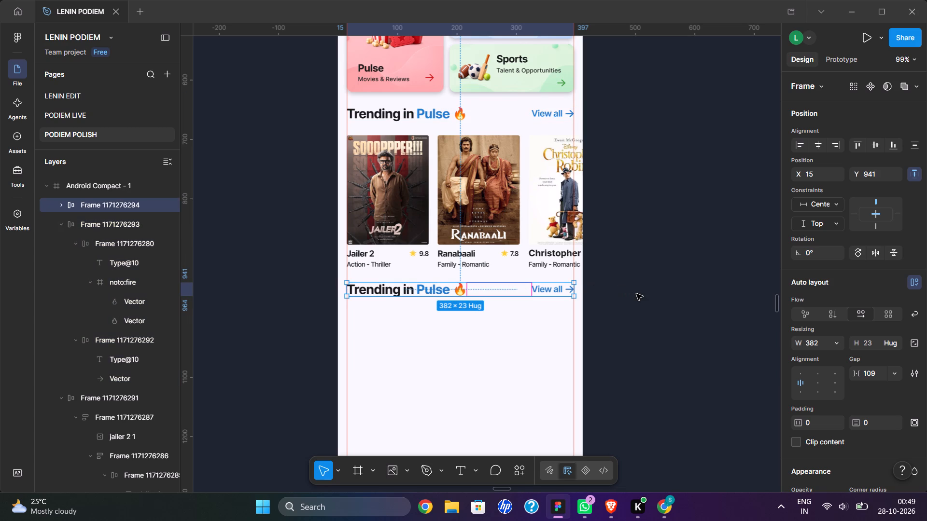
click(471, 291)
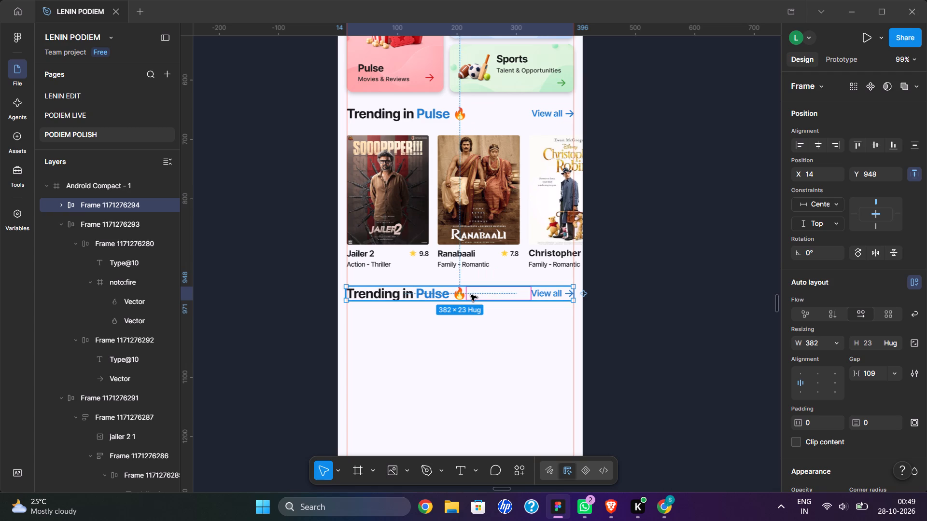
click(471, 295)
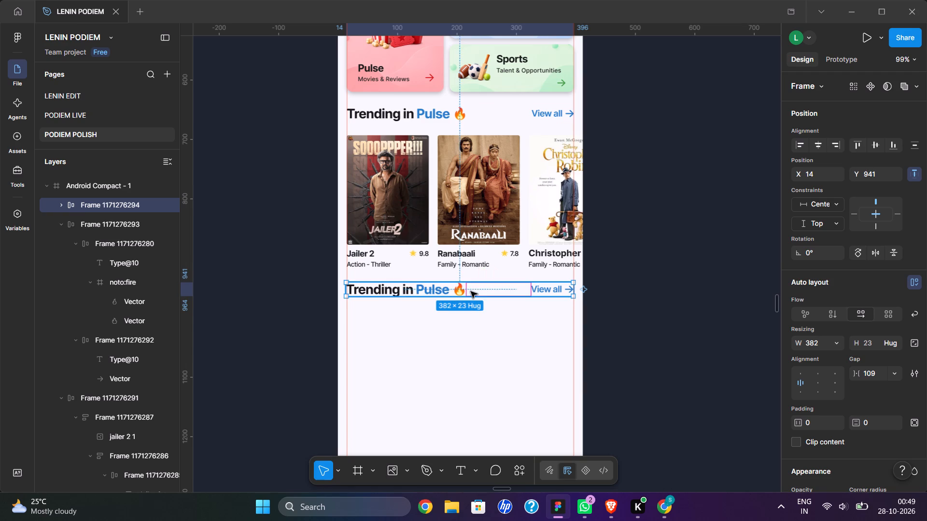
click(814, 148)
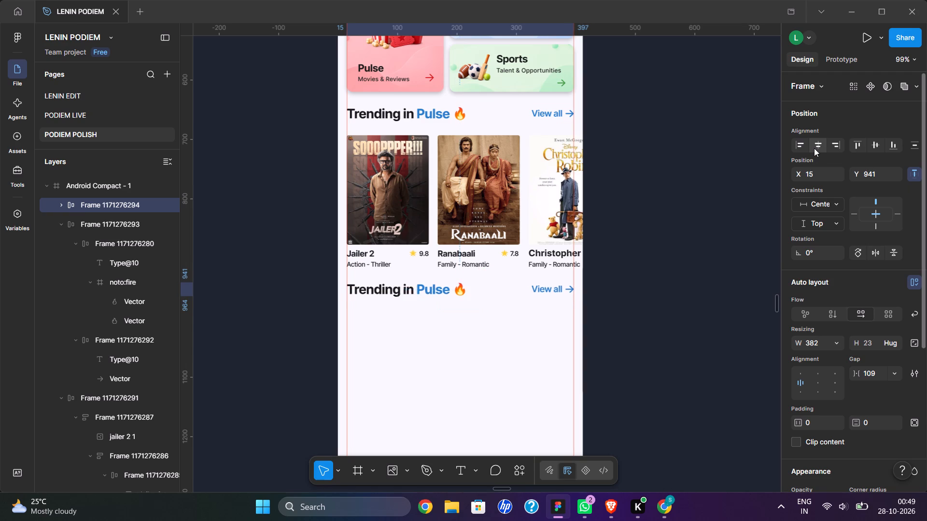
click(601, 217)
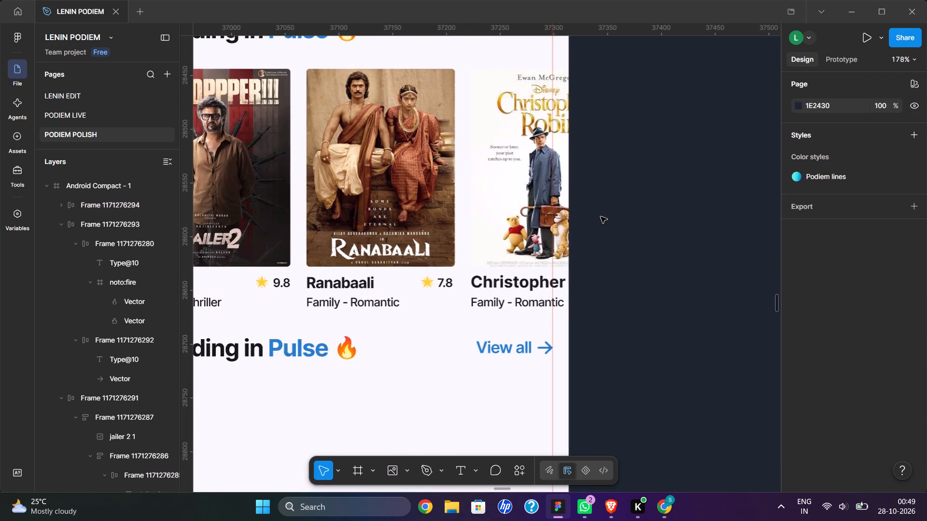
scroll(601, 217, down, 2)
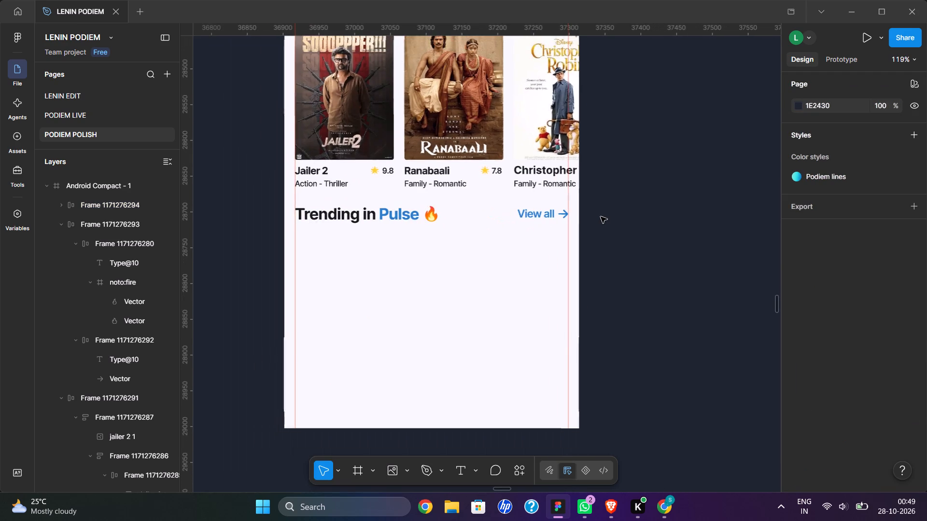
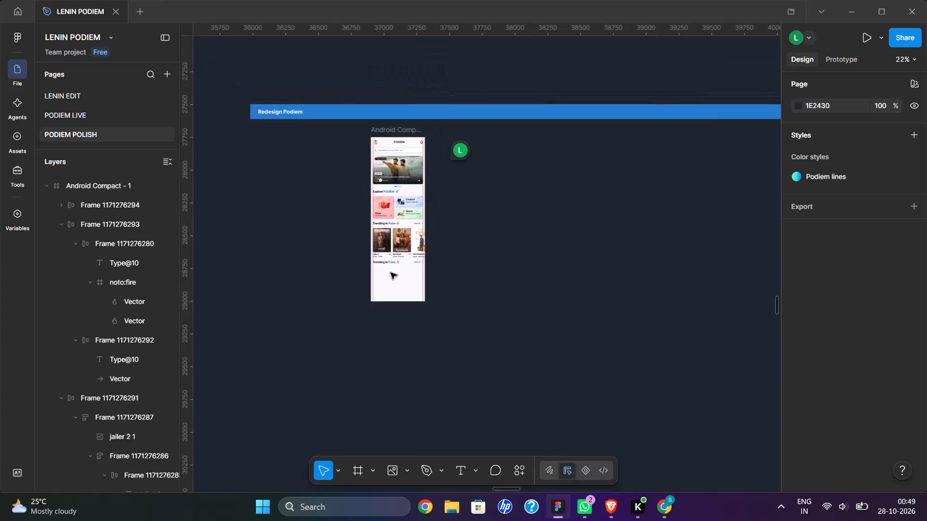
Extend the Android Compact - 1 frame downward to a height of about 1743, making room for more sections below the copied heading row.
click(391, 273)
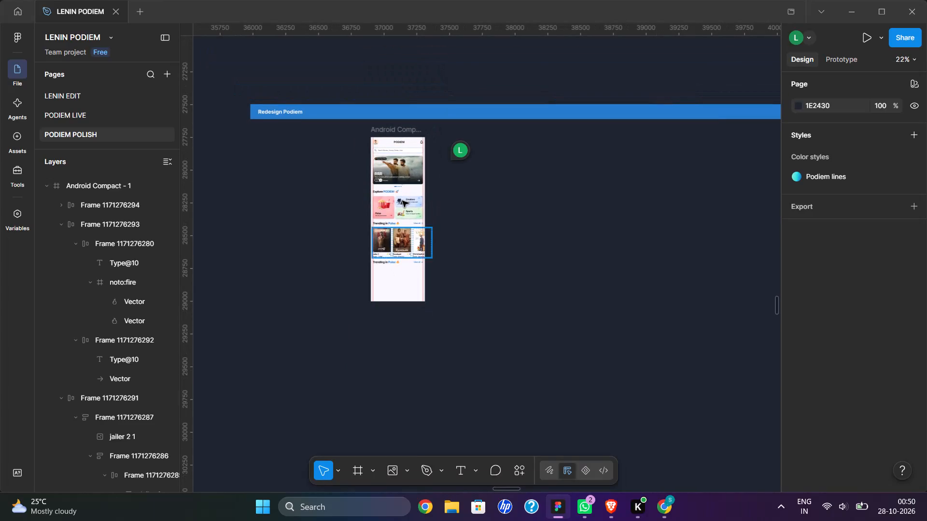
click(393, 128)
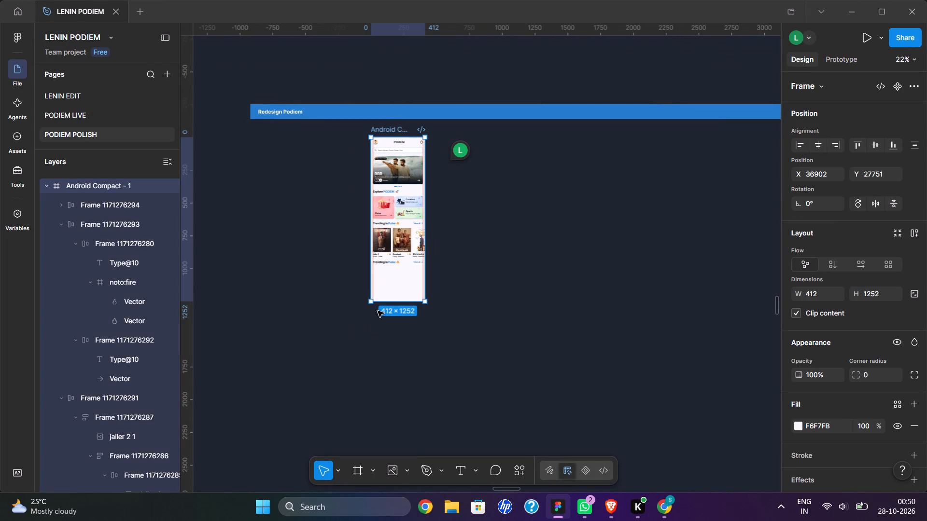
drag(397, 303, 399, 382)
drag(399, 382, 405, 355)
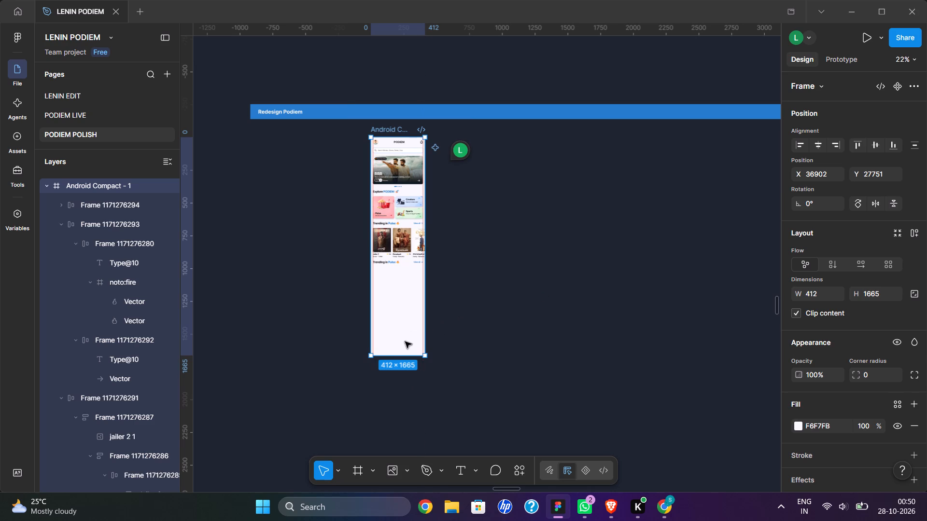
drag(393, 353, 393, 365)
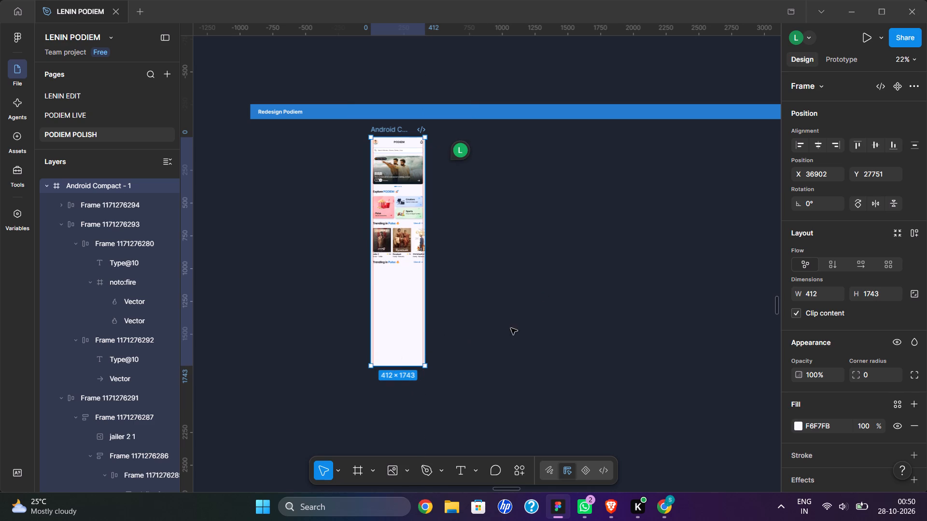
click(533, 325)
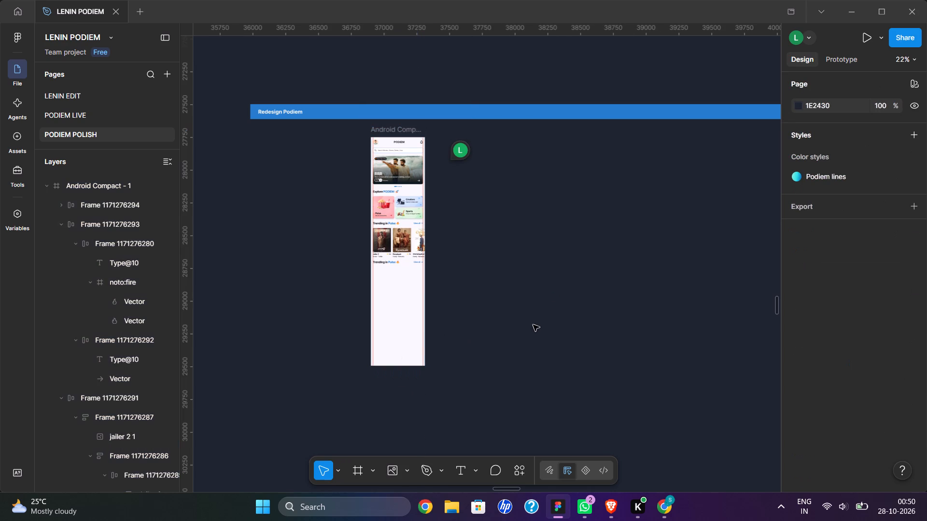
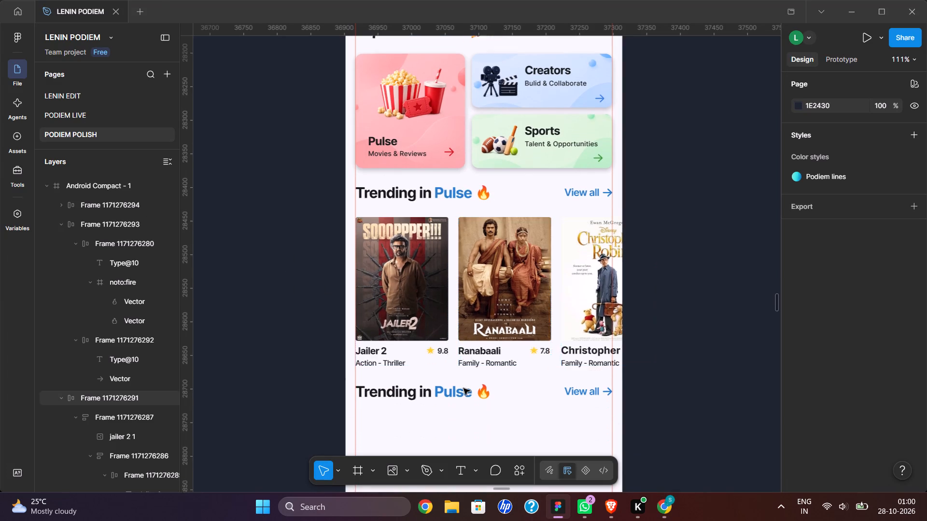
scroll(463, 388, down, 1)
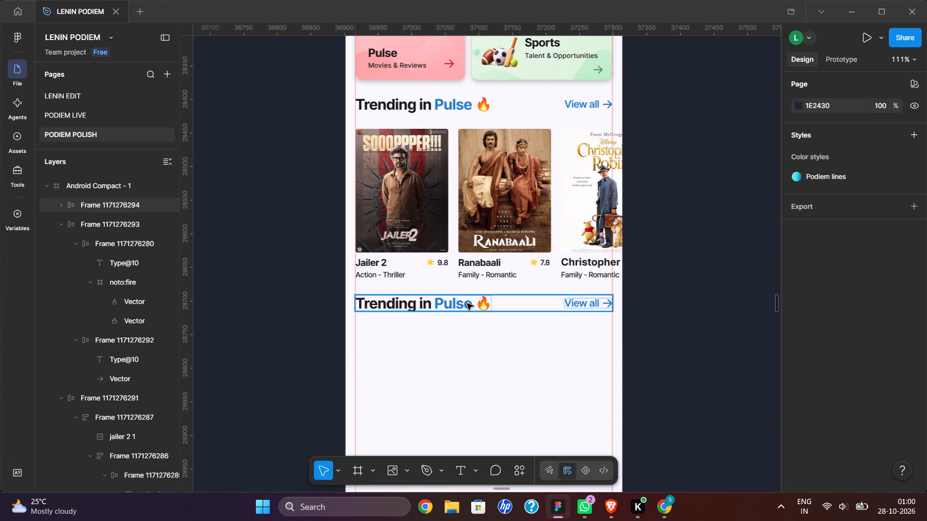
triple_click(467, 303)
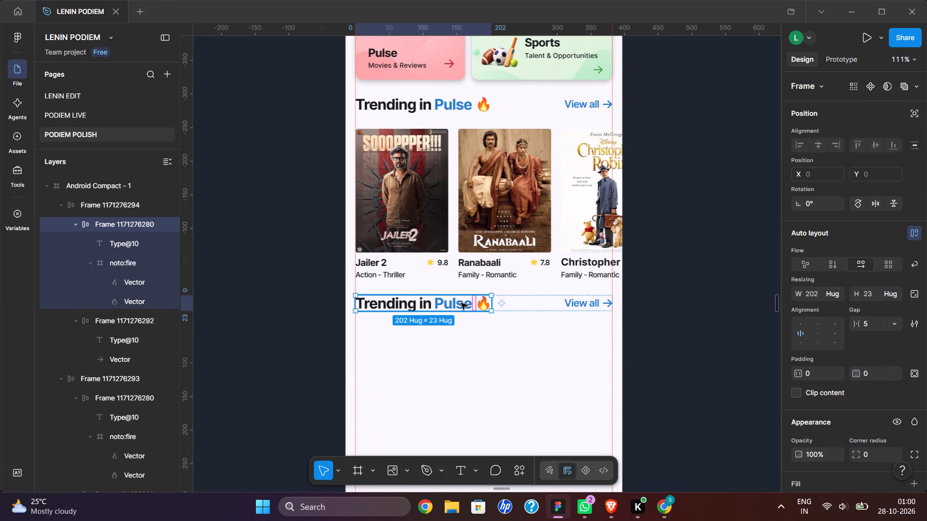
double_click(461, 303)
double_click(461, 303)
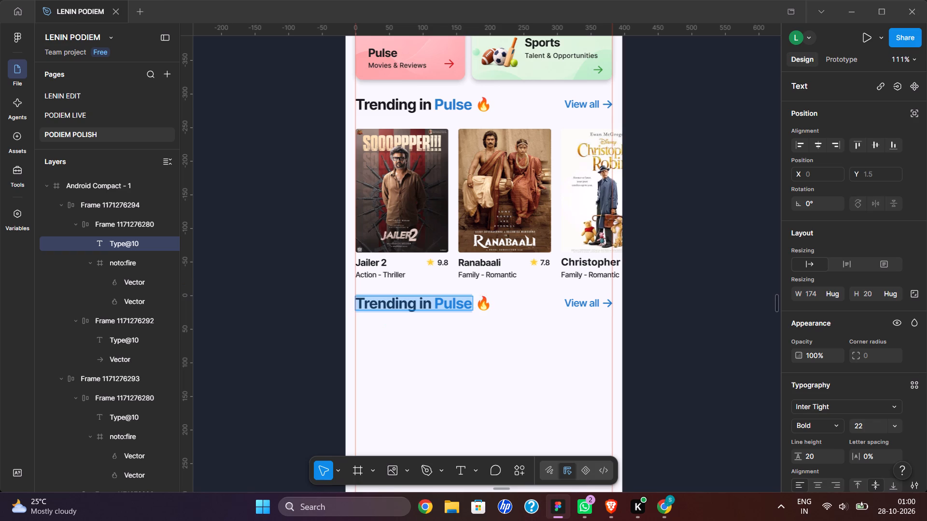
key(ctrl+v)
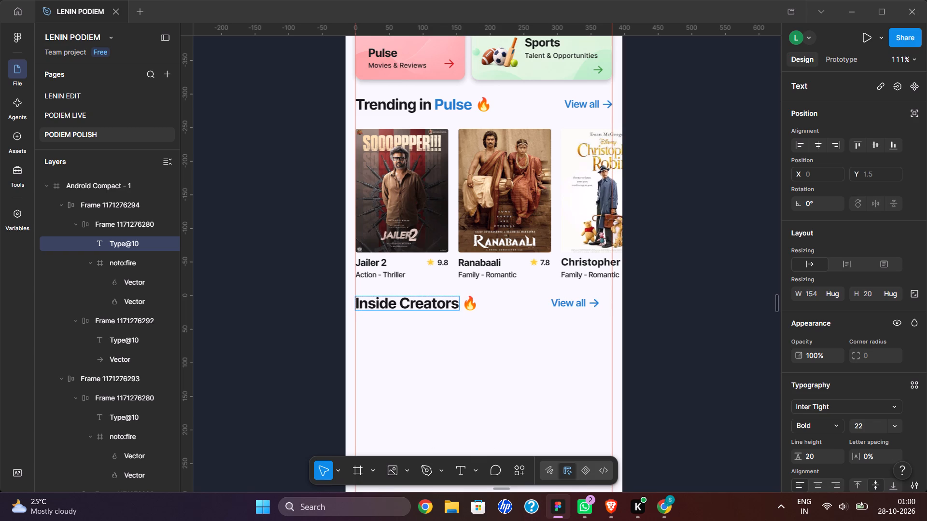
Colour the word "Creators" in the new heading blue 247BCD, sampled from the "View all" text.
drag(400, 305, 440, 302)
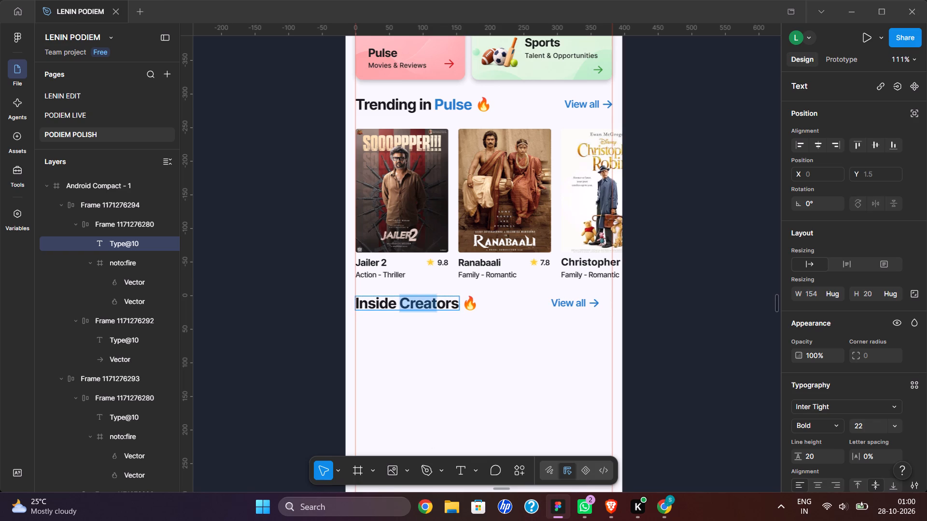
drag(440, 302, 464, 302)
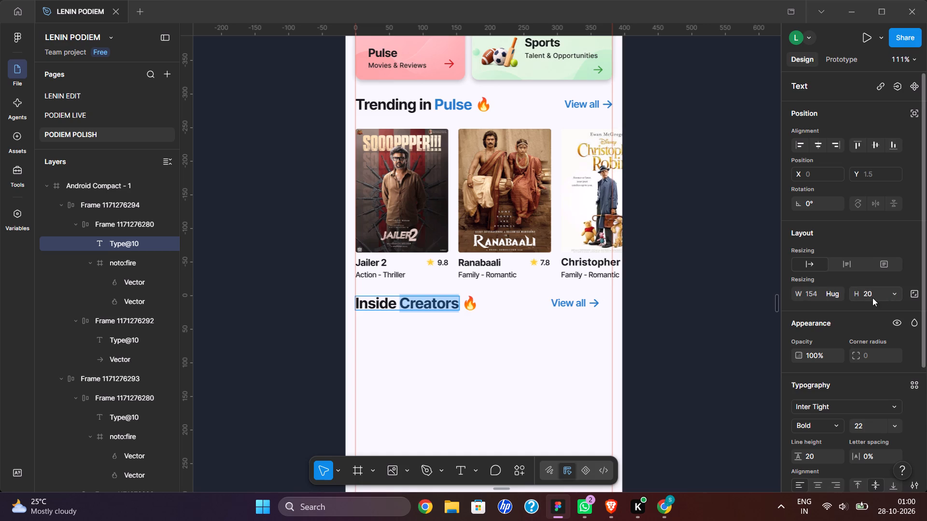
scroll(872, 298, down, 1)
click(796, 374)
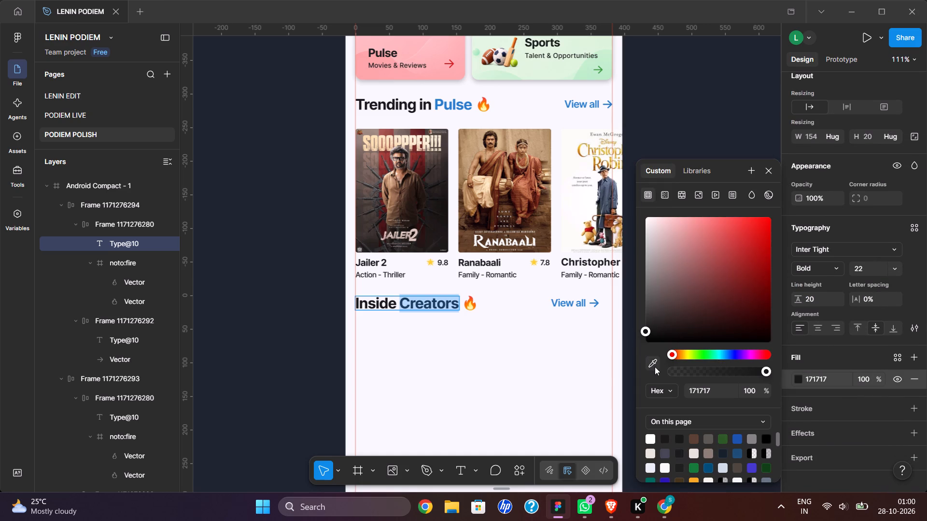
click(653, 362)
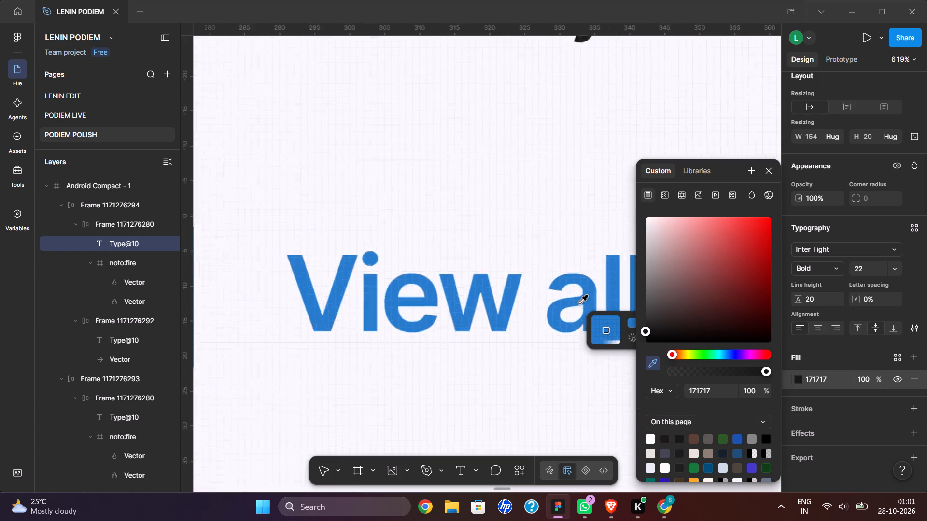
click(596, 293)
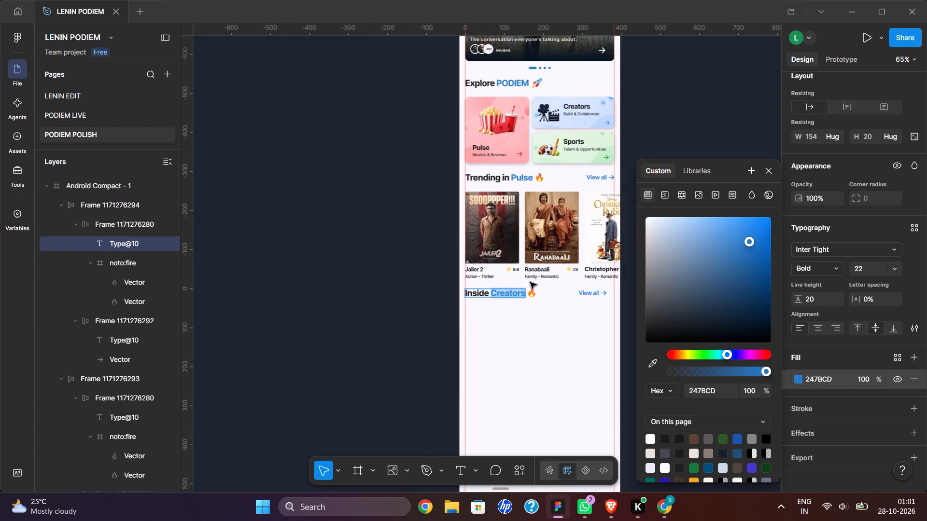
double_click(532, 291)
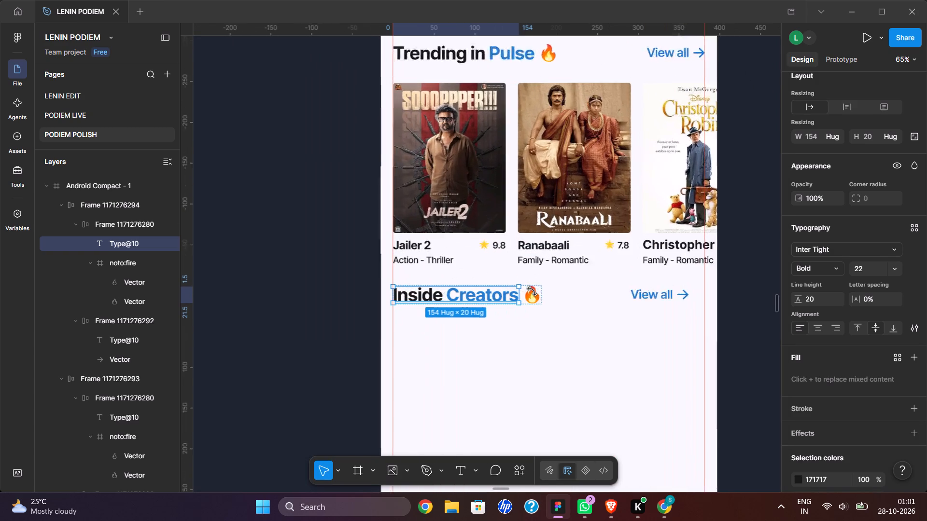
scroll(532, 291, down, 2)
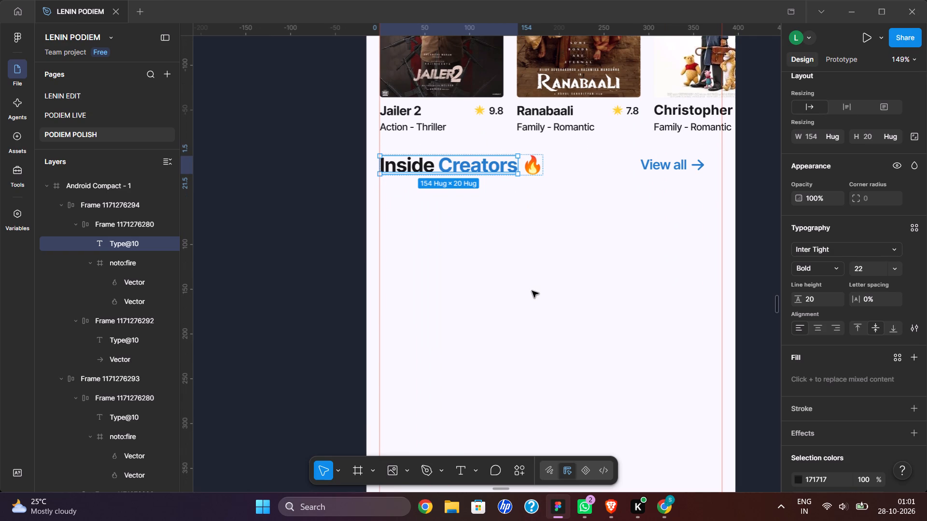
triple_click(538, 160)
click(543, 241)
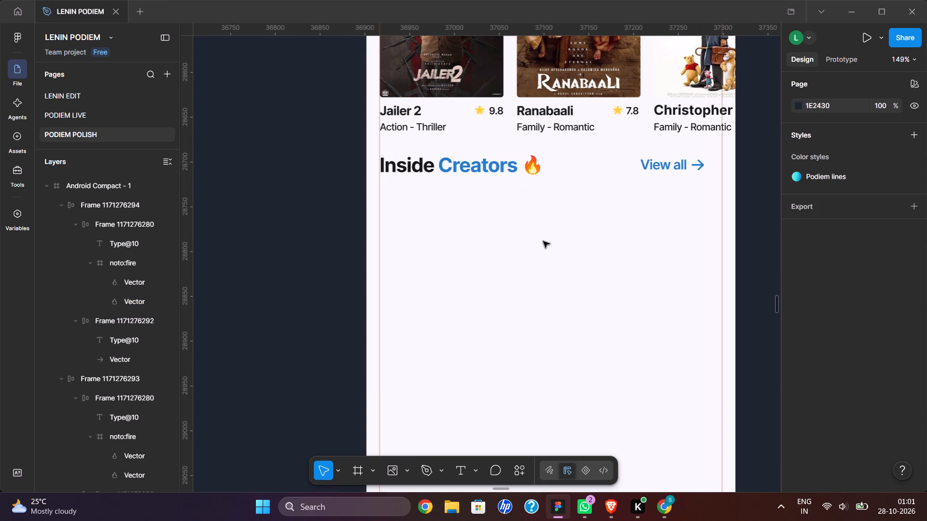
Search the Iconify plugin for "spark" and look through the results for an icon suited to the Inside Creators heading.
key(ctrl+alt+p)
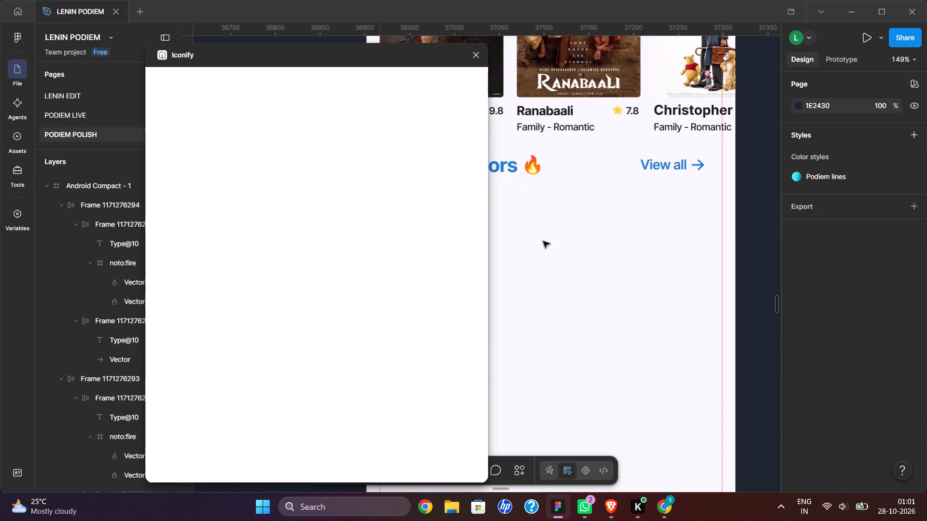
click(228, 114)
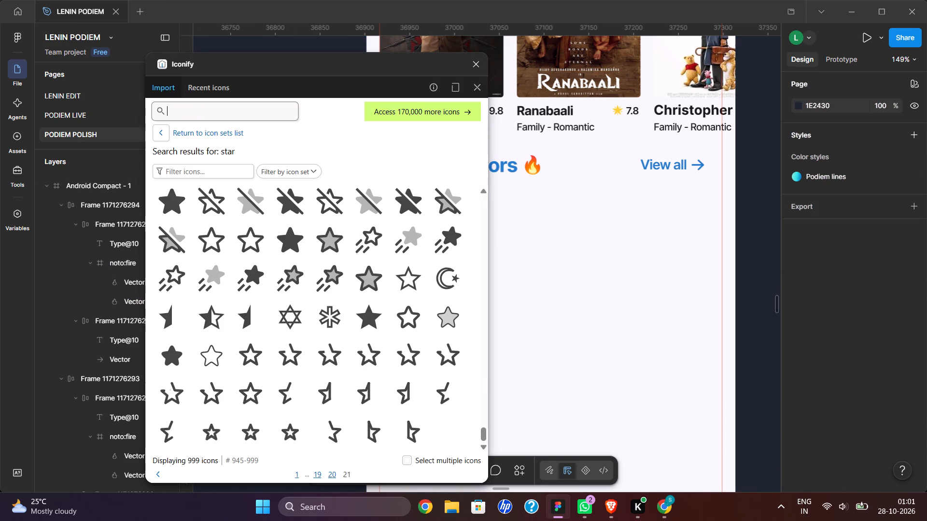
text(spark)
key(Return)
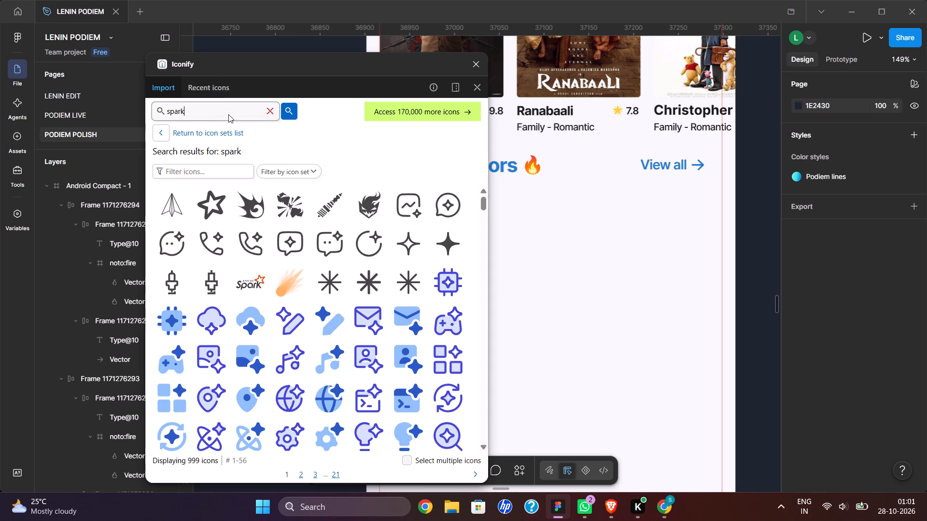
scroll(299, 278, down, 3)
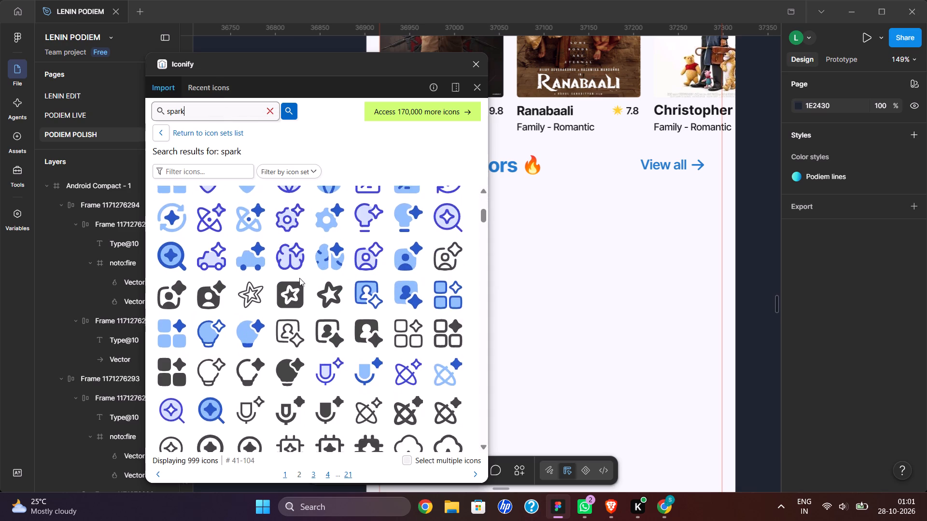
scroll(299, 278, down, 5)
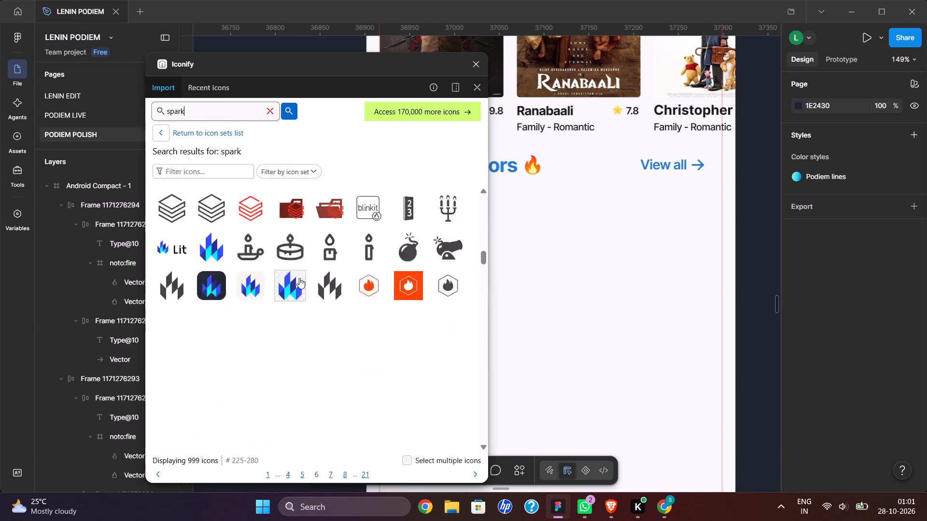
scroll(299, 278, down, 4)
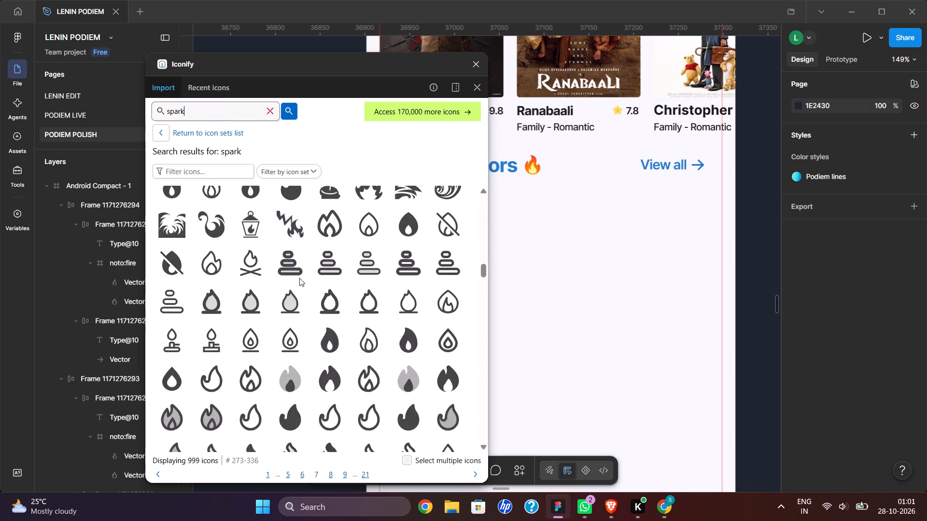
scroll(299, 278, down, 4)
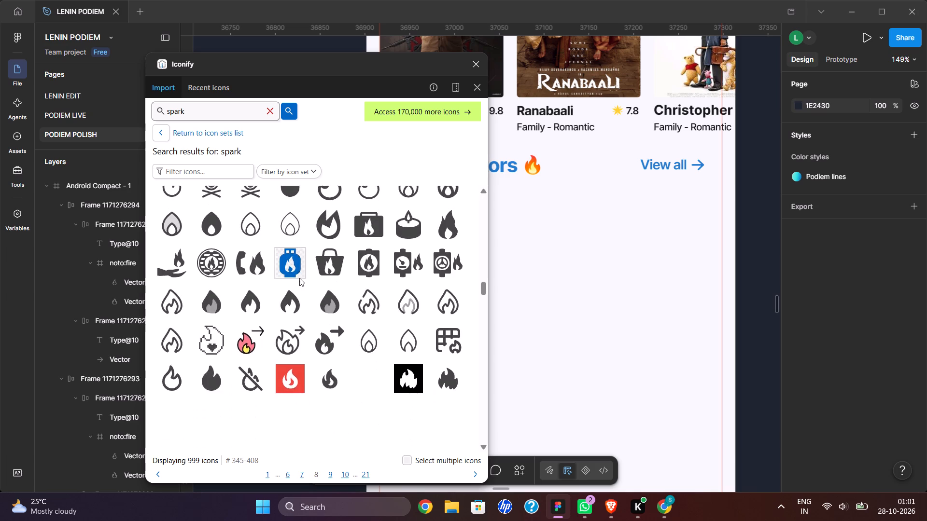
scroll(299, 278, down, 4)
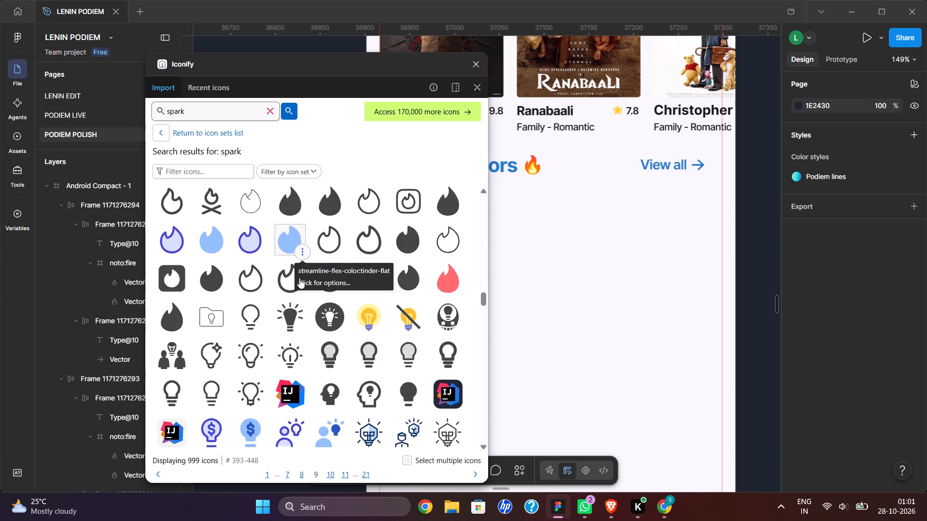
scroll(299, 278, down, 5)
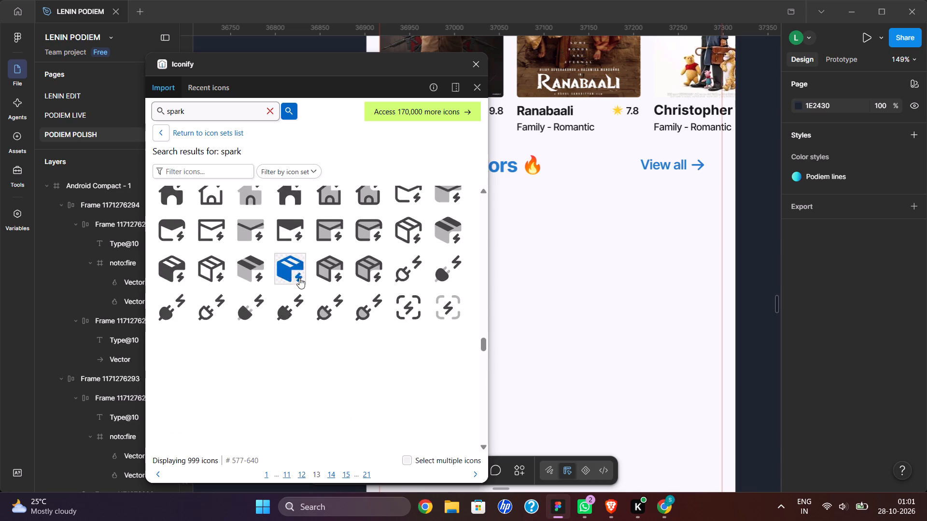
scroll(299, 278, down, 3)
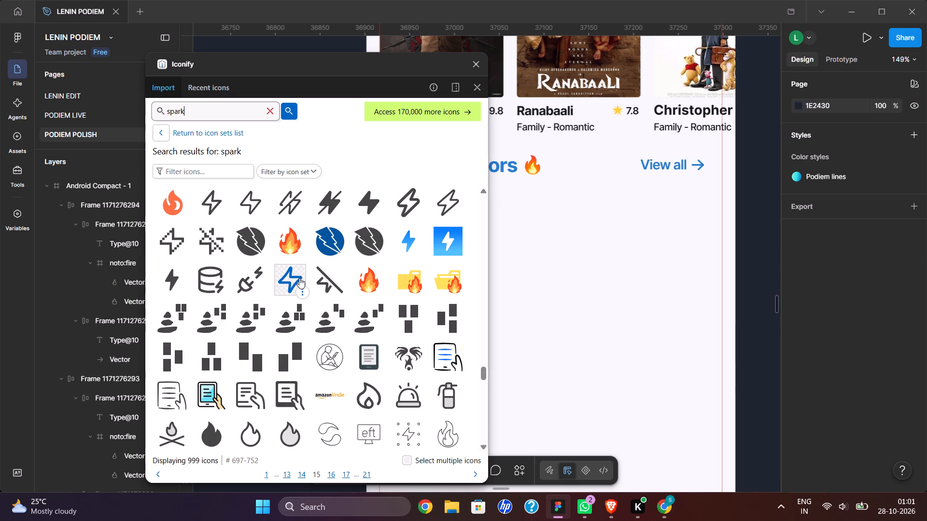
Search the Iconify plugin for "twinkle" in place of "spark".
key(BackSpace)
key(BackSpace)
key(BackSpace)
key(BackSpace)
key(BackSpace)
key(BackSpace)
key(BackSpace)
key(BackSpace)
key(BackSpace)
key(BackSpace)
key(BackSpace)
text(tw)
text(inlke)
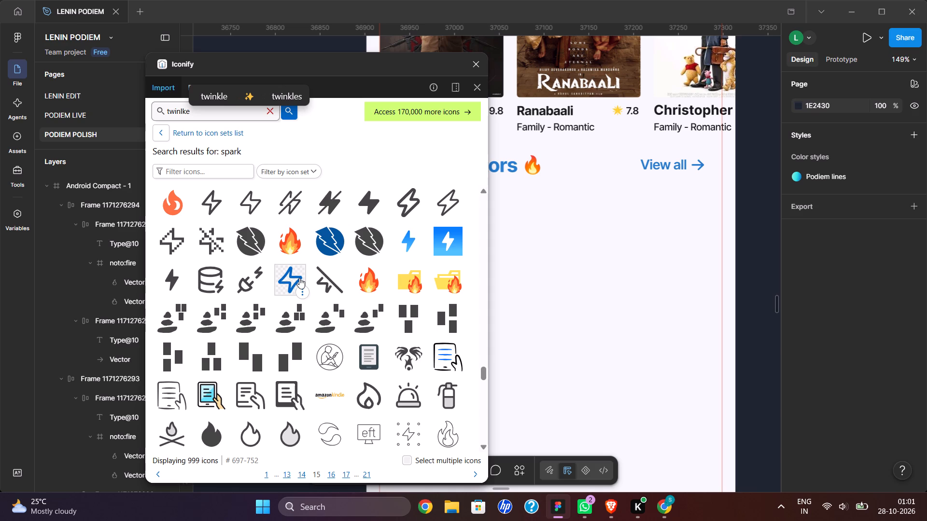
key(Return)
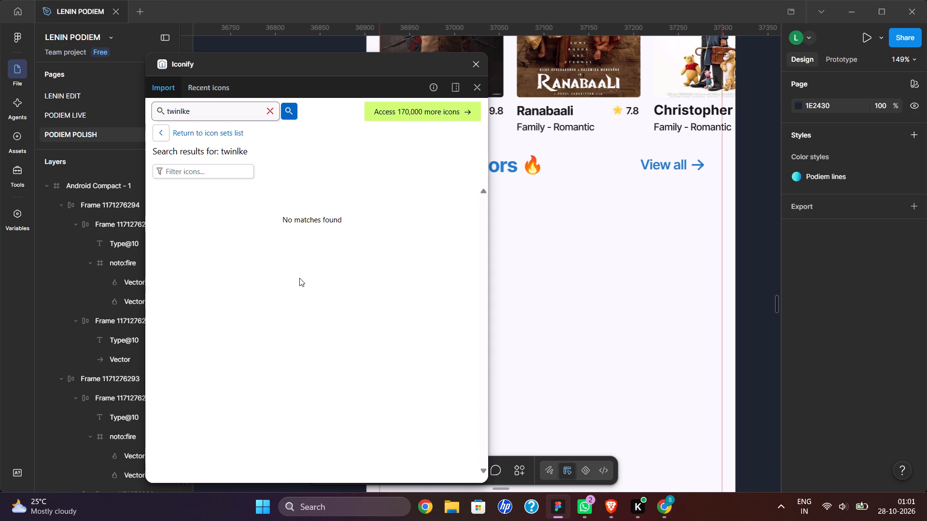
key(BackSpace)
key(BackSpace)
key(BackSpace)
key(BackSpace)
key(n)
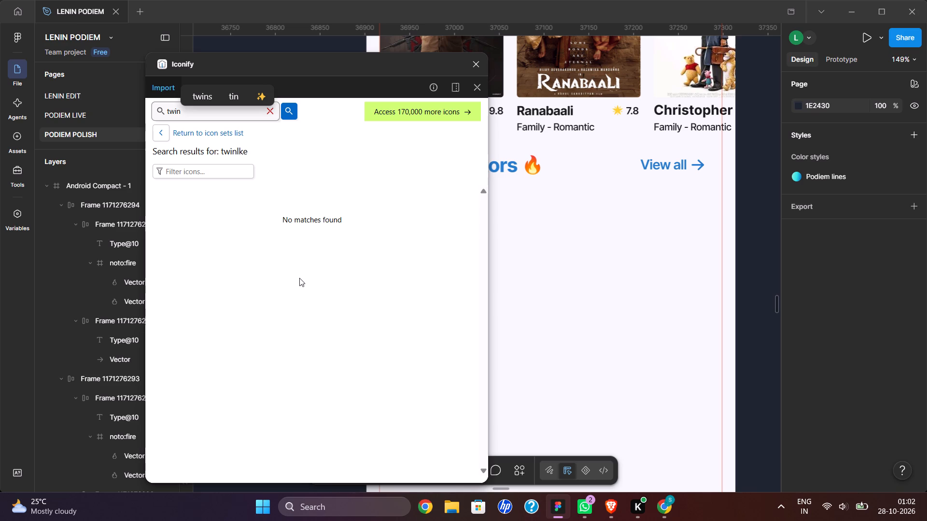
key(k)
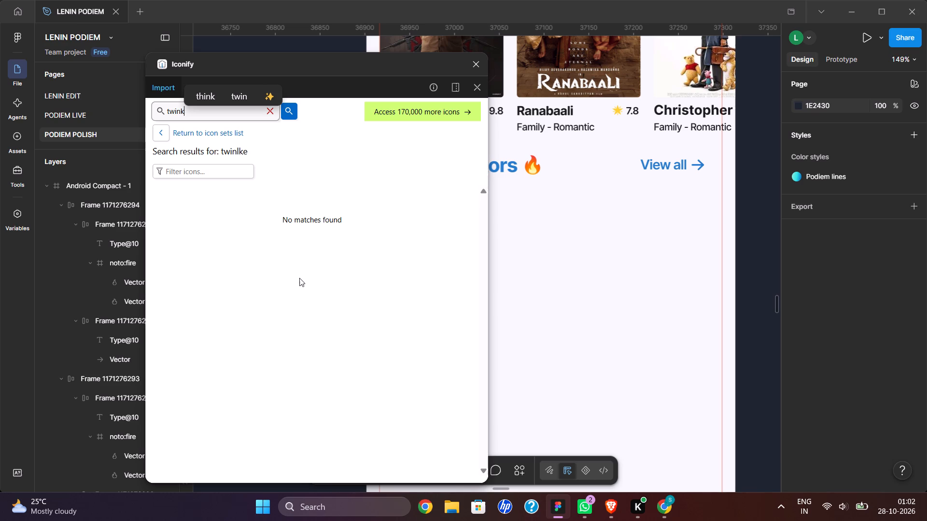
key(i)
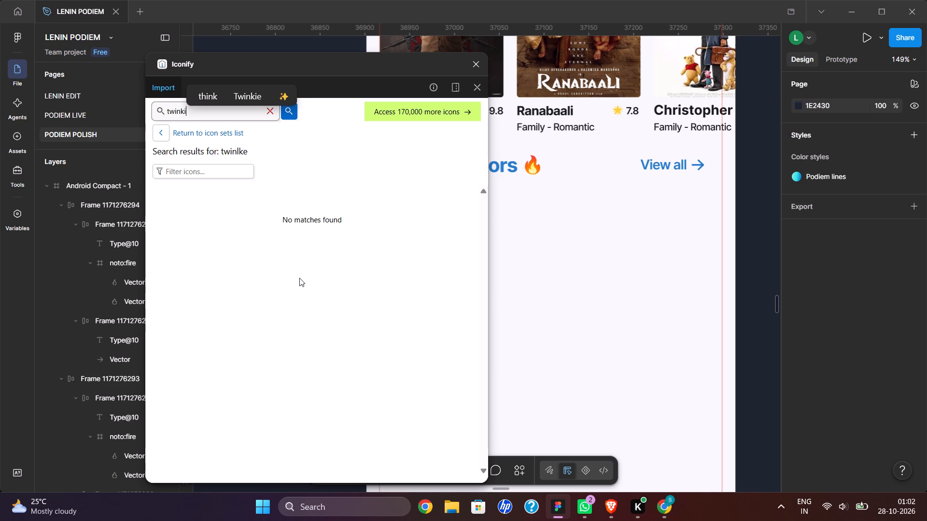
key(Up)
key(Right)
text(le)
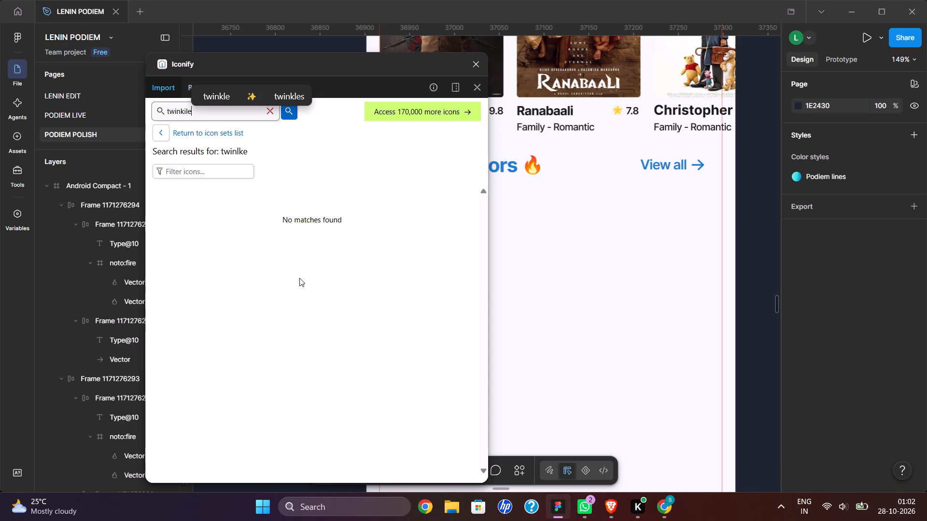
key(Up)
key(Return)
key(BackSpace)
key(Return)
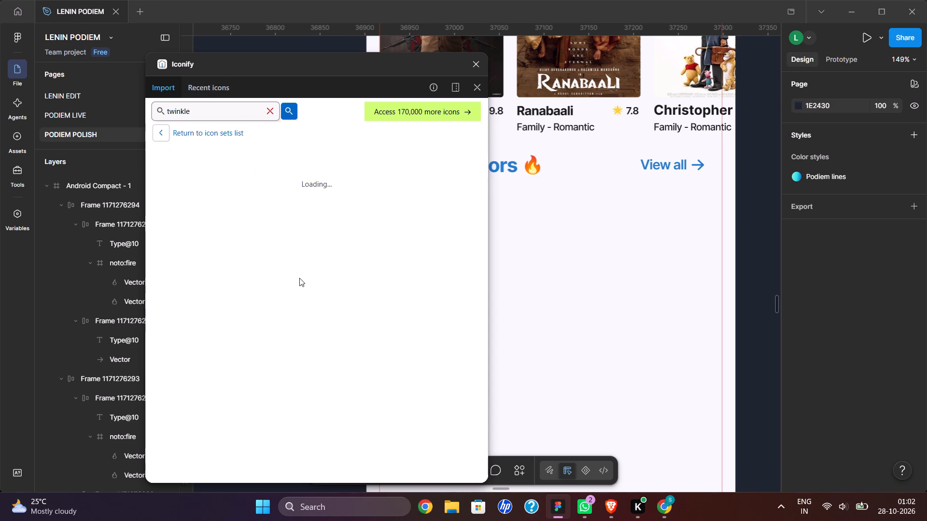
Import the yellow fluent-emoji-flat:sparkles icon from the "twinkle" results into the empty area below the Inside Creators heading.
scroll(299, 278, down, 2)
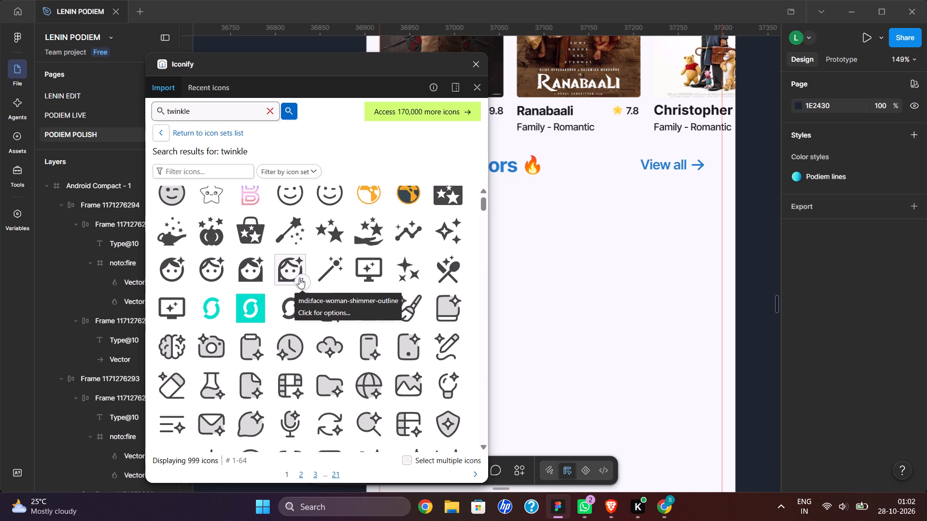
scroll(299, 278, down, 4)
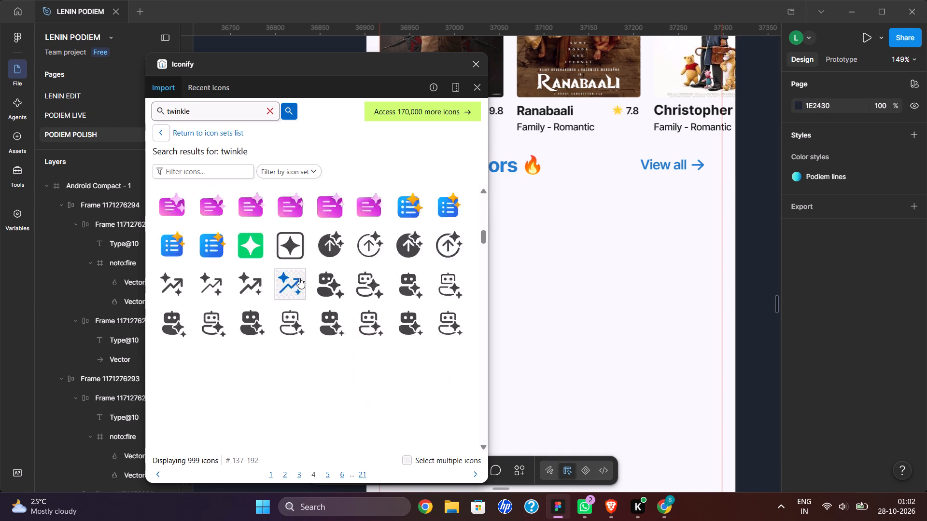
scroll(299, 278, down, 3)
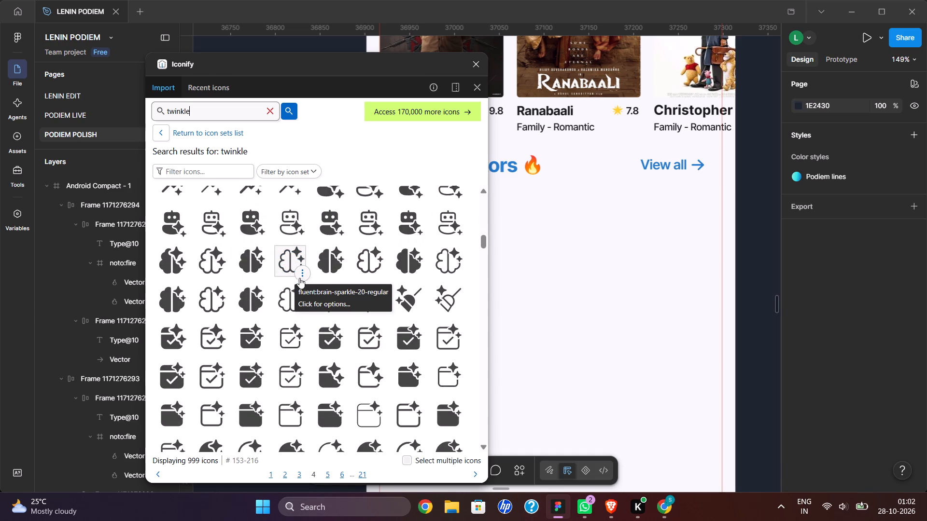
scroll(299, 278, down, 3)
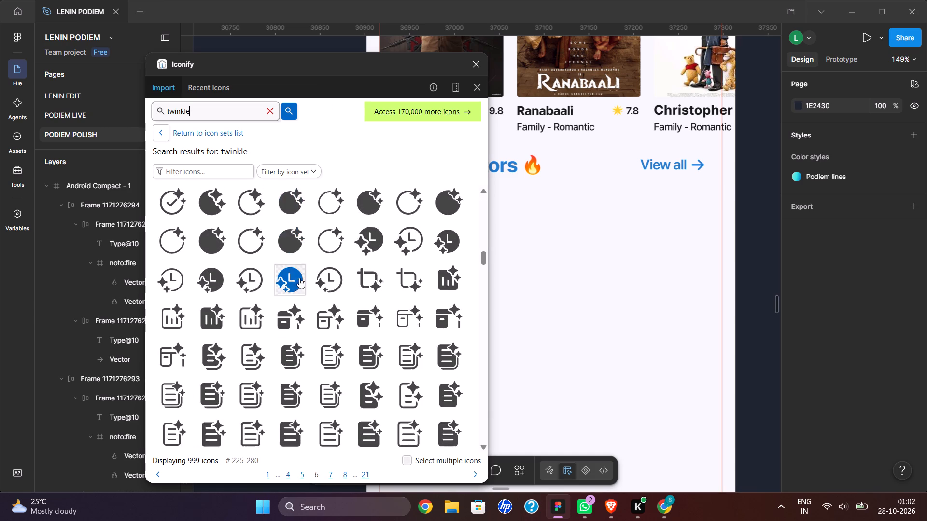
scroll(299, 278, down, 3)
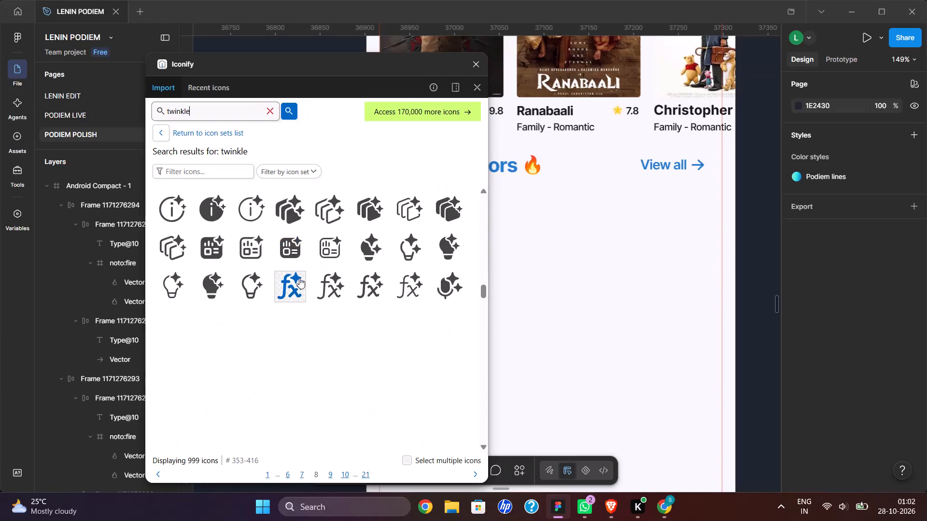
scroll(299, 278, down, 3)
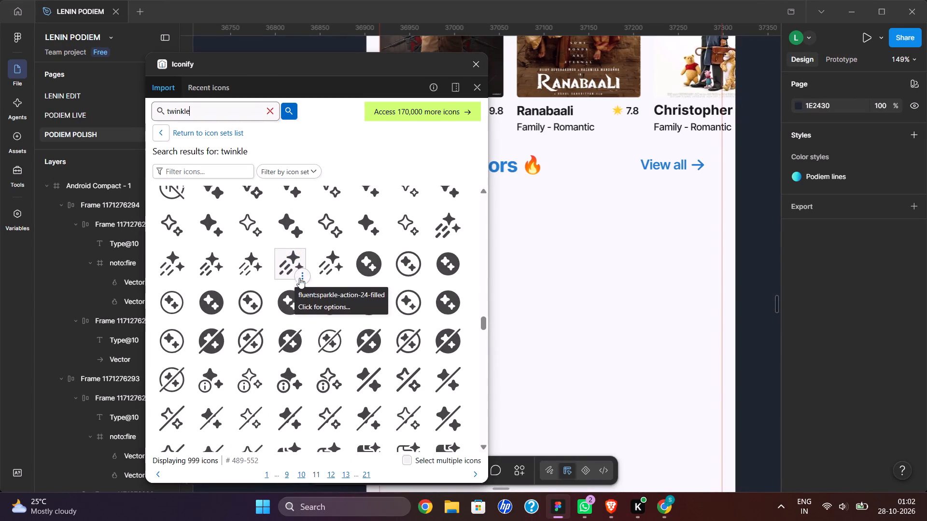
scroll(299, 278, down, 3)
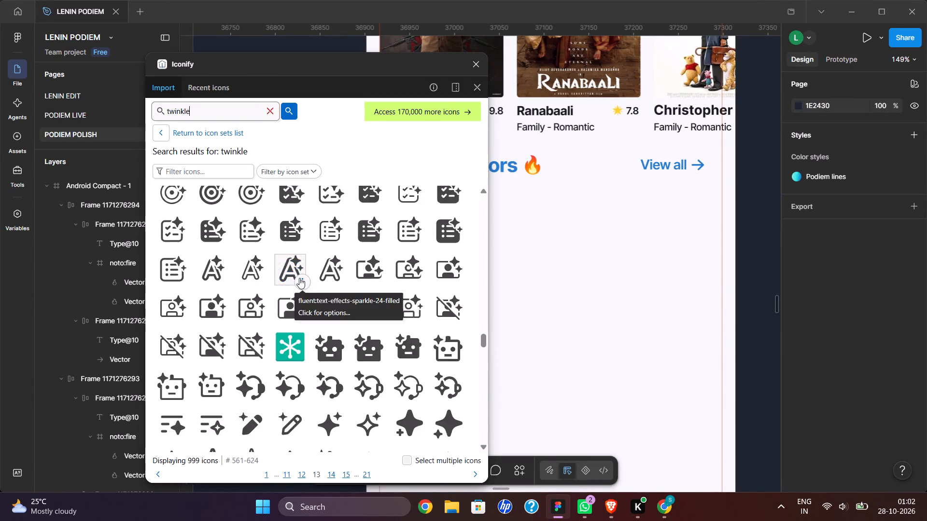
scroll(299, 278, down, 3)
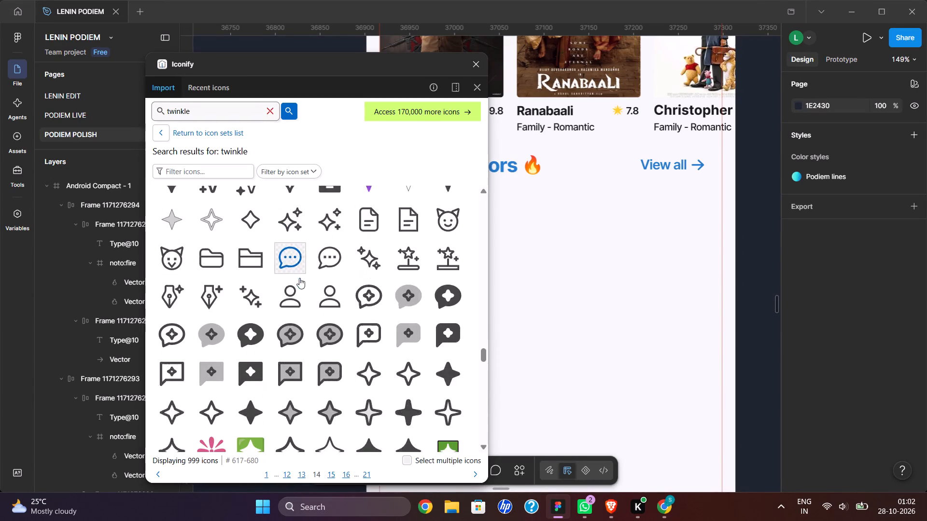
scroll(299, 278, down, 4)
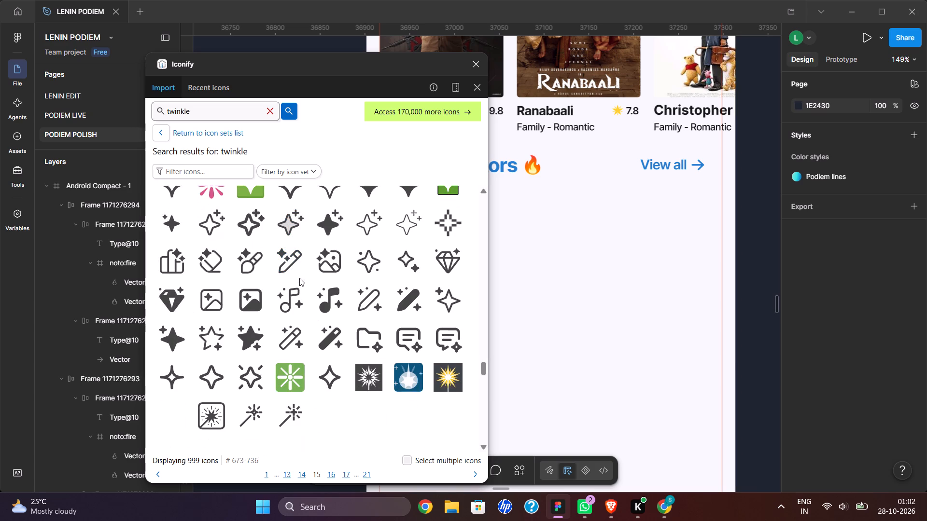
scroll(299, 278, down, 3)
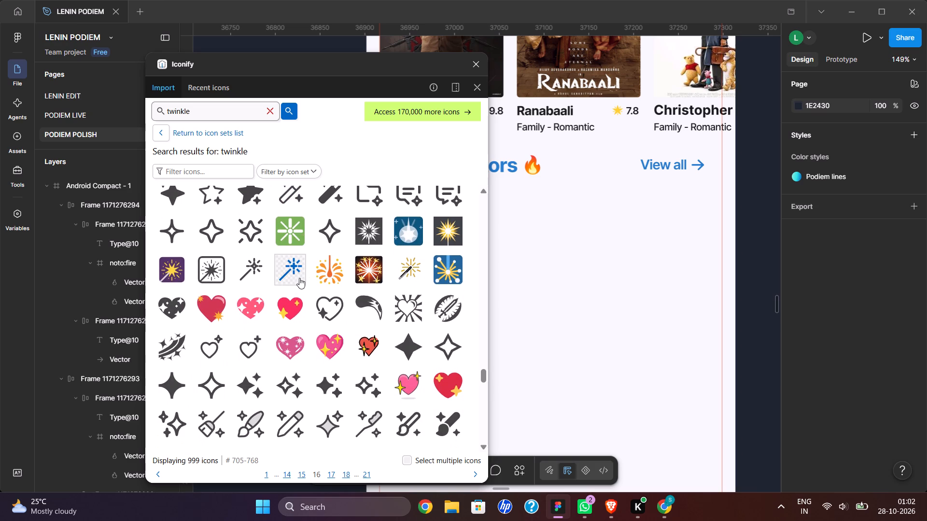
scroll(299, 278, down, 3)
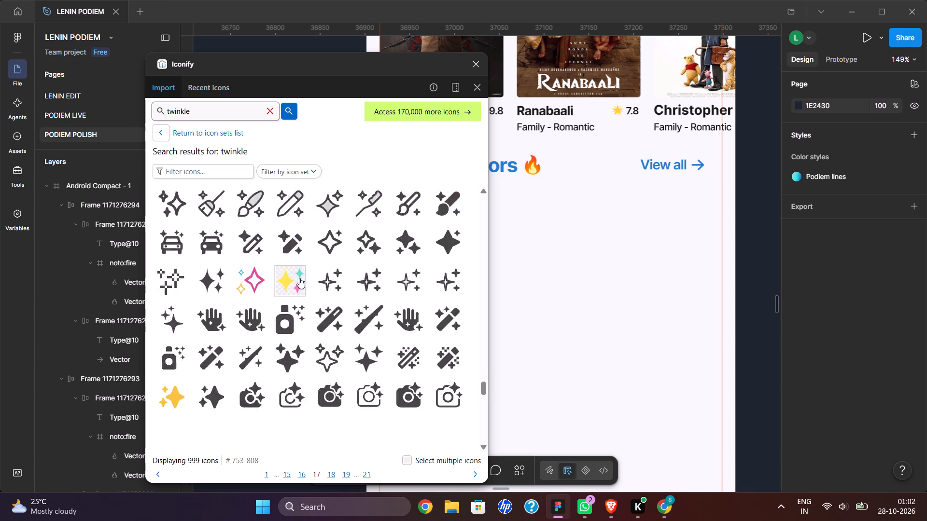
scroll(299, 278, down, 2)
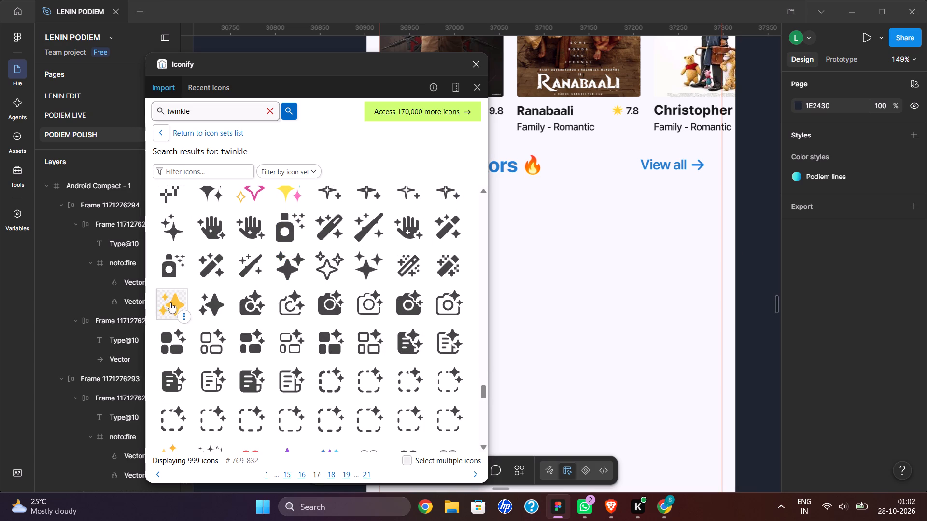
drag(172, 306, 548, 299)
Look through the remaining "twinkle" results for alternative sparkle icons, and close the Iconify plugin.
scroll(307, 313, down, 1)
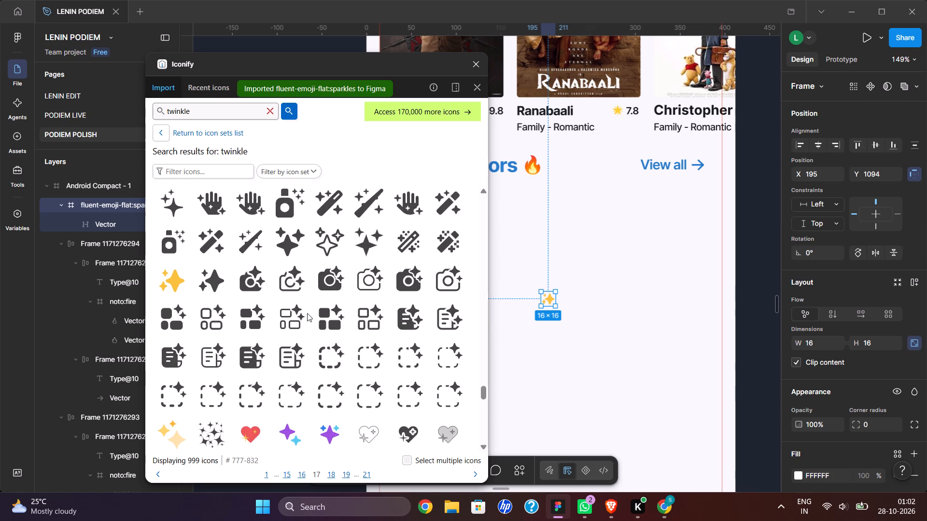
scroll(307, 313, down, 1)
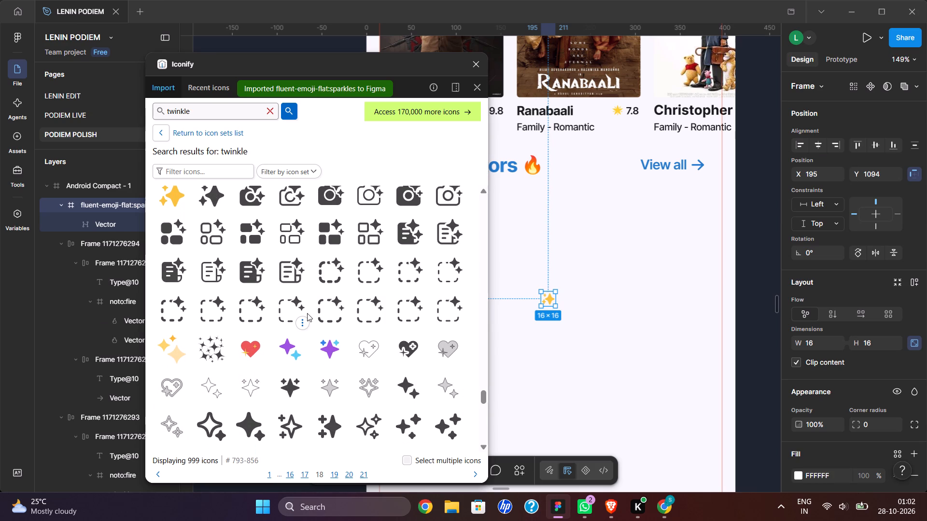
scroll(307, 313, down, 3)
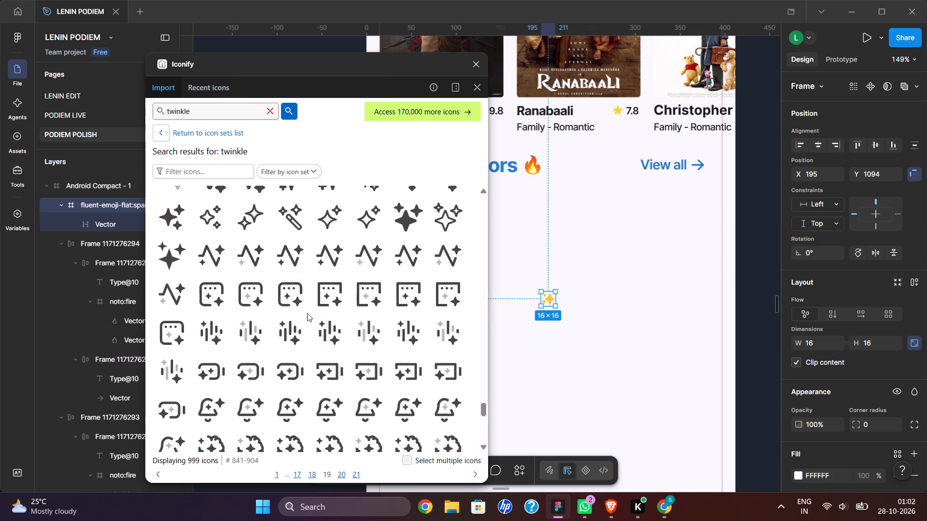
scroll(307, 313, down, 5)
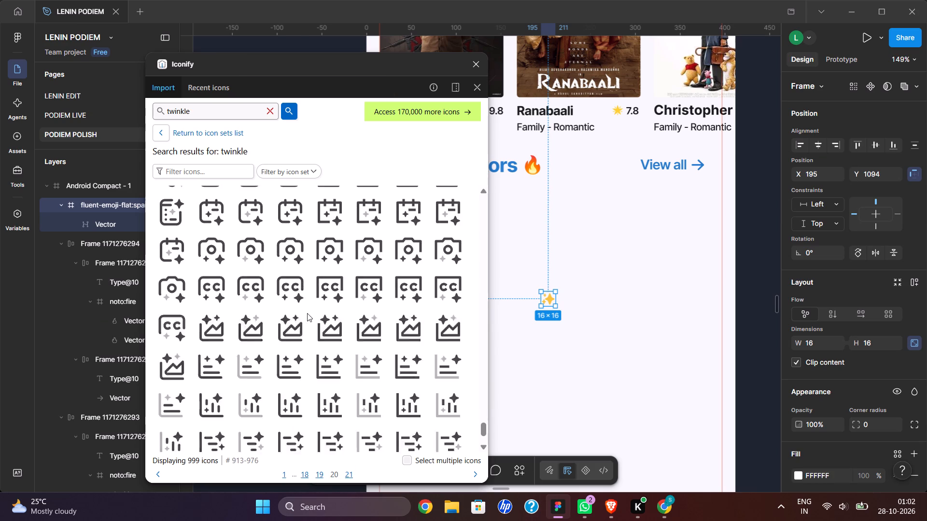
scroll(307, 313, down, 3)
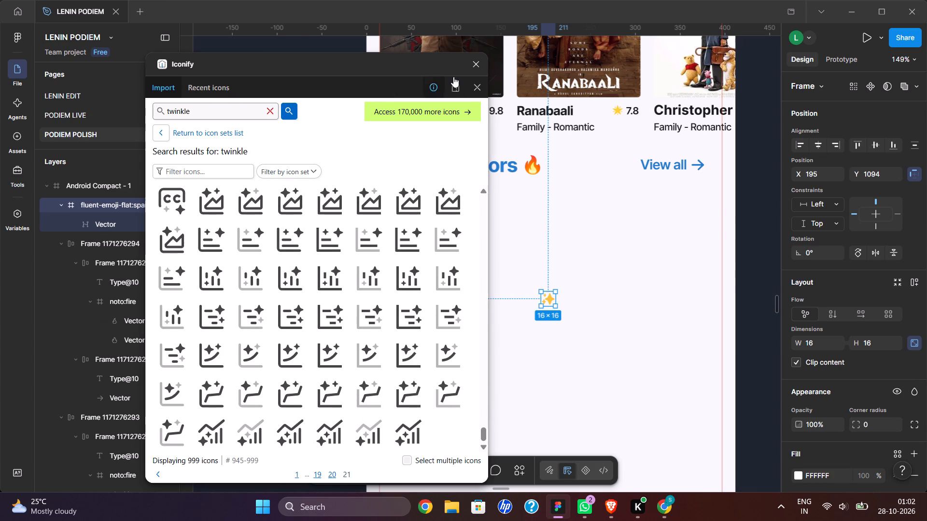
click(474, 62)
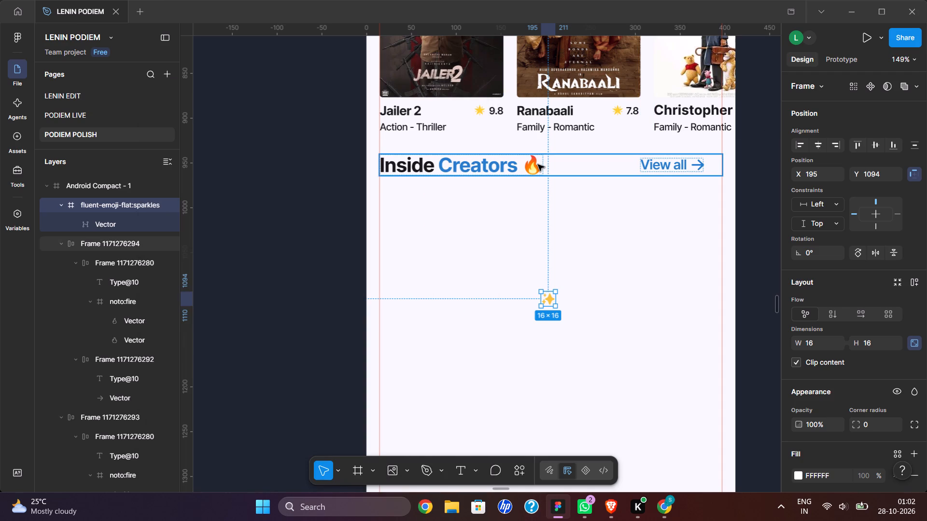
Resize the sparkles icon to 23 × 23, matching the fire icon in the Inside Creators heading.
double_click(538, 165)
double_click(538, 165)
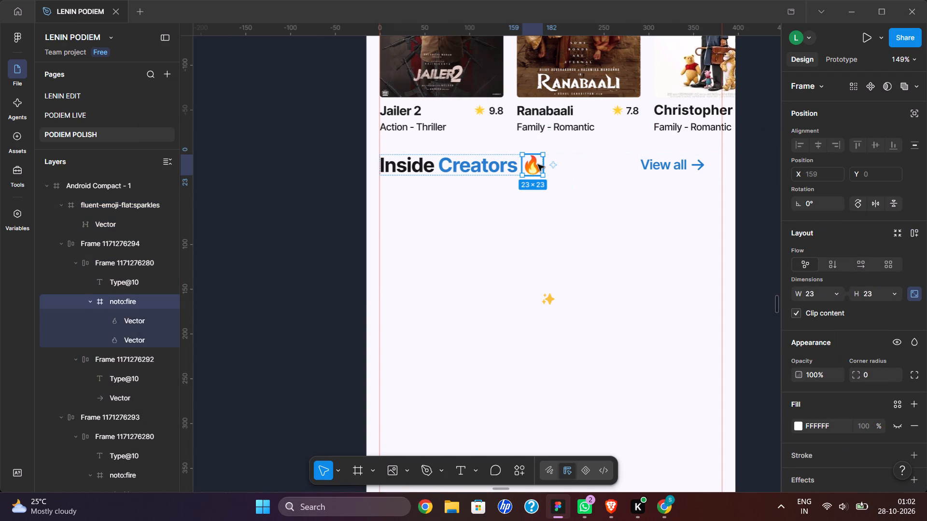
click(551, 299)
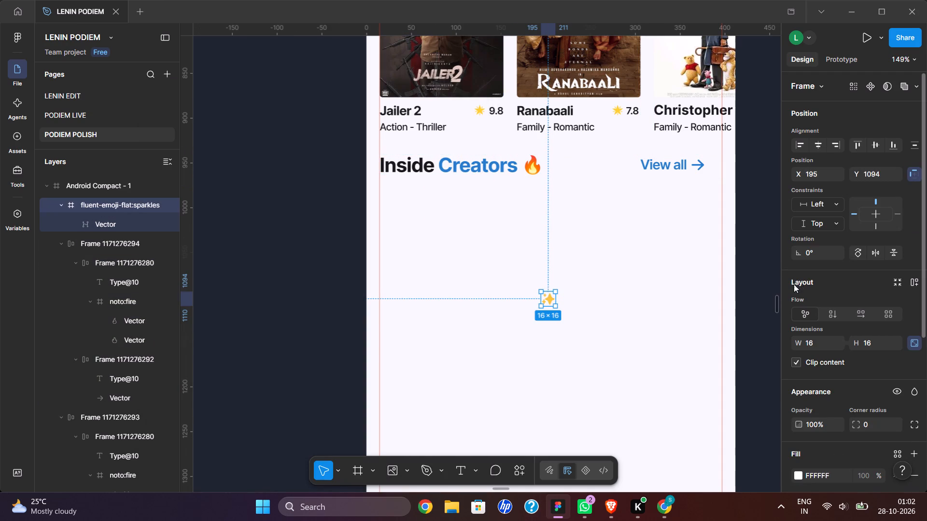
click(814, 349)
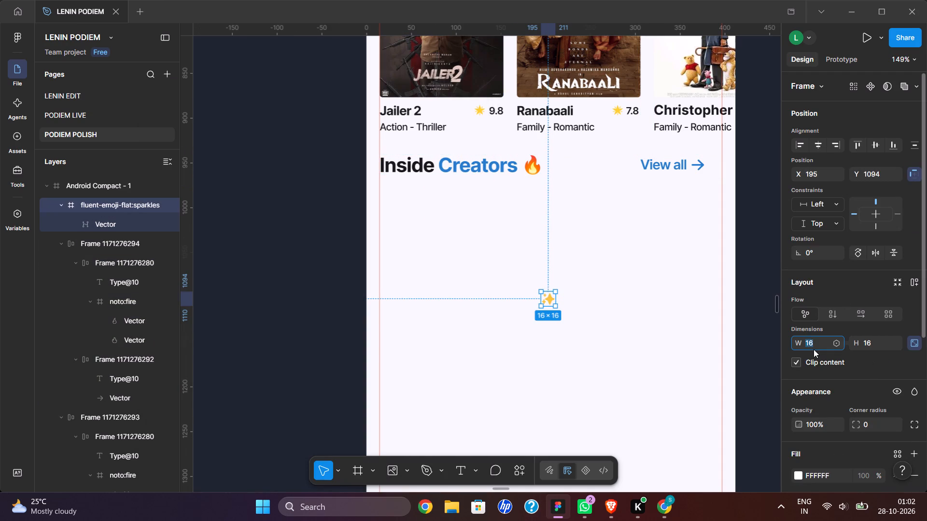
text(23)
click(673, 311)
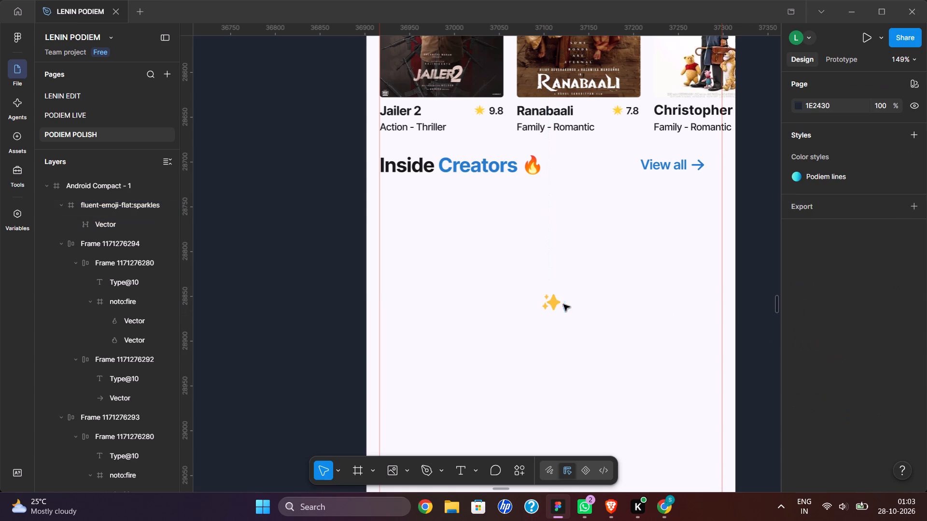
Move the sparkles icon into the Inside Creators heading row, between the word "Creators" and the fire icon.
click(562, 304)
drag(531, 304, 412, 121)
scroll(412, 121, up, 1)
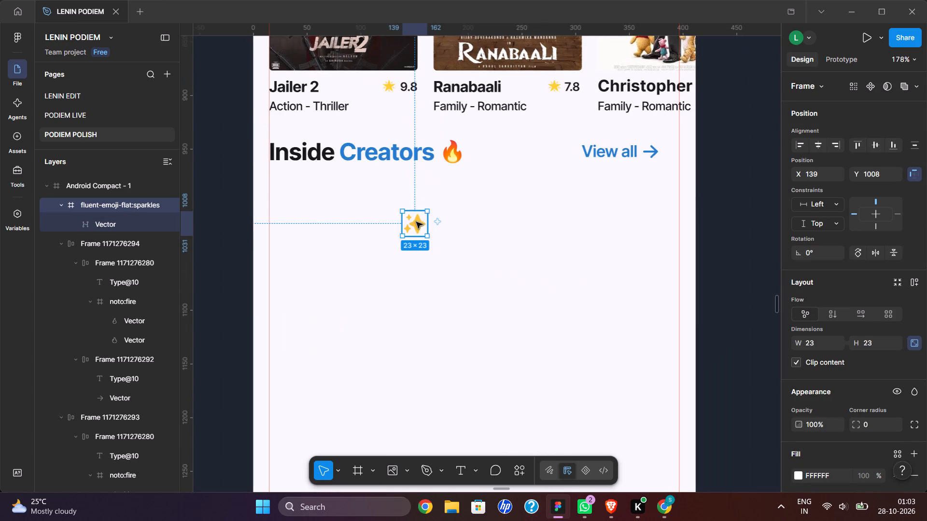
drag(416, 222, 442, 149)
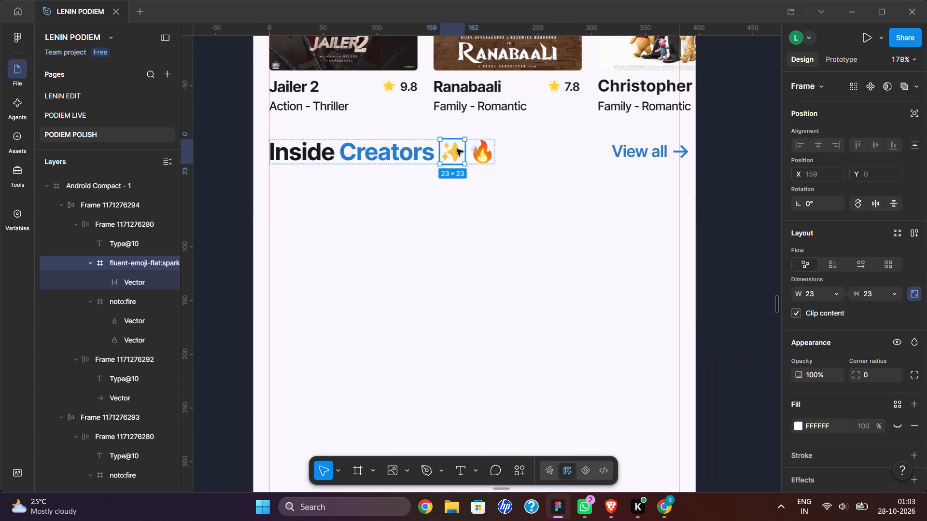
Delete the fire icon from the Inside Creators heading row, keeping the sparkles icon.
click(483, 149)
click(483, 149)
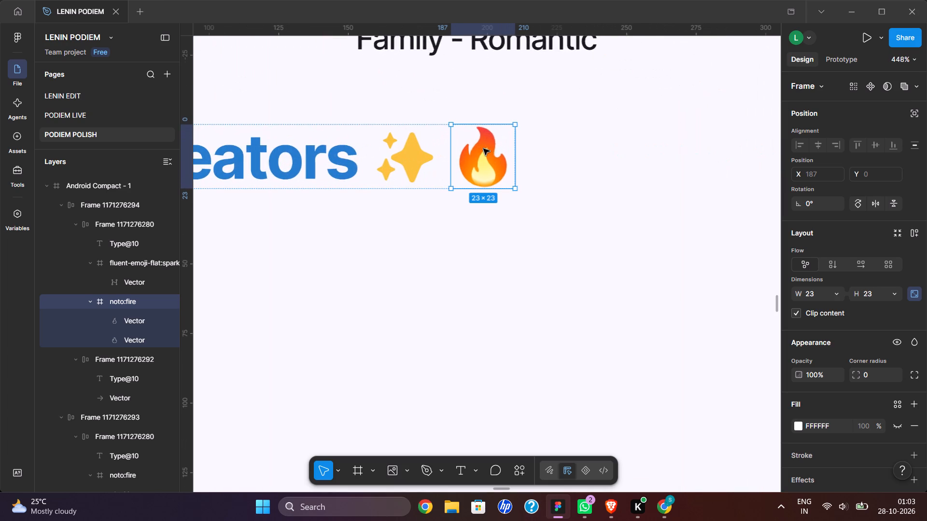
key(Delete)
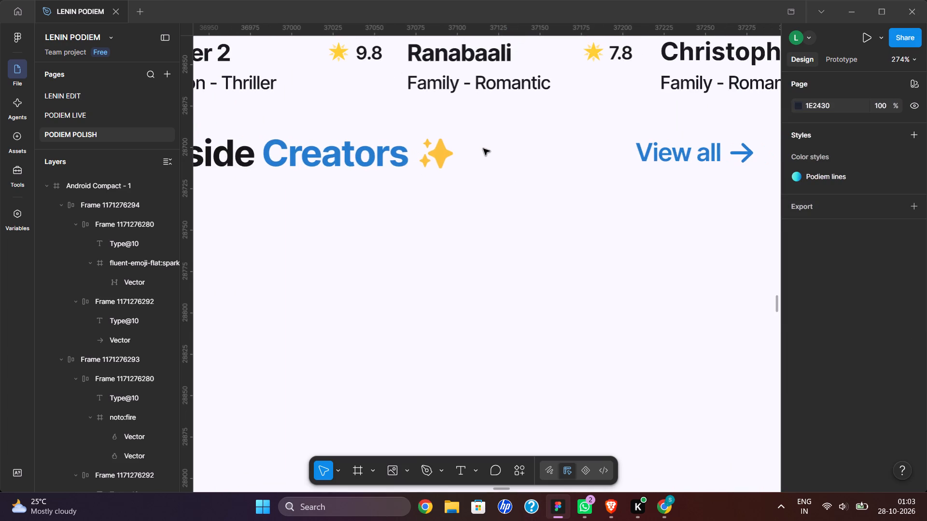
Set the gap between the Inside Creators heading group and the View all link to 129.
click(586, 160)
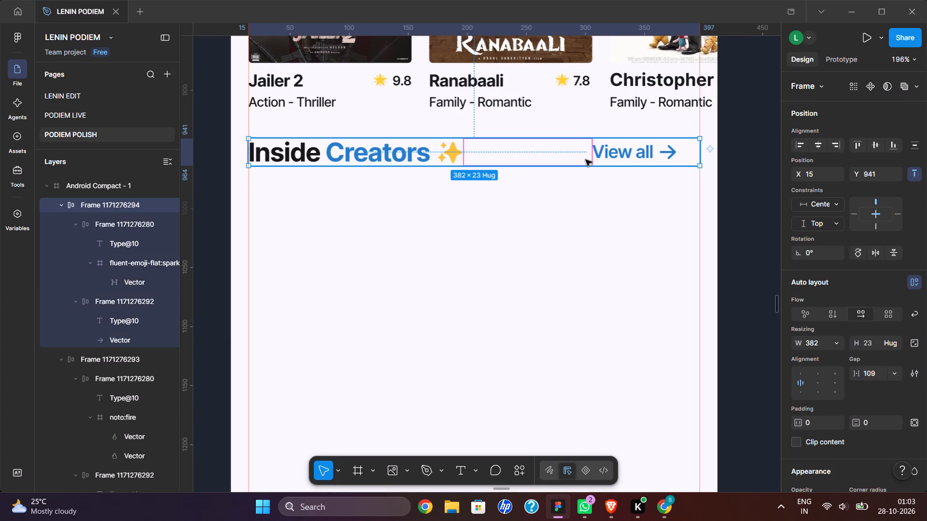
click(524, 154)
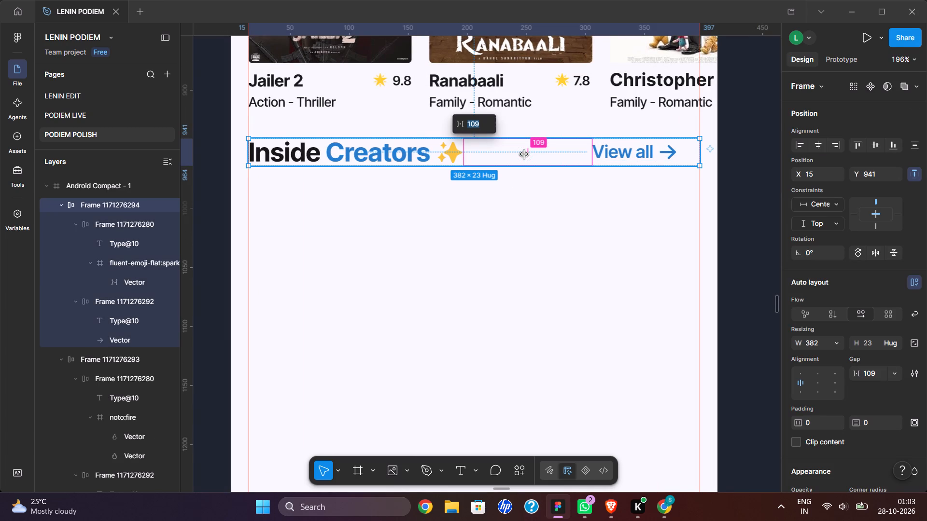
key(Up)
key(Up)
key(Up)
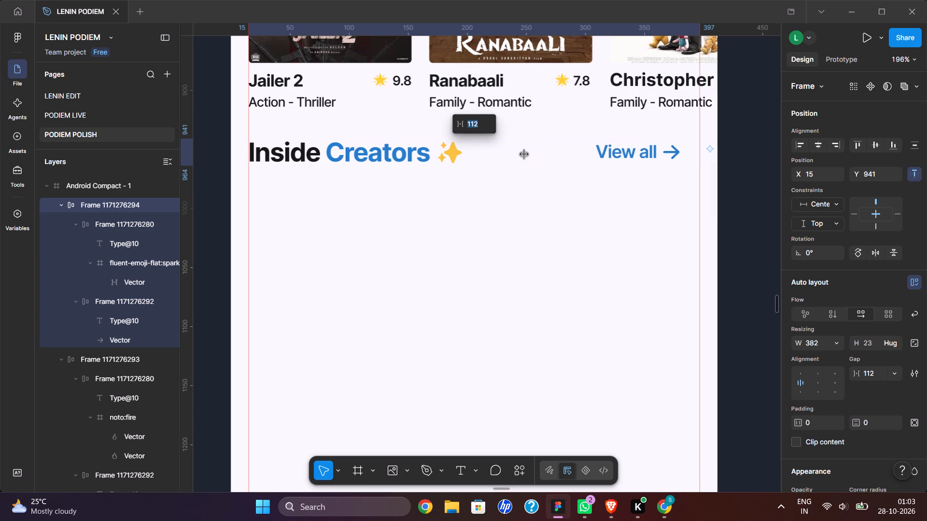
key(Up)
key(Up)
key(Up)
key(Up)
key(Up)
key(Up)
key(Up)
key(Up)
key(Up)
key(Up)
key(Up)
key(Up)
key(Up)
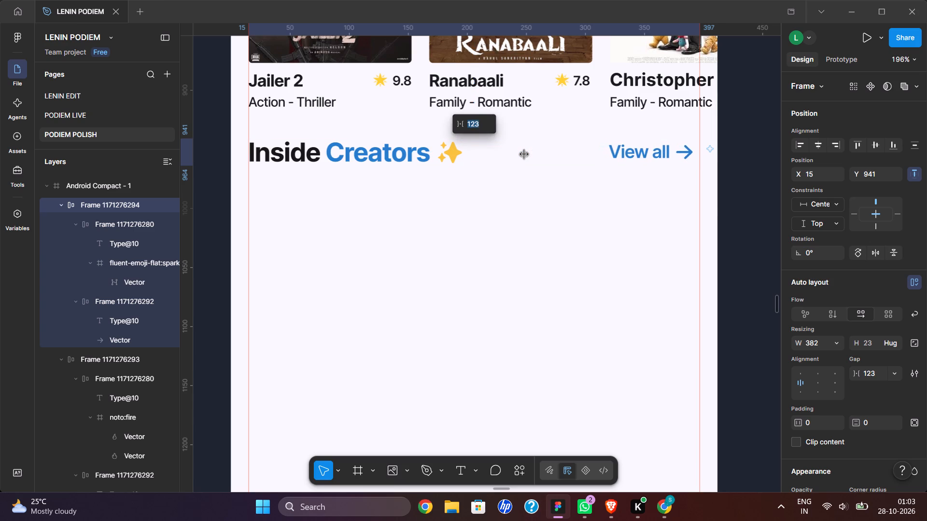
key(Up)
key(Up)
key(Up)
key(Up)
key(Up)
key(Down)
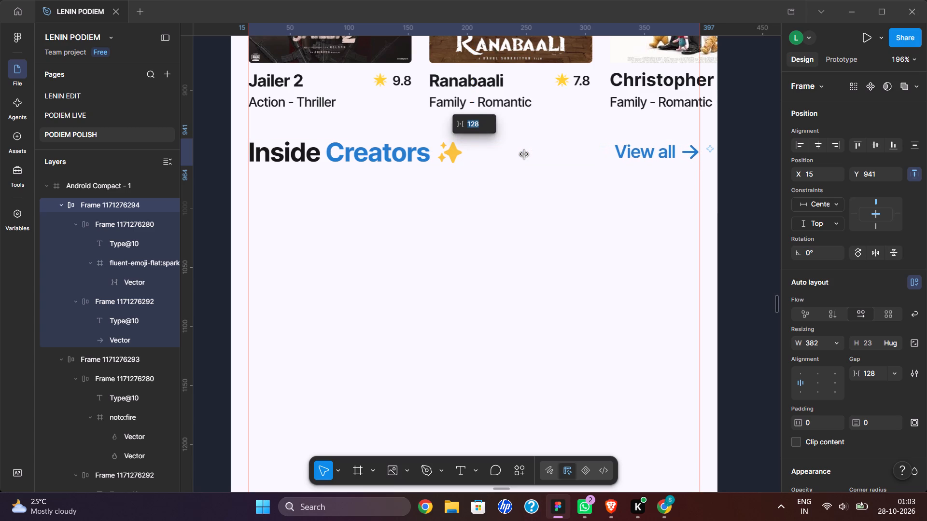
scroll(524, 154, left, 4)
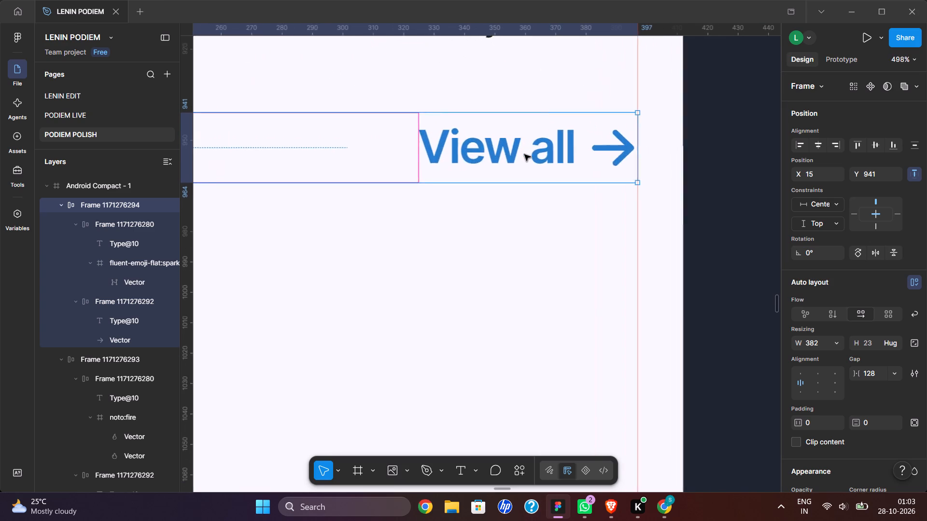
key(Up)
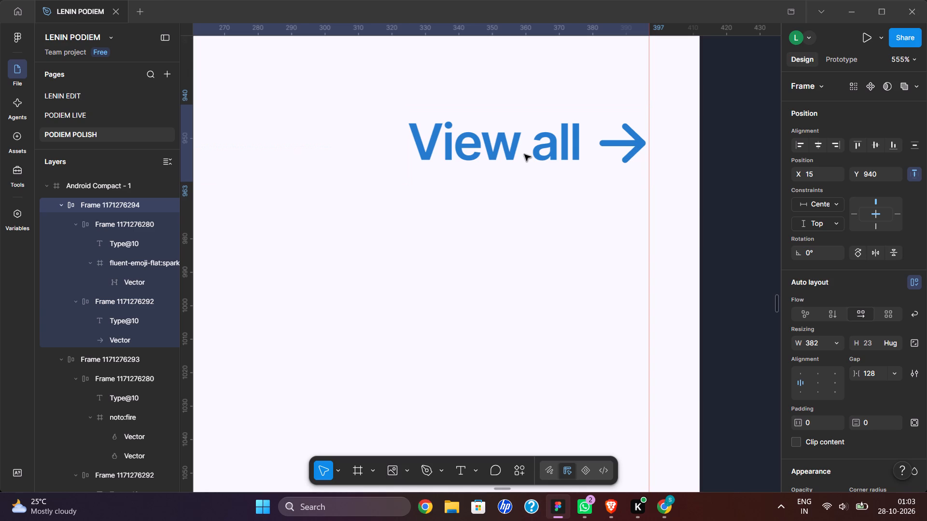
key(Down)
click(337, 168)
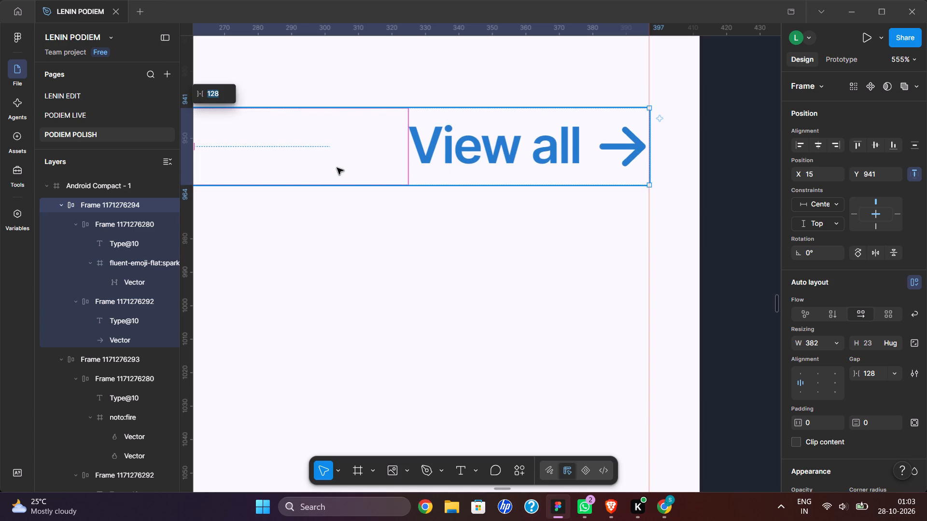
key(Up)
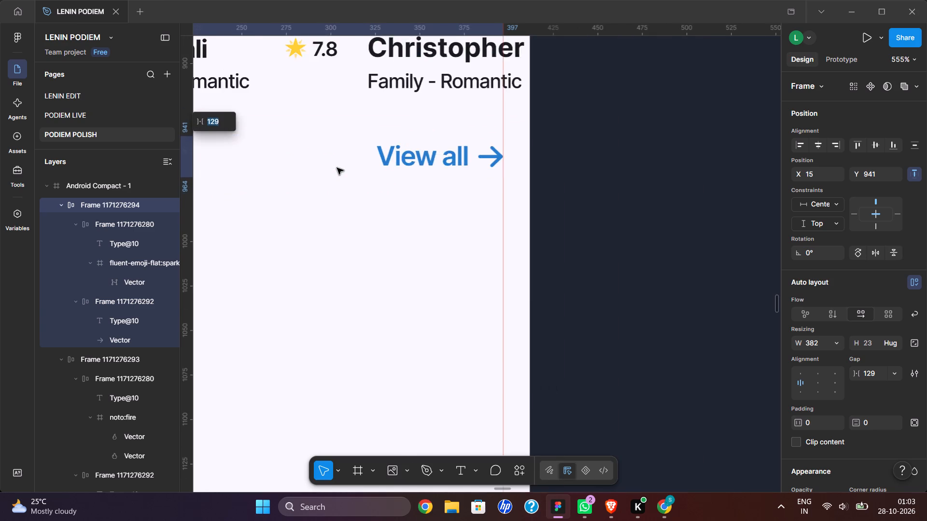
Examine how the start of the Inside Creators heading text lines up with the screen's margin guide.
scroll(337, 168, right, 6)
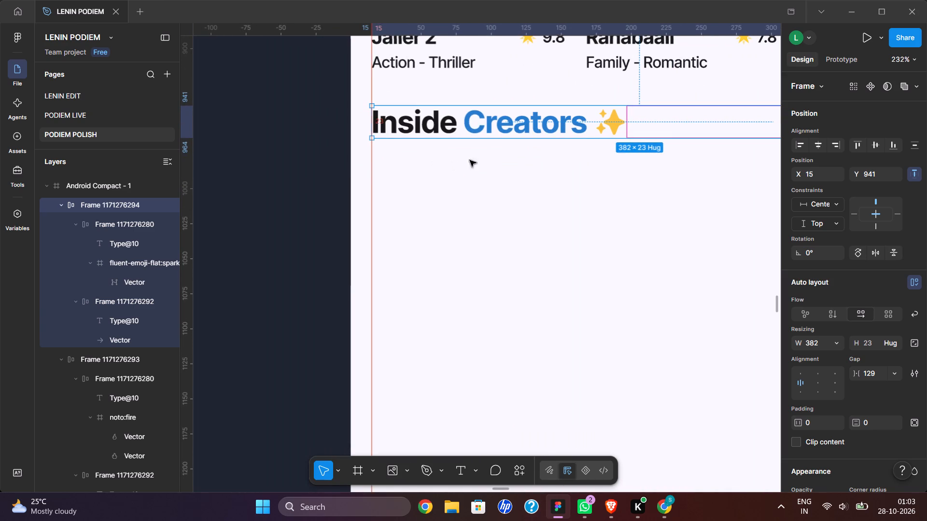
scroll(372, 111, up, 1)
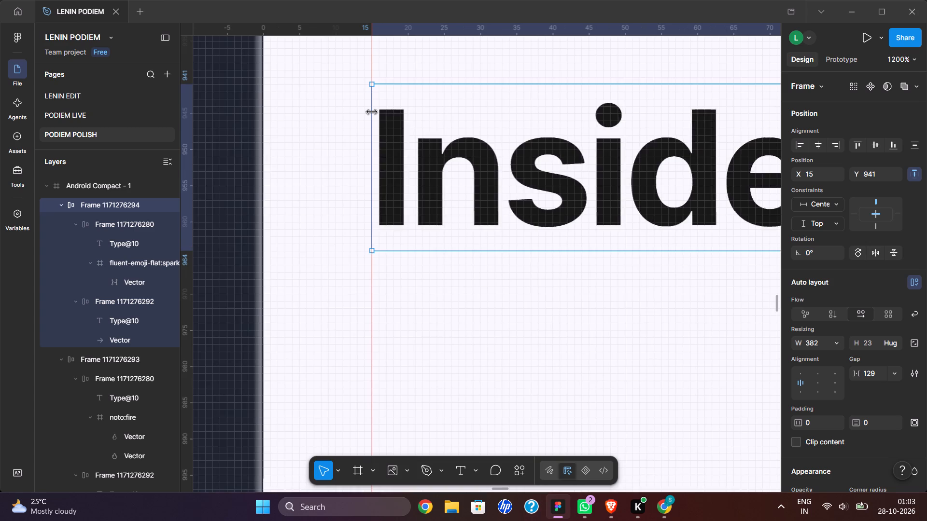
scroll(372, 111, up, 1)
double_click(384, 137)
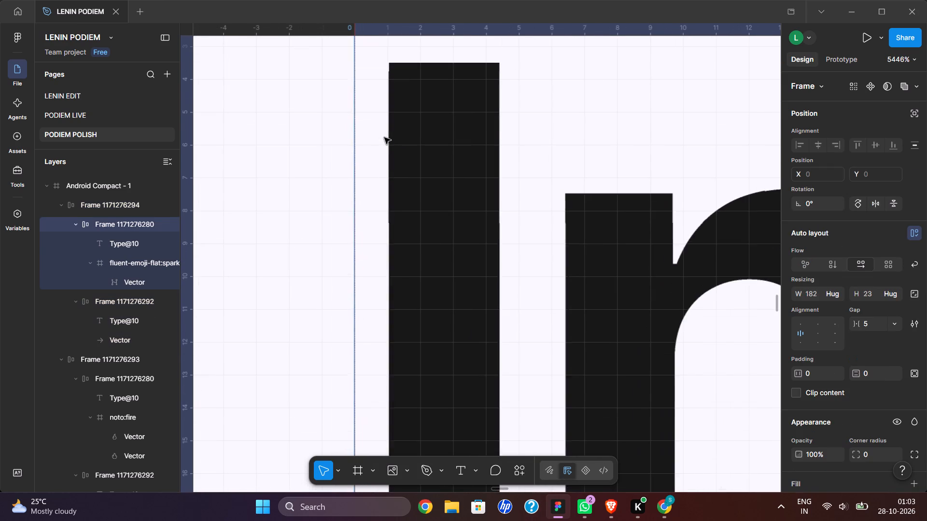
triple_click(384, 137)
double_click(384, 137)
triple_click(384, 137)
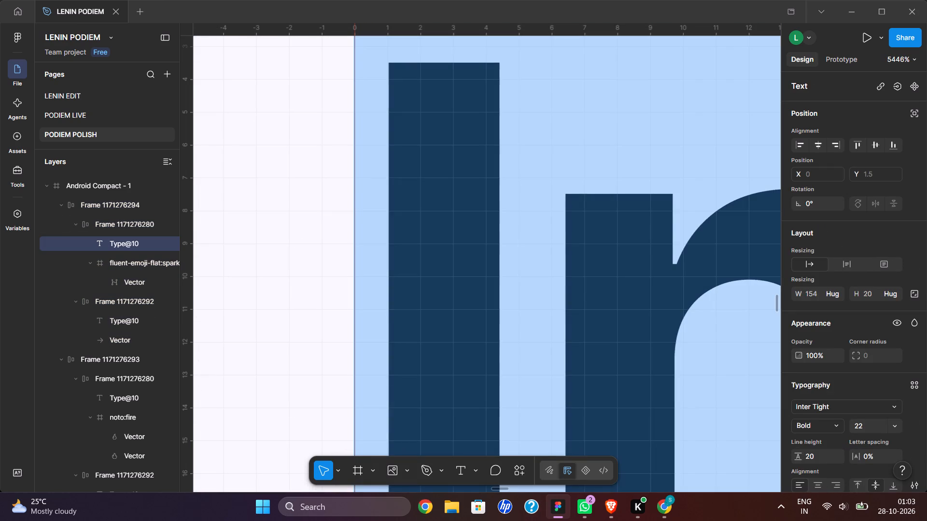
click(384, 137)
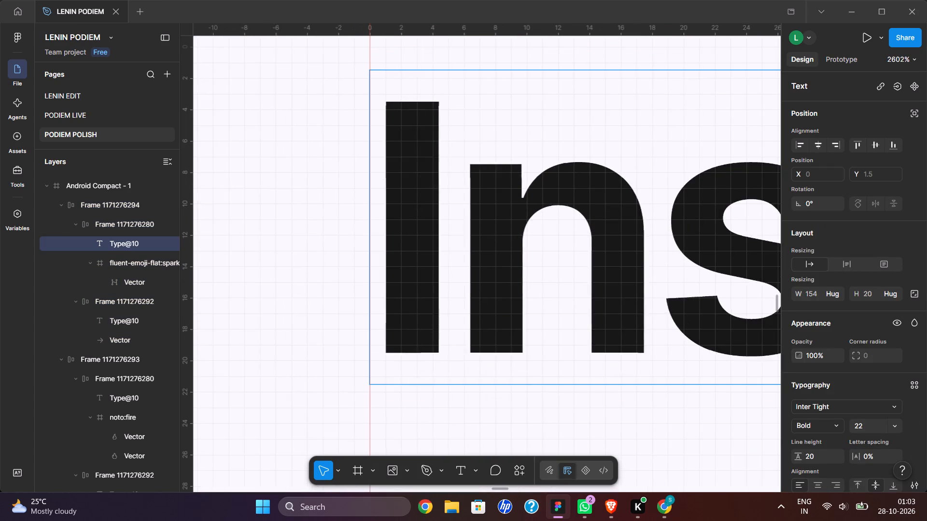
click(384, 137)
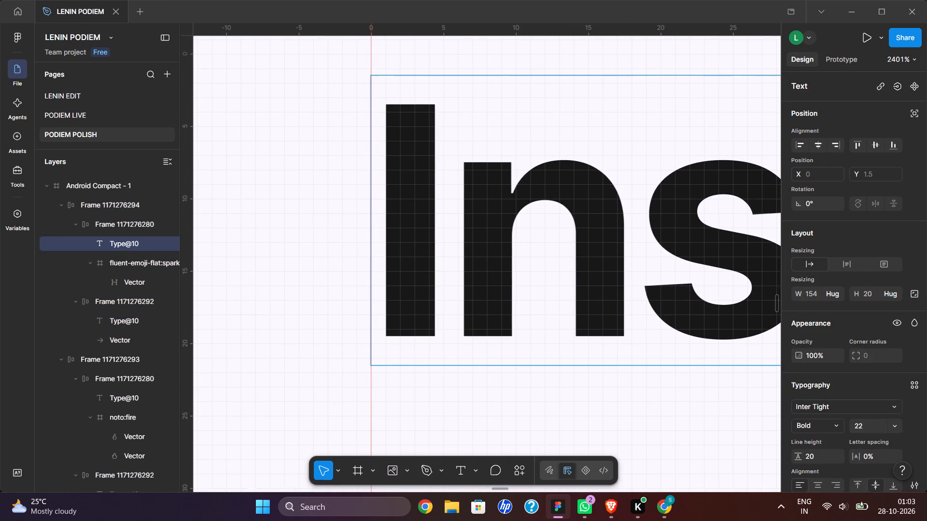
key(Right)
key(Left)
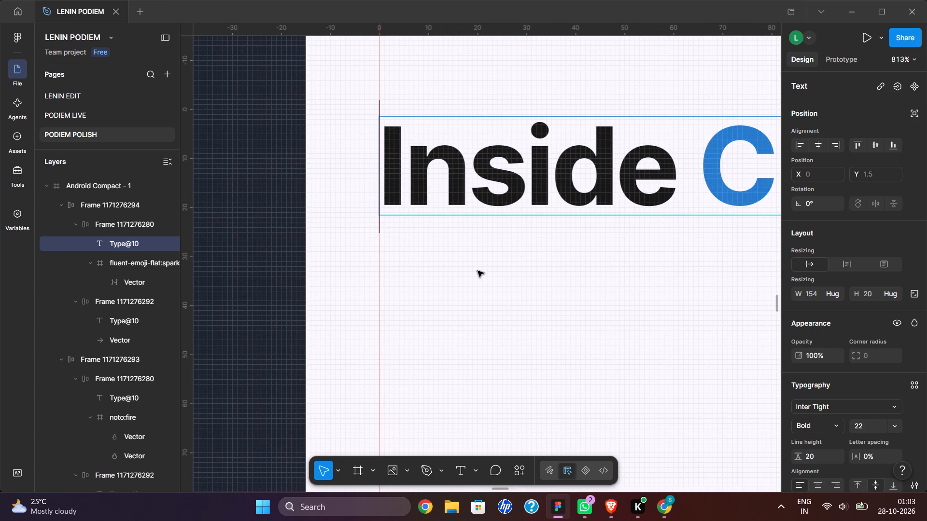
click(478, 271)
right_click(478, 271)
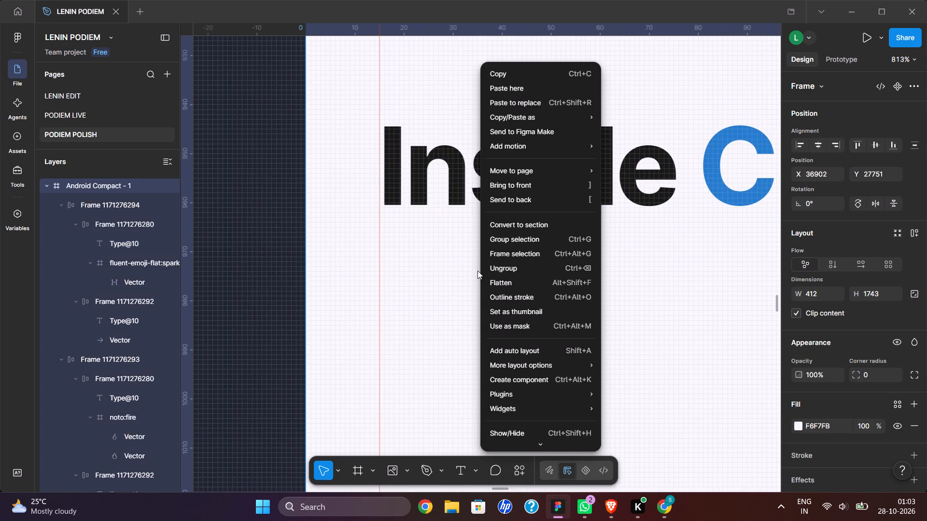
click(410, 266)
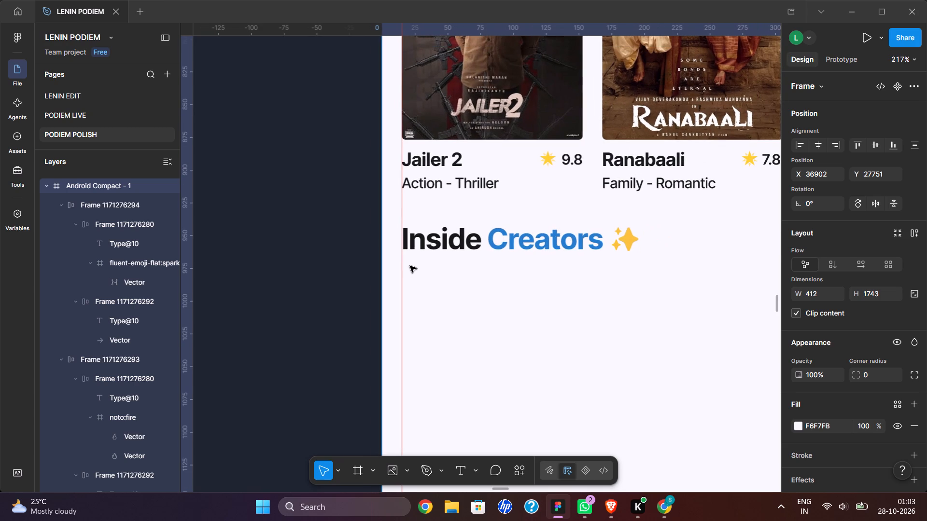
scroll(569, 224, right, 1)
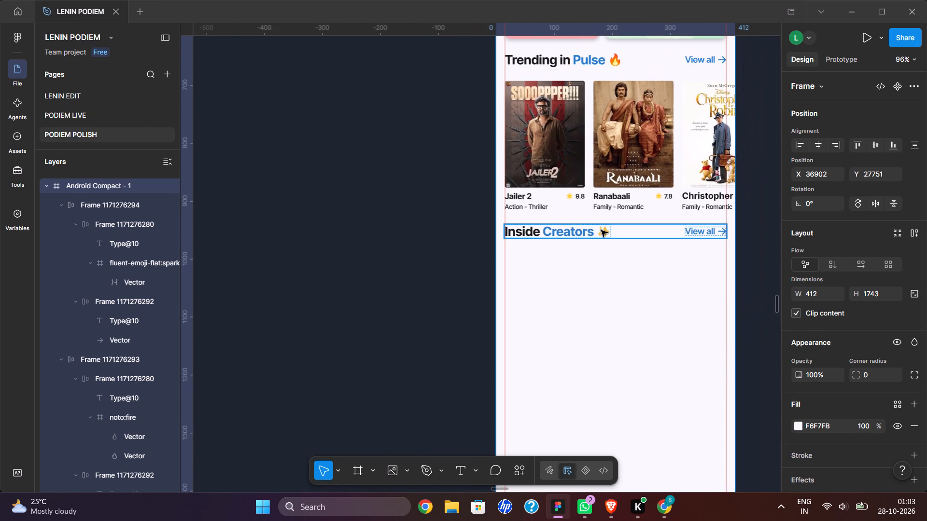
Set the gap between the Inside Creators text and the sparkles icon to 8.
triple_click(601, 230)
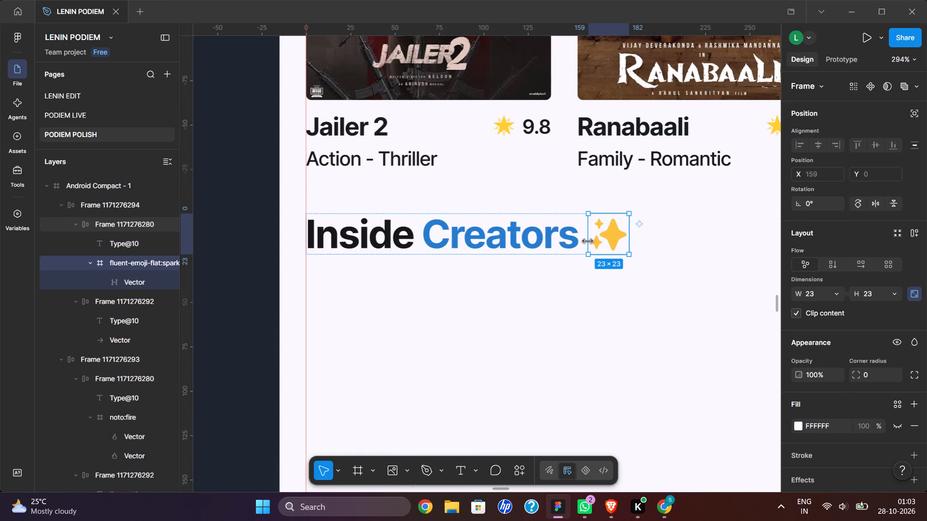
click(574, 216)
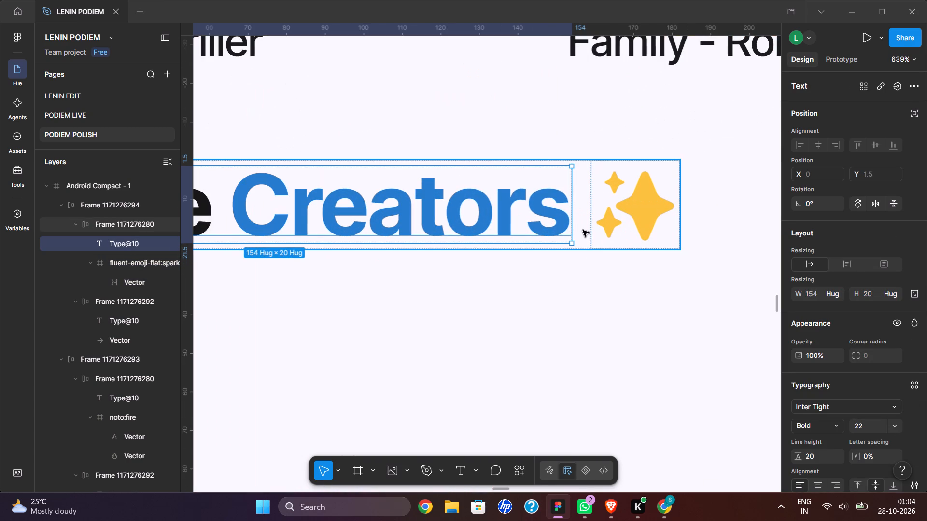
click(583, 230)
click(583, 215)
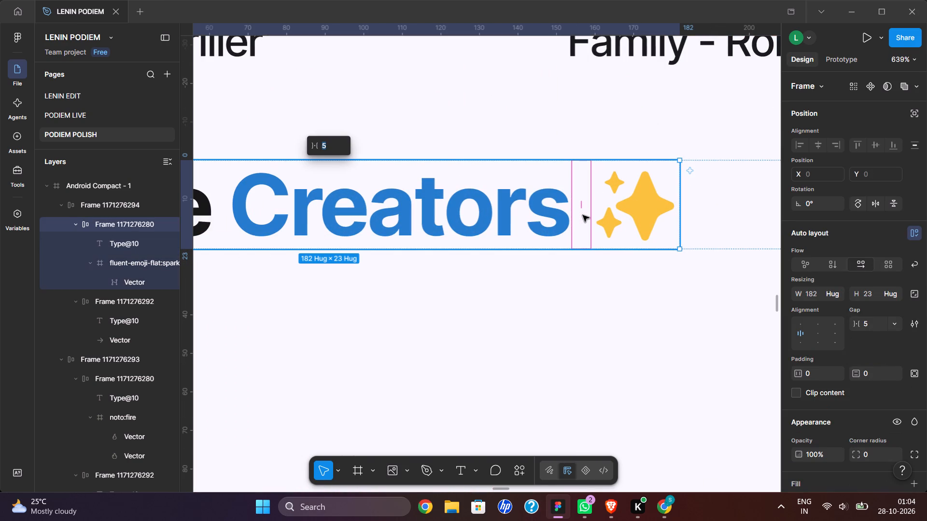
key(Up)
key(Up)
key(Up)
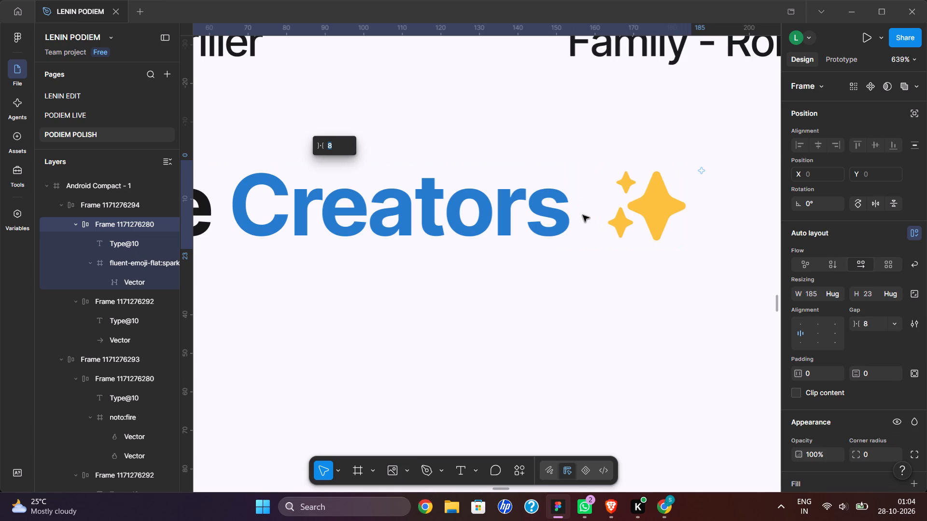
click(629, 312)
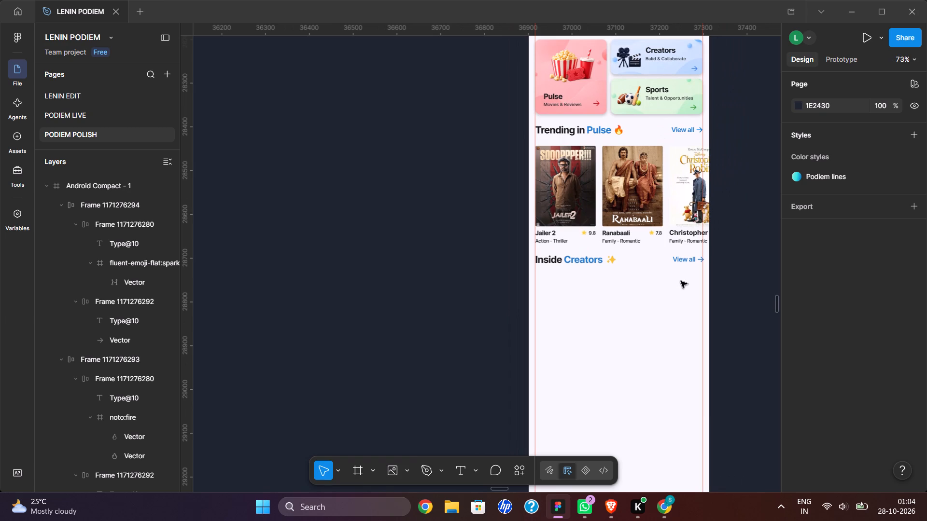
Set the gap between the Inside Creators heading group and its View all link to 126, aligning the arrow with the margin guide.
click(605, 288)
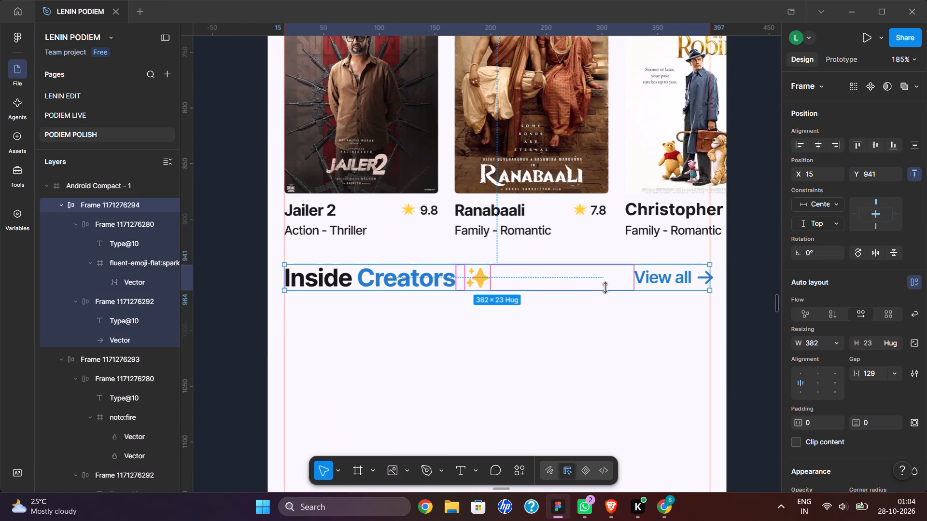
click(590, 285)
key(Down)
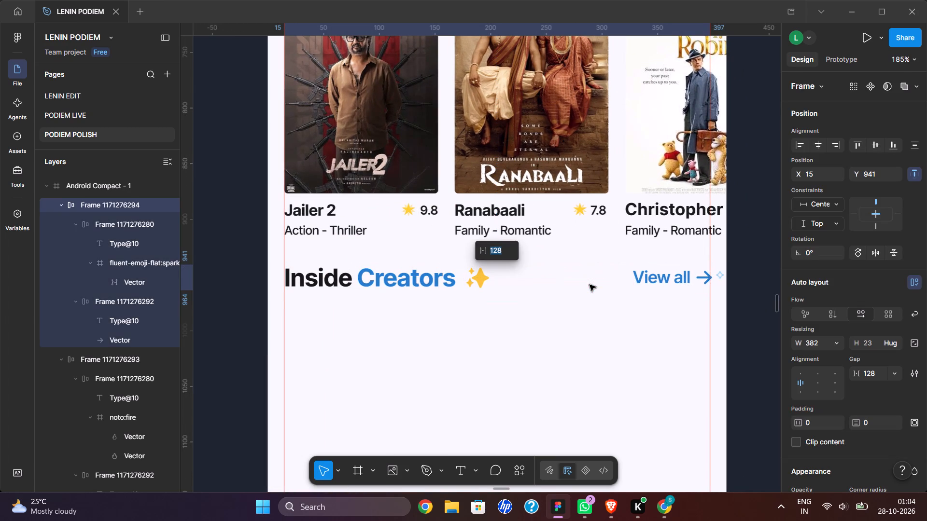
key(Down)
key(Down)
key(Down)
key(Up)
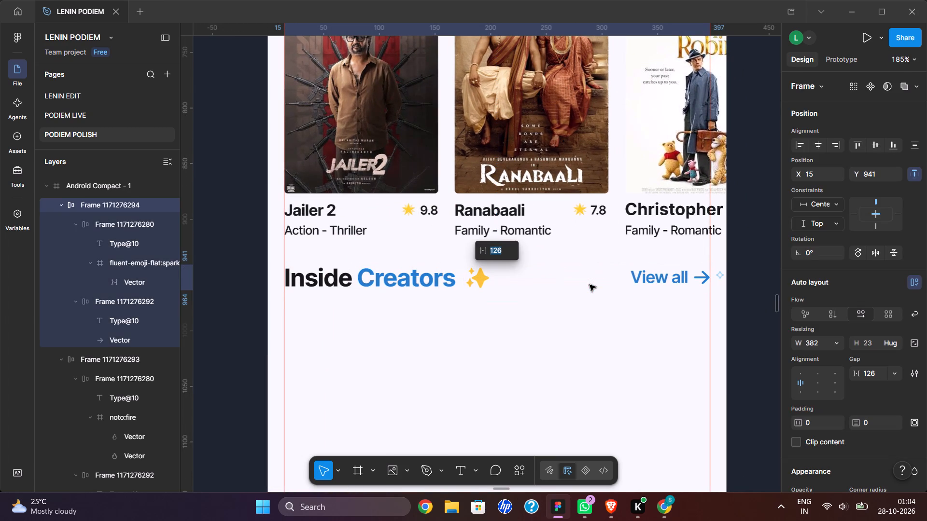
key(Up)
key(Down)
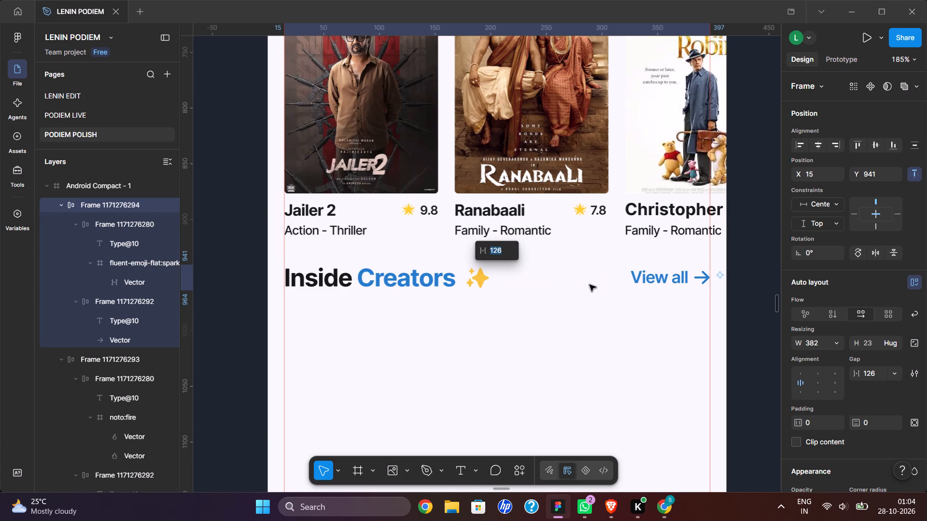
click(604, 342)
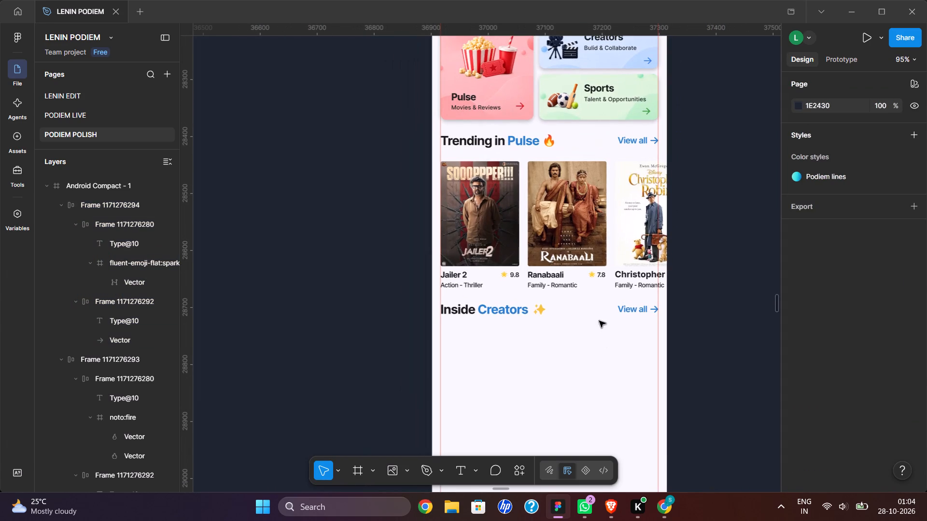
Centre the whole Inside Creators heading row horizontally within the phone screen frame.
click(599, 315)
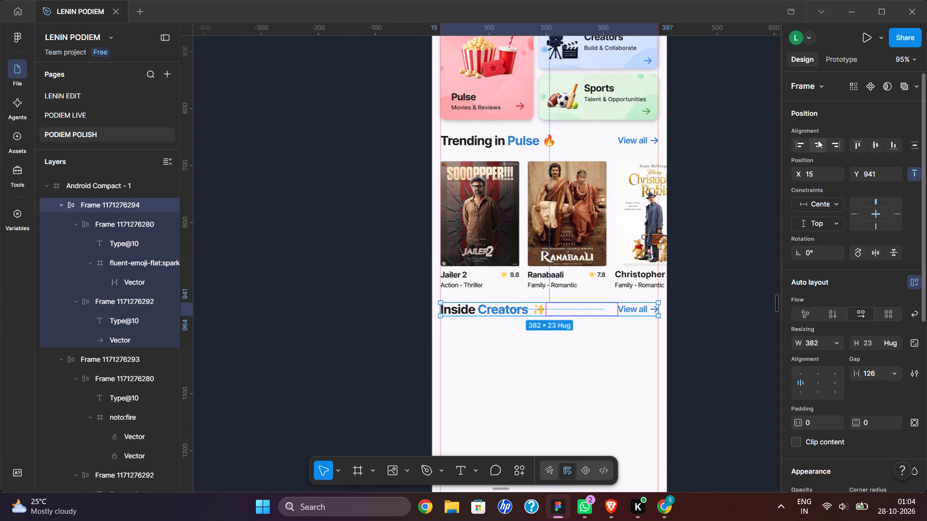
click(818, 140)
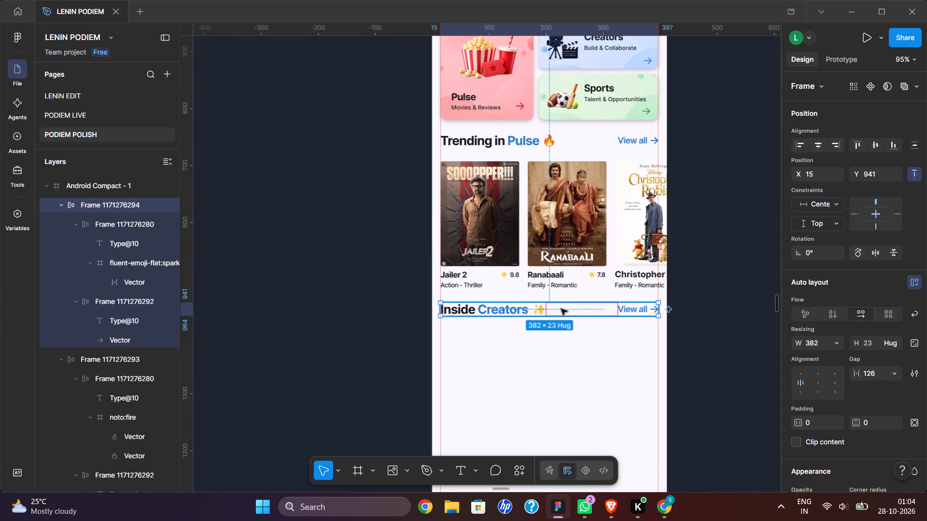
click(561, 309)
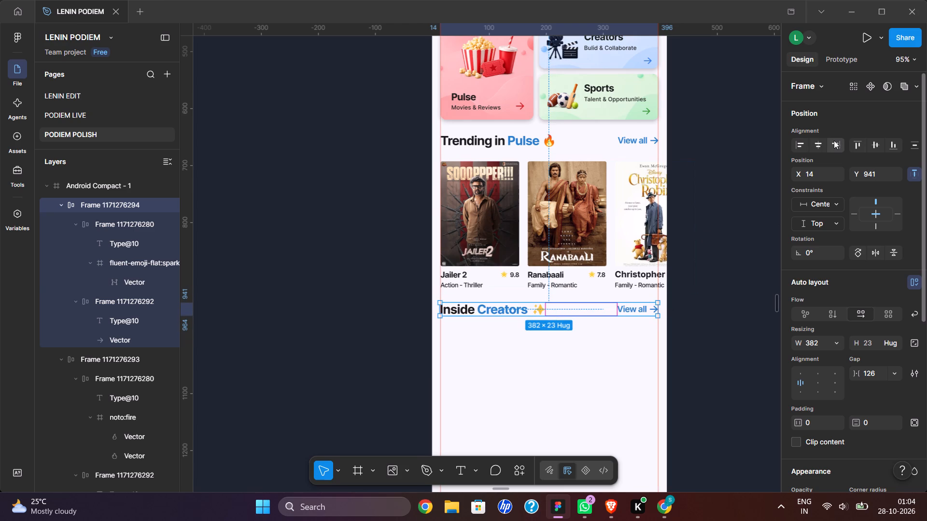
click(821, 141)
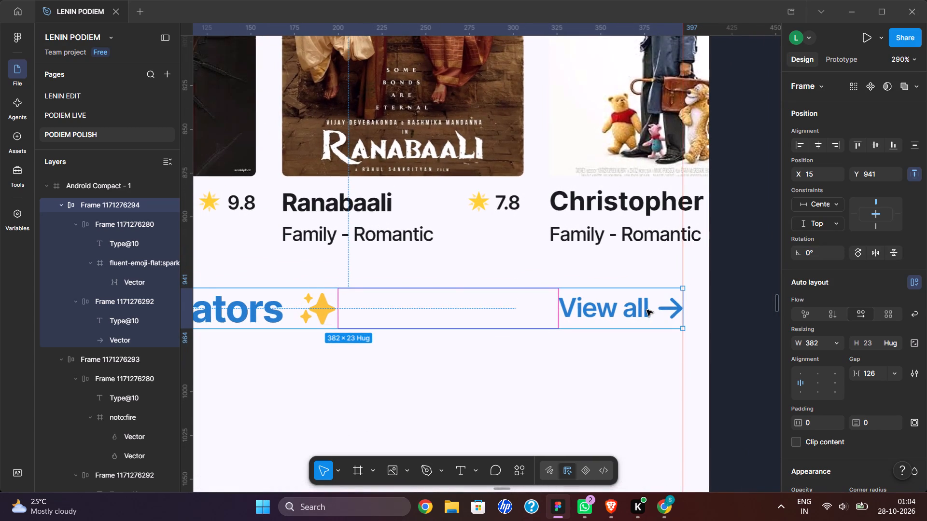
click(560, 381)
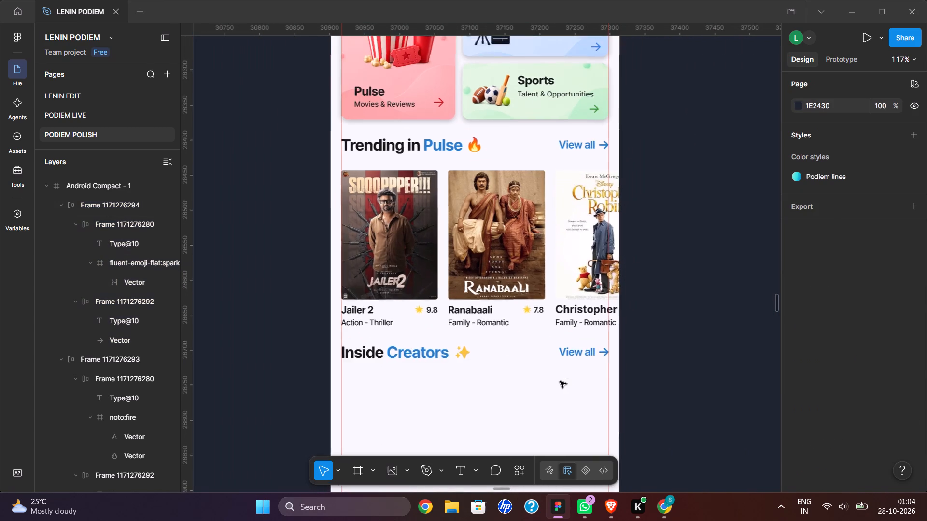